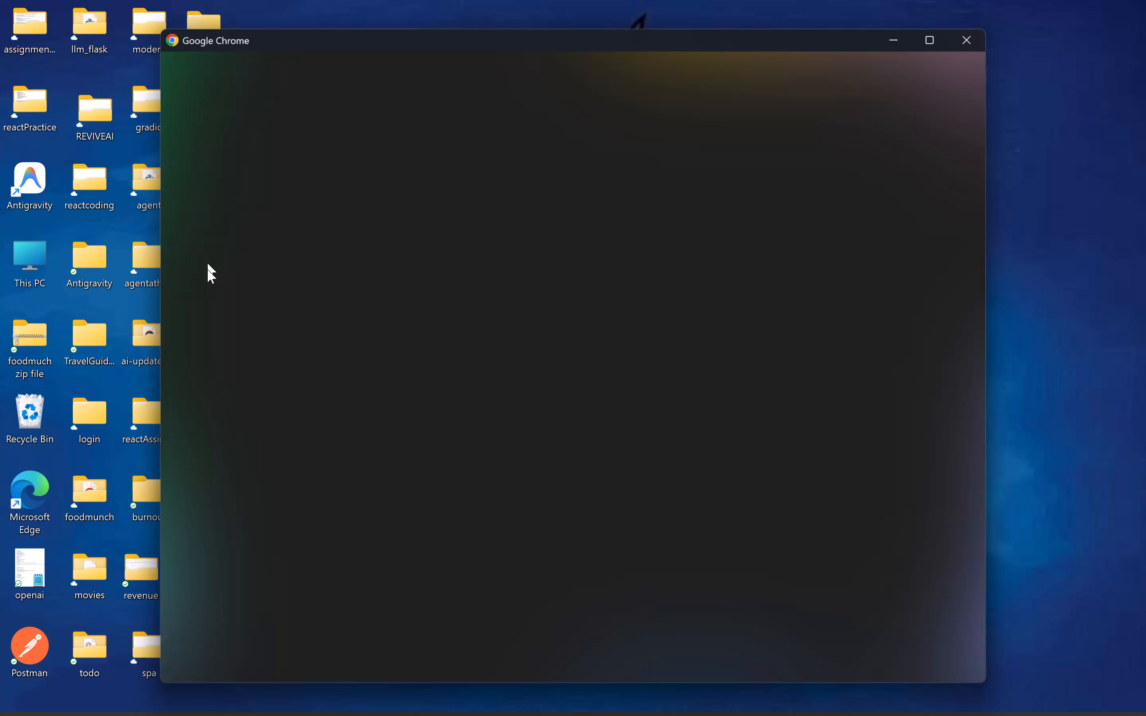
Open the Canva design "Short Kurti" in a new browser tab using the saved canva shortcut.
{"action": "left_click", "coordinate": [366, 474]}
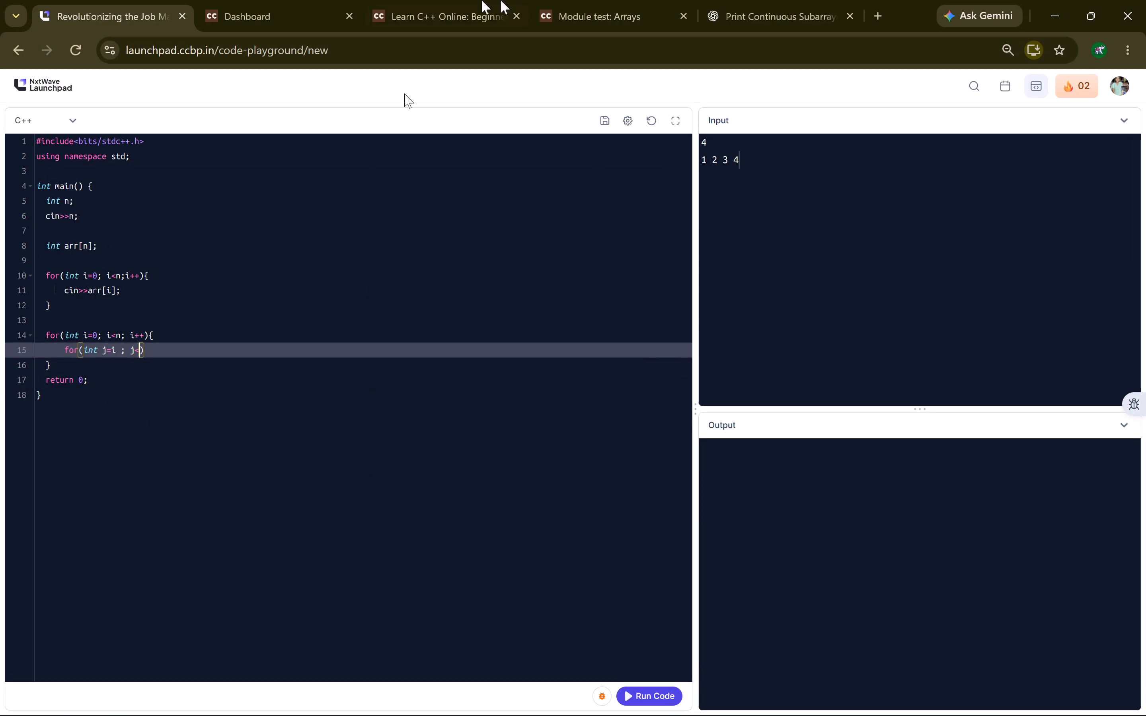
{"action": "left_click", "coordinate": [871, 15]}
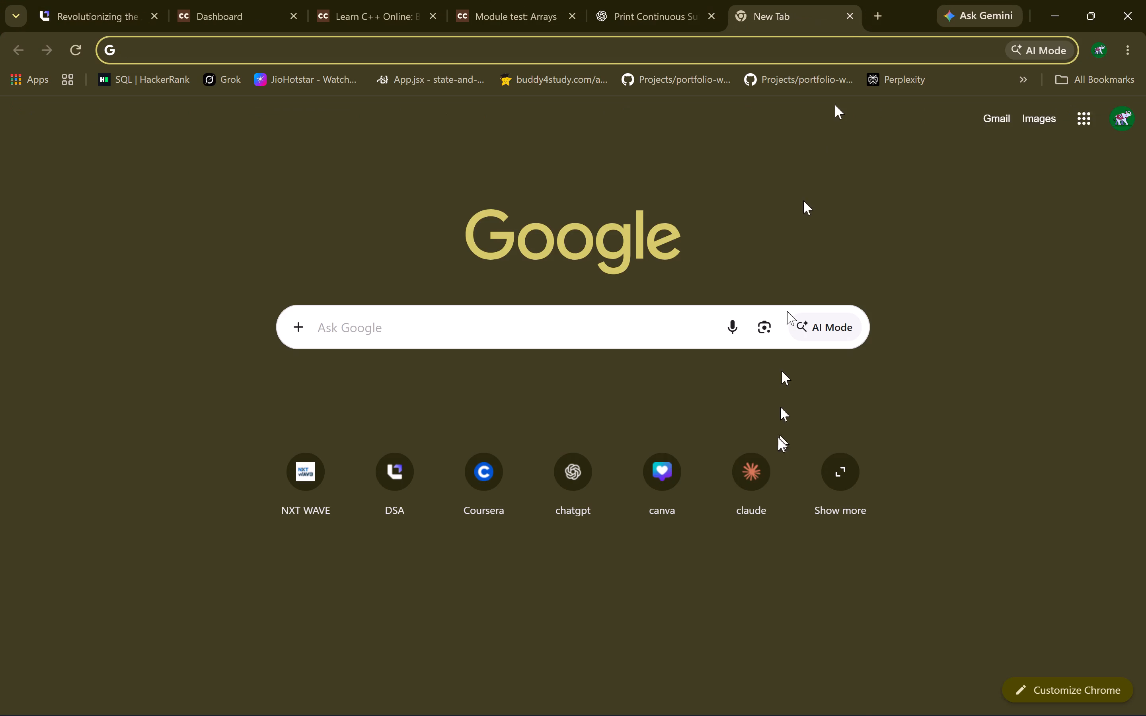
{"action": "left_click", "coordinate": [670, 492]}
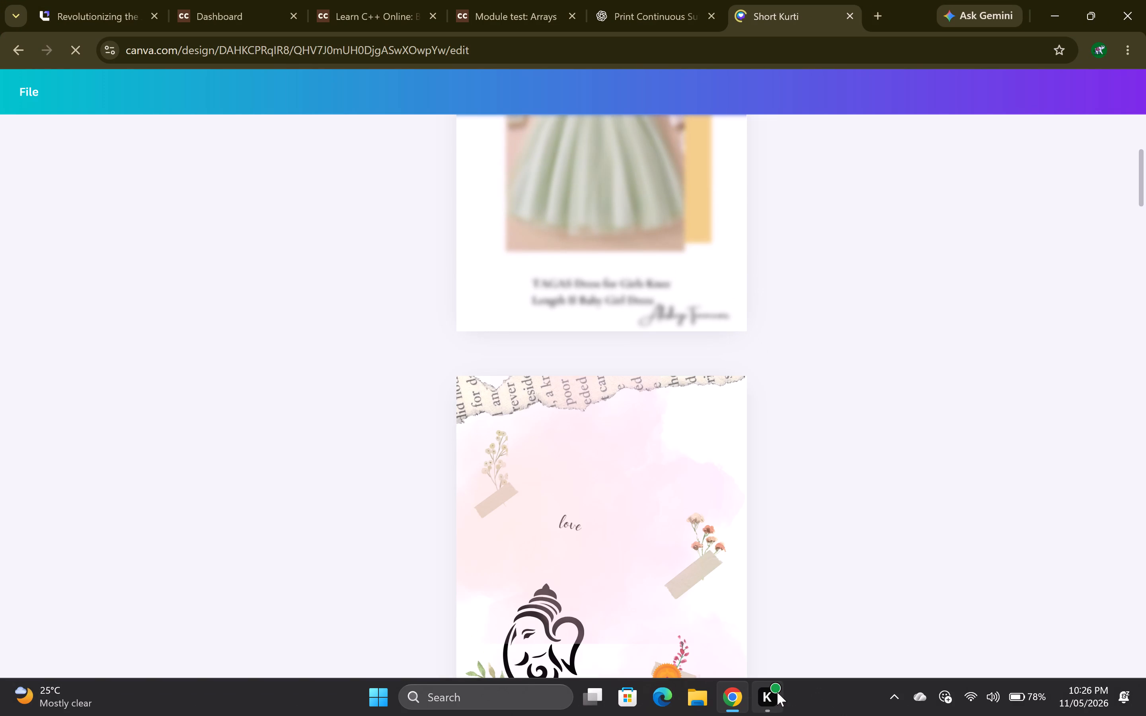
Add a blank page after the last page of the design.
{"action": "scroll", "coordinate": [610, 546], "scroll_direction": "down", "scroll_amount": 14}
{"action": "scroll", "coordinate": [610, 546], "scroll_direction": "down", "scroll_amount": 8}
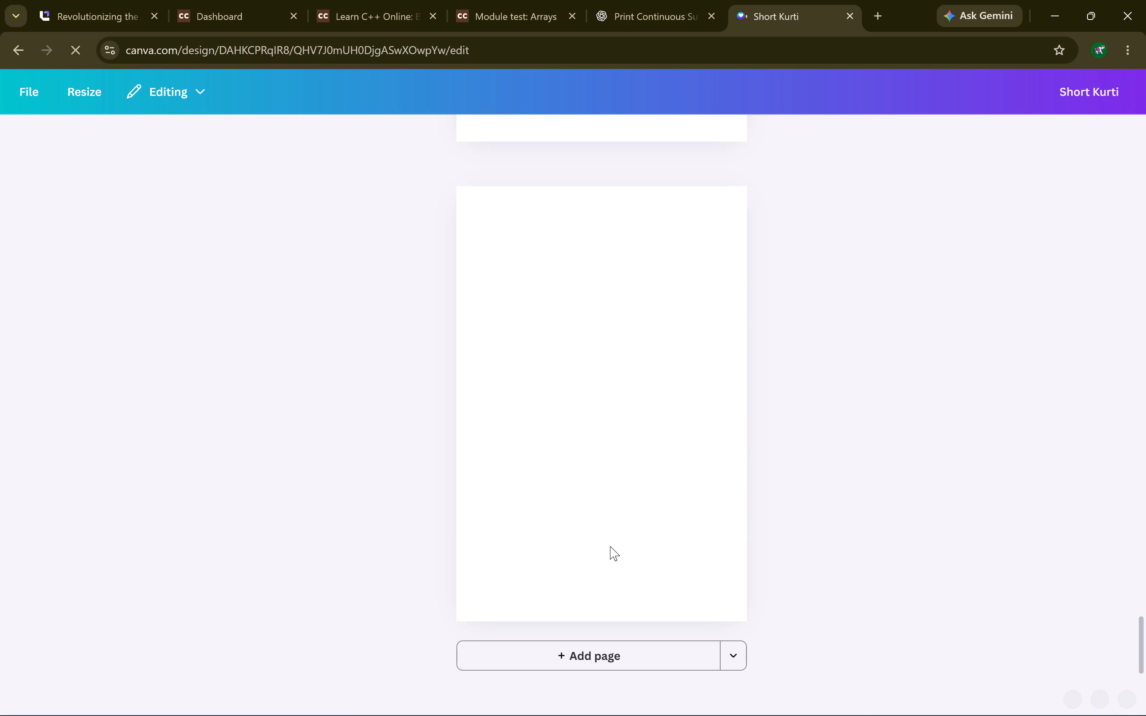
{"action": "scroll", "coordinate": [610, 546], "scroll_direction": "down", "scroll_amount": 9}
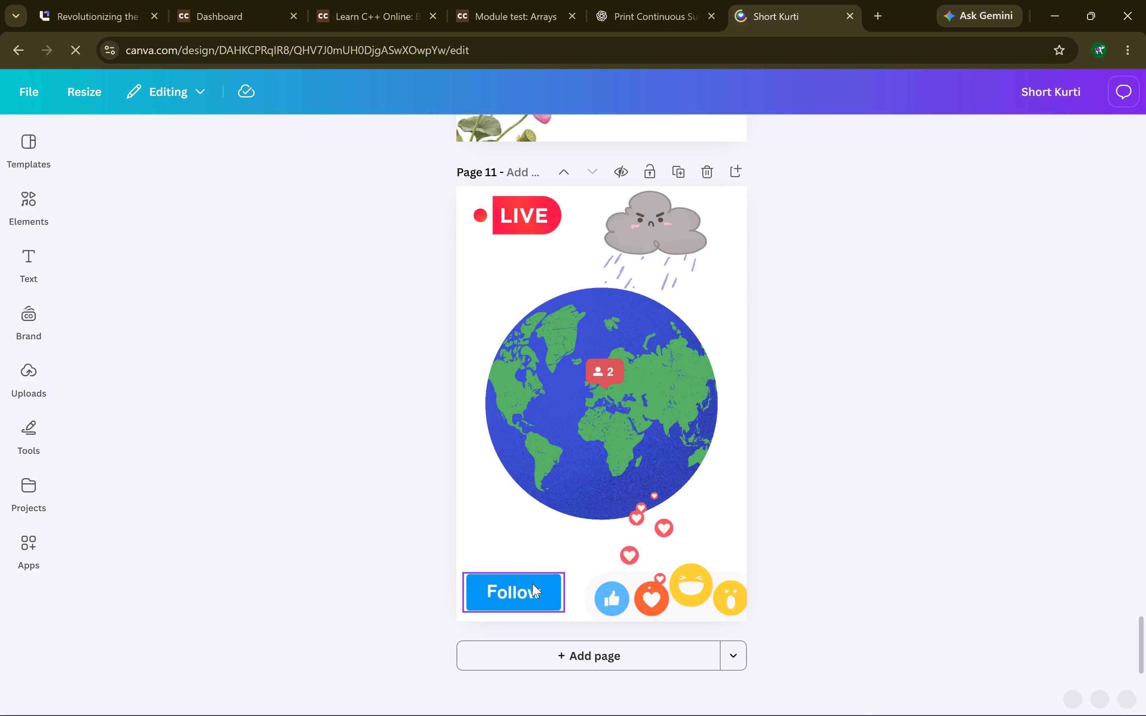
{"action": "scroll", "coordinate": [532, 584], "scroll_direction": "down", "scroll_amount": 2}
{"action": "left_click", "coordinate": [534, 653]}
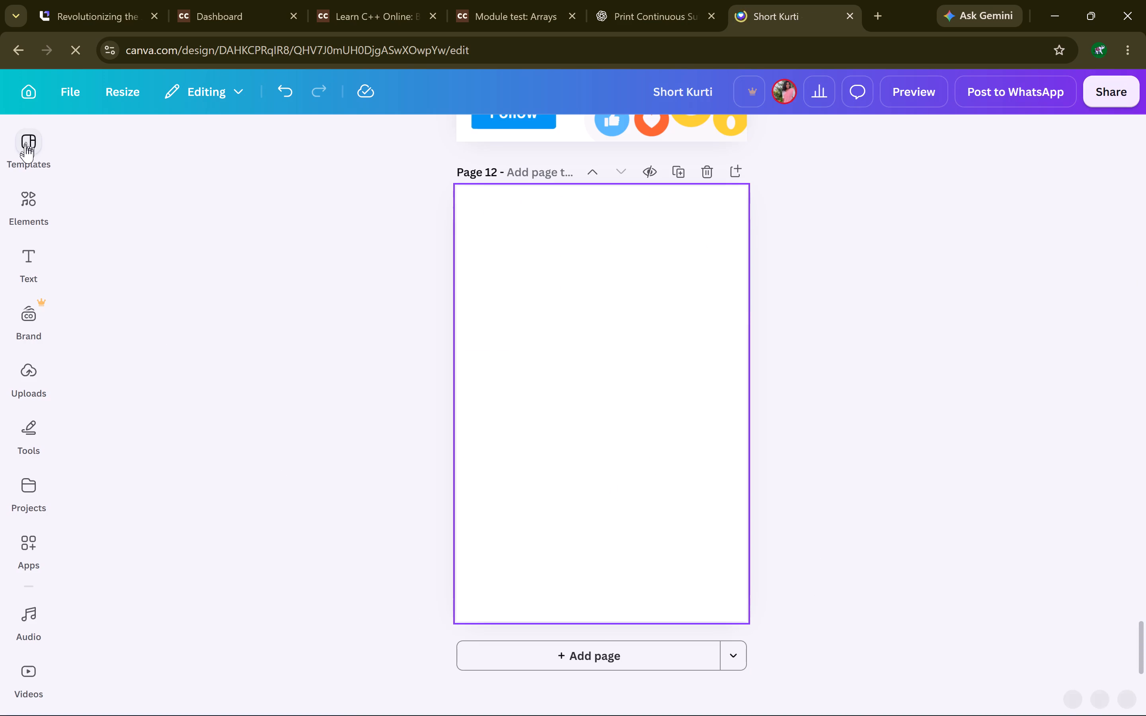
Search the Pinterest Pin templates for "nature" and look through the results.
{"action": "left_click", "coordinate": [25, 146]}
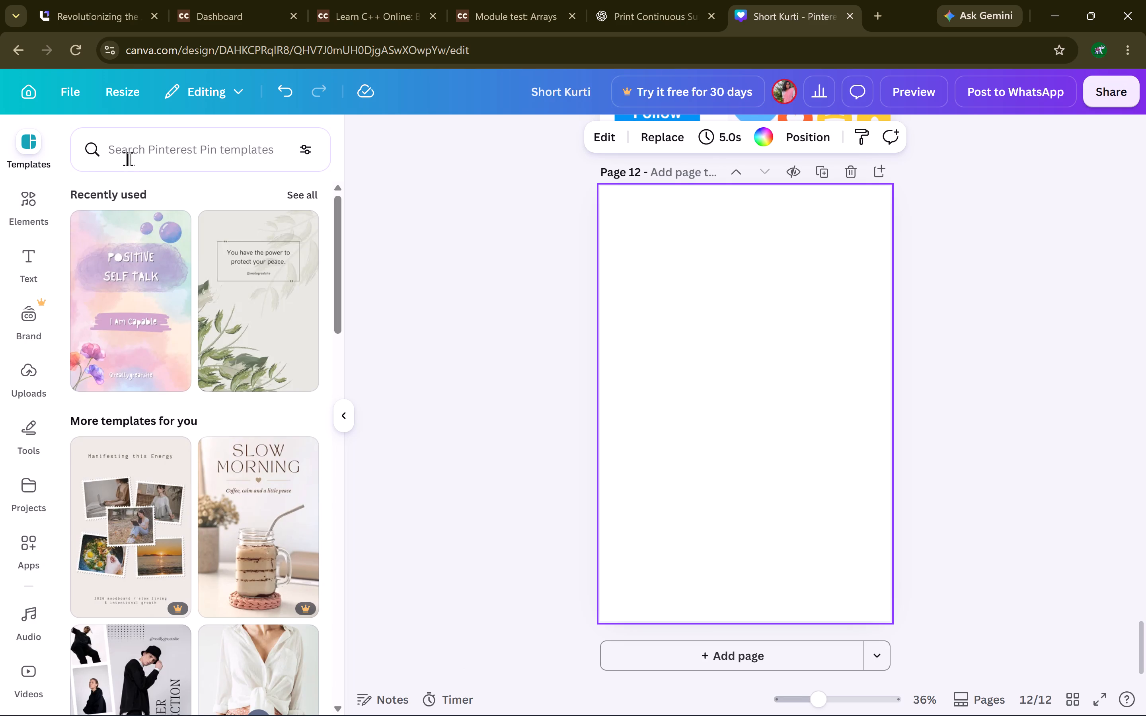
{"action": "left_click", "coordinate": [130, 158]}
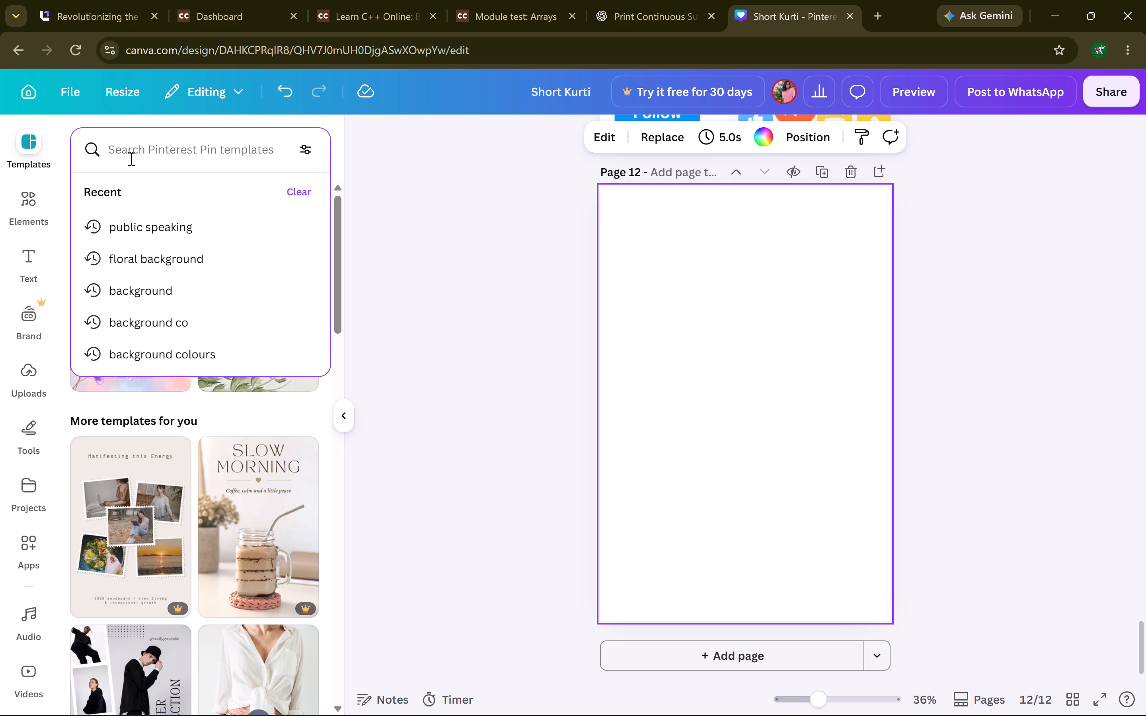
{"action": "type", "text": "nature"}
{"action": "key", "text": "Return"}
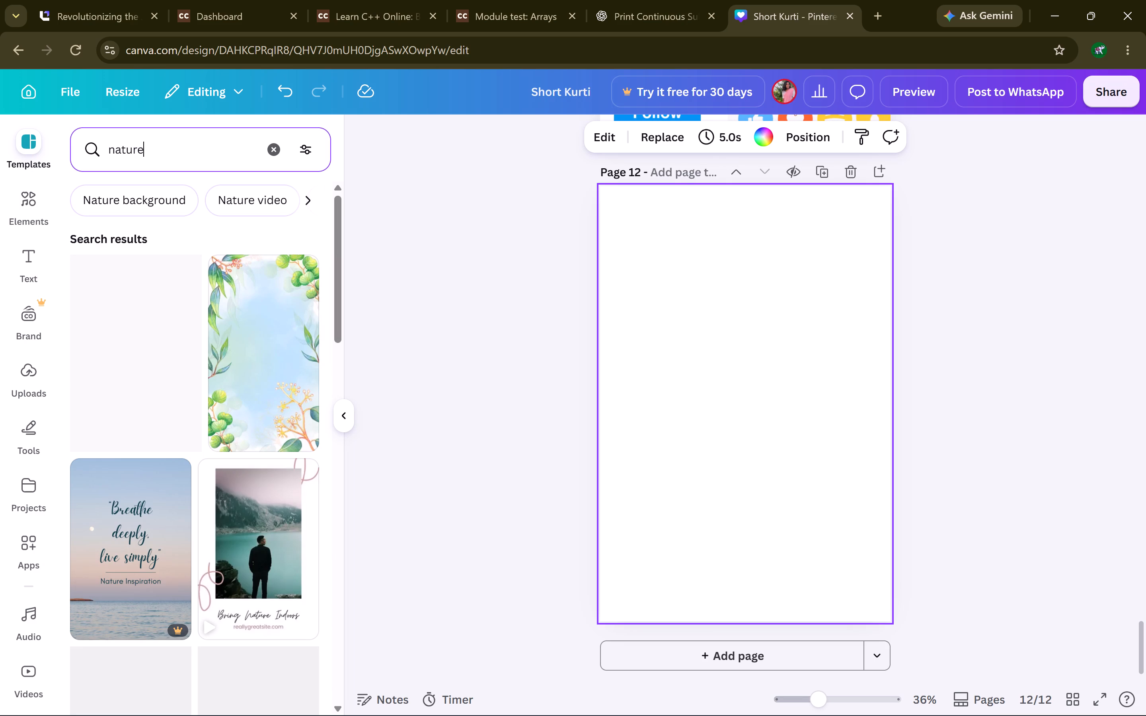
{"action": "scroll", "coordinate": [153, 490], "scroll_direction": "down", "scroll_amount": 1}
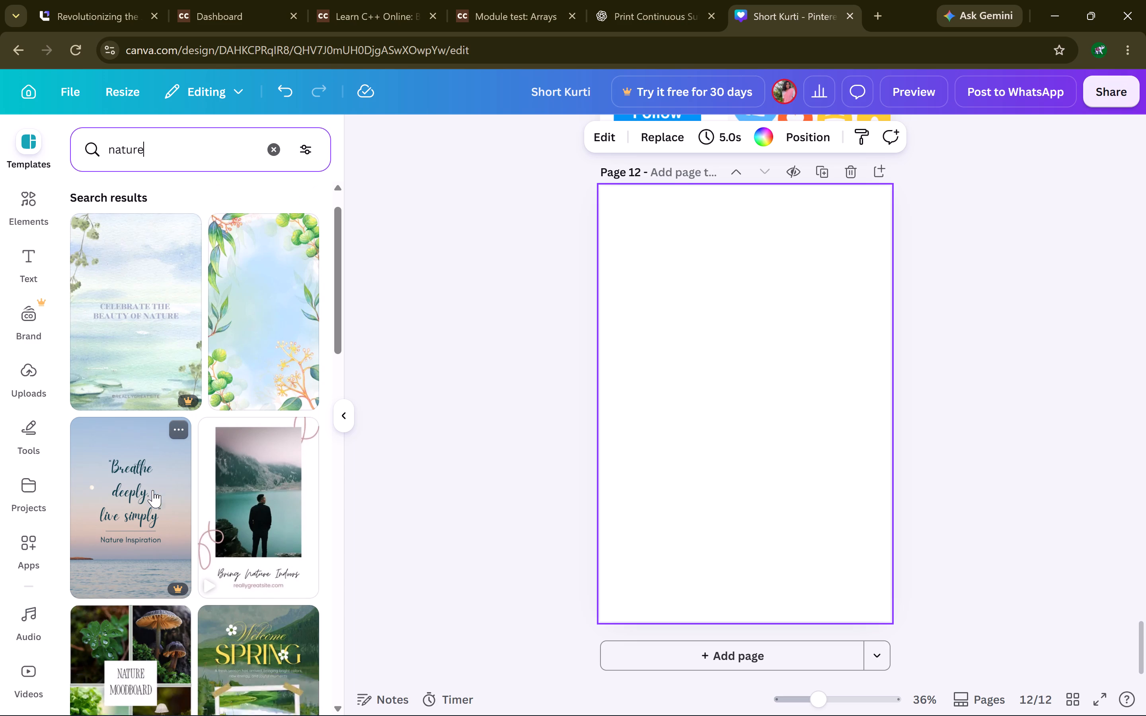
{"action": "scroll", "coordinate": [153, 490], "scroll_direction": "down", "scroll_amount": 6}
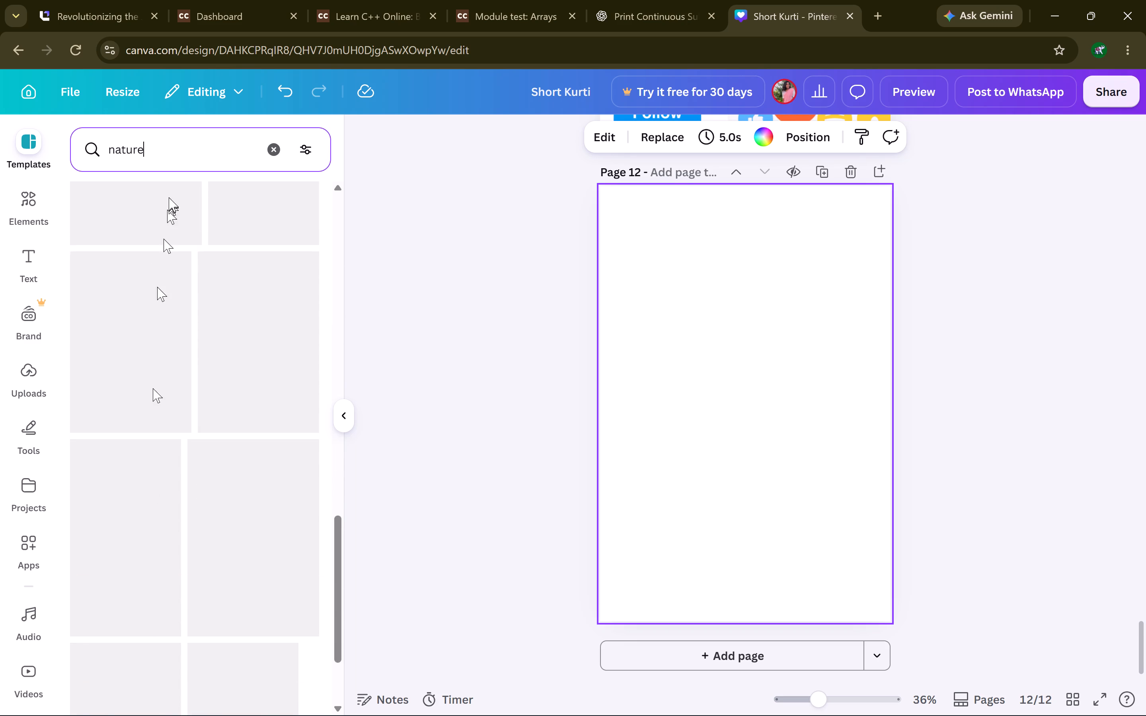
{"action": "scroll", "coordinate": [221, 549], "scroll_direction": "down", "scroll_amount": 7}
{"action": "scroll", "coordinate": [221, 549], "scroll_direction": "up", "scroll_amount": 1}
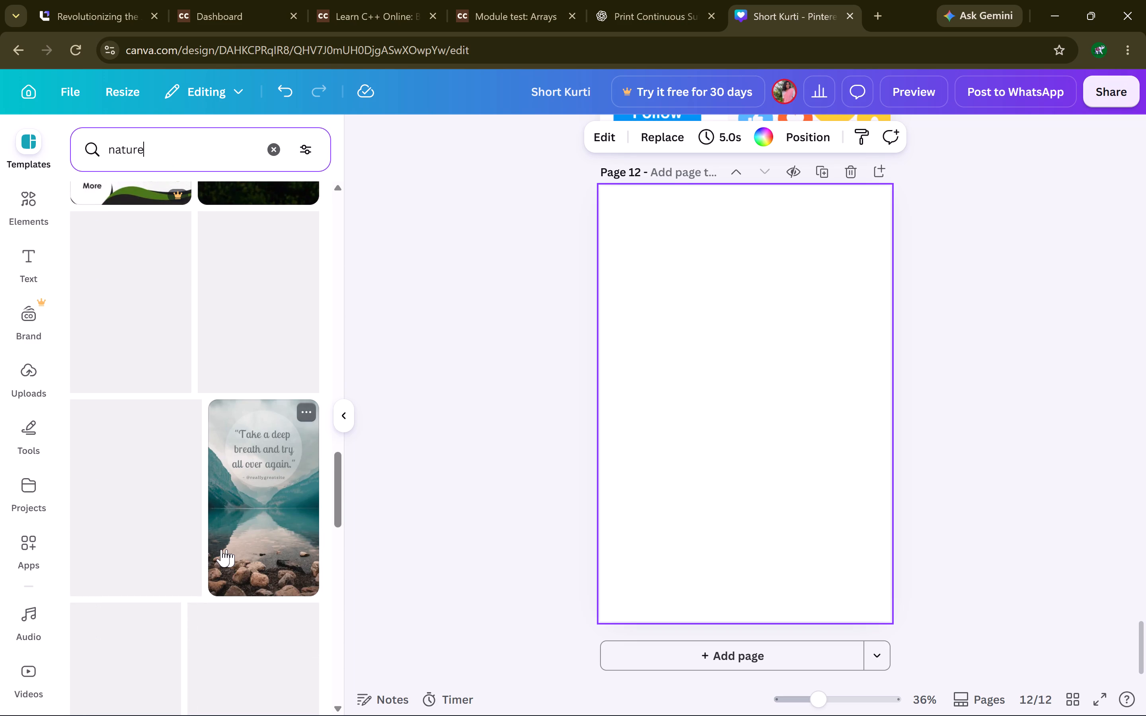
{"action": "scroll", "coordinate": [221, 549], "scroll_direction": "down", "scroll_amount": 3}
Refine the template search to "nature background".
{"action": "left_click", "coordinate": [179, 144]}
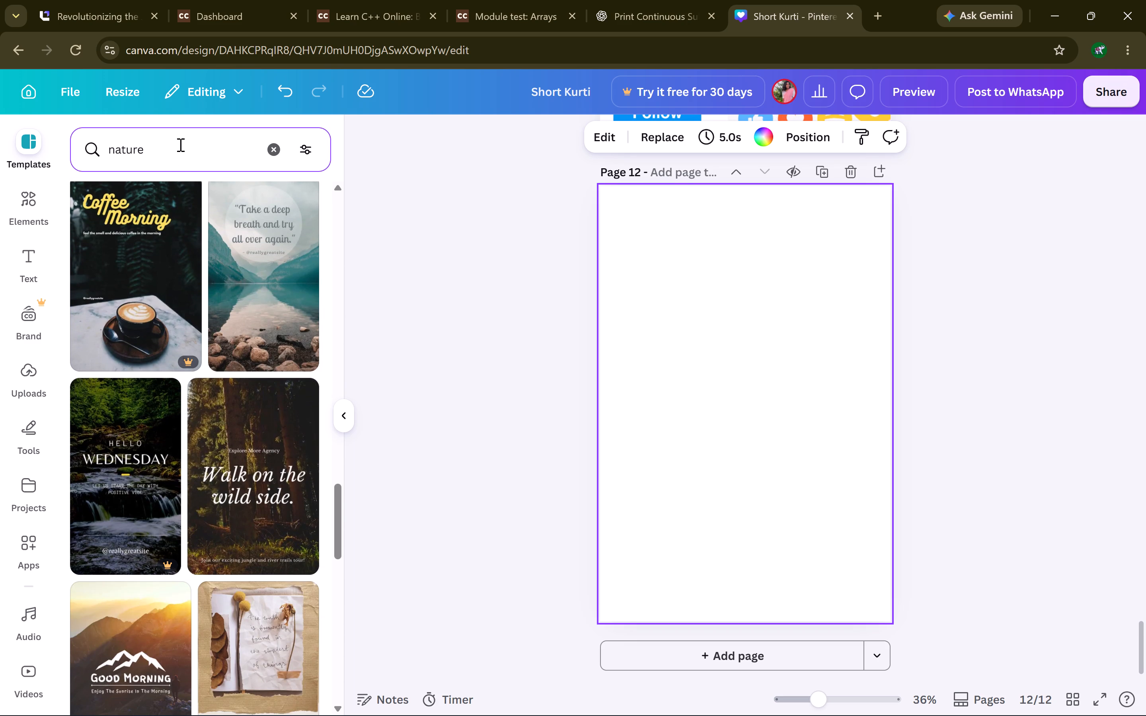
{"action": "key", "text": "space"}
{"action": "left_click", "coordinate": [166, 258]}
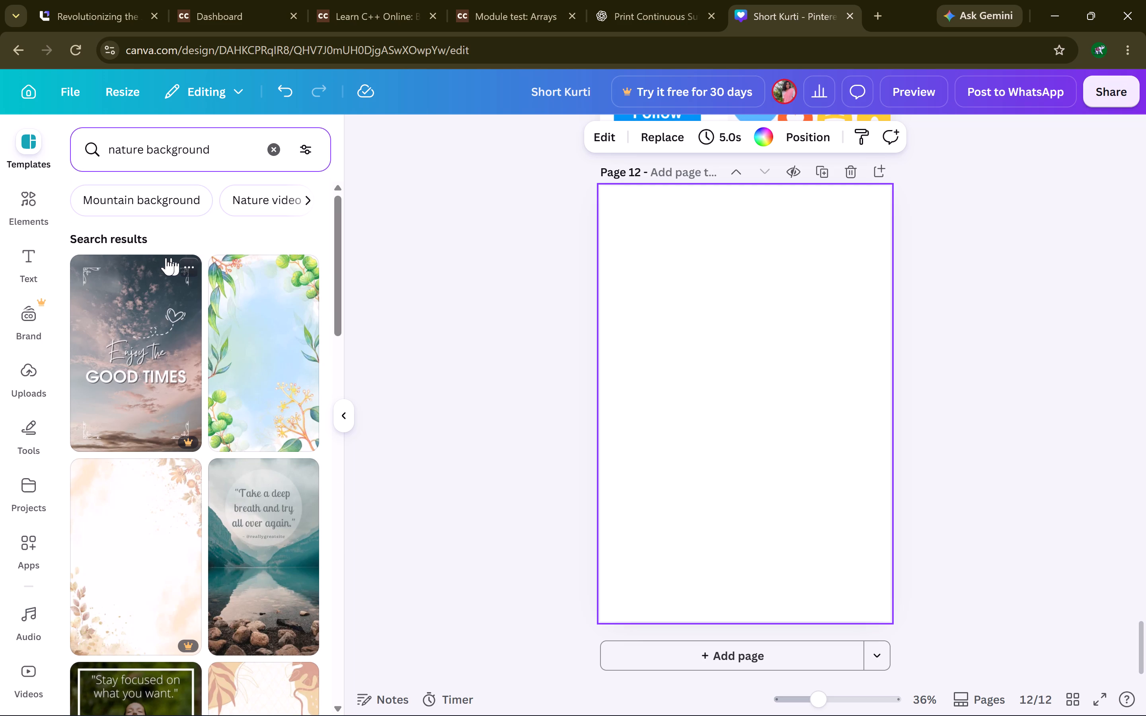
Browse the "nature background" templates for a design suited to the blank page 12.
{"action": "scroll", "coordinate": [166, 258], "scroll_direction": "down", "scroll_amount": 8}
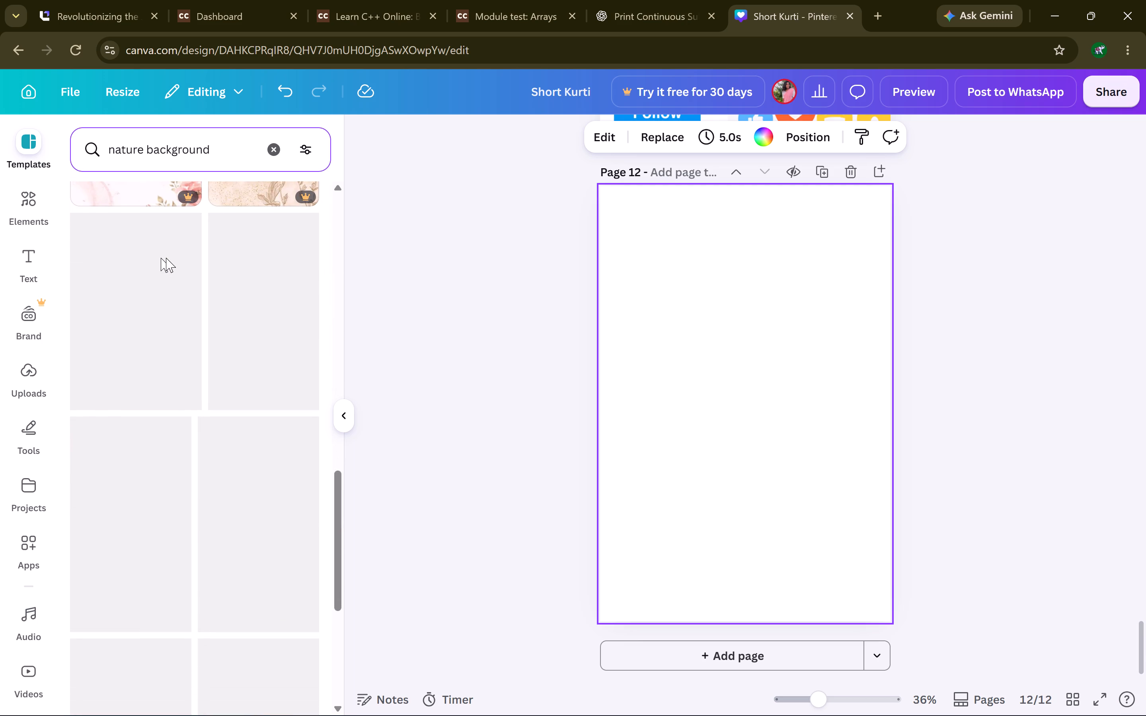
{"action": "scroll", "coordinate": [166, 258], "scroll_direction": "down", "scroll_amount": 6}
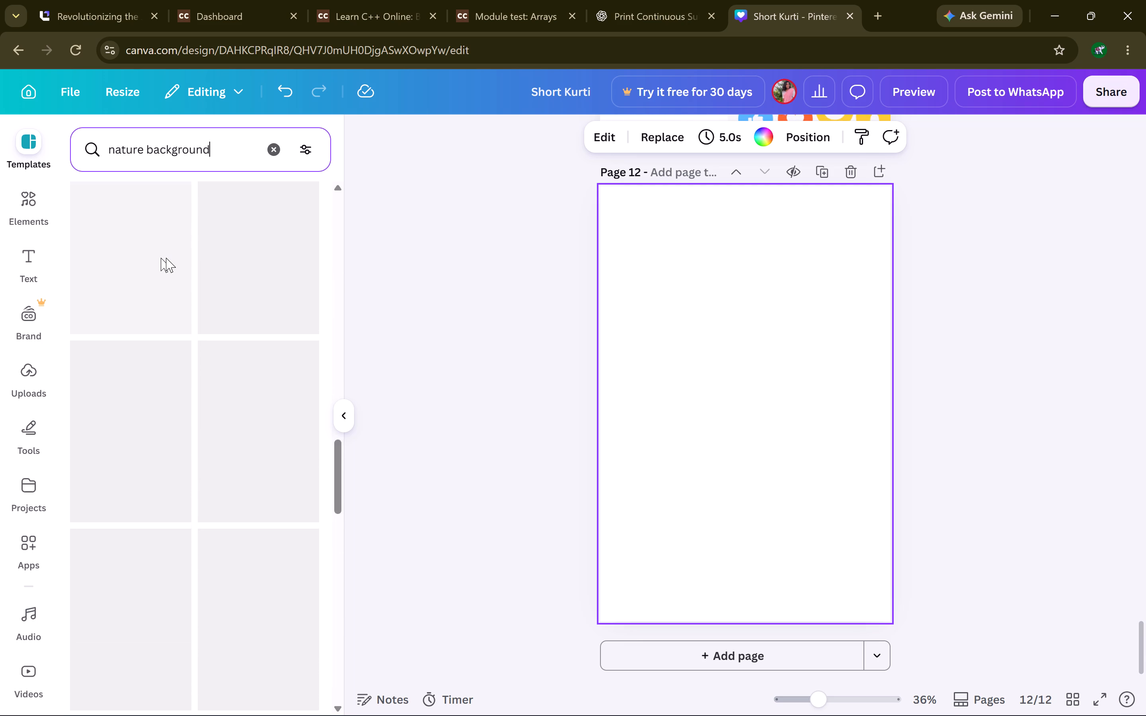
{"action": "scroll", "coordinate": [166, 258], "scroll_direction": "up", "scroll_amount": 7}
{"action": "scroll", "coordinate": [166, 258], "scroll_direction": "down", "scroll_amount": 2}
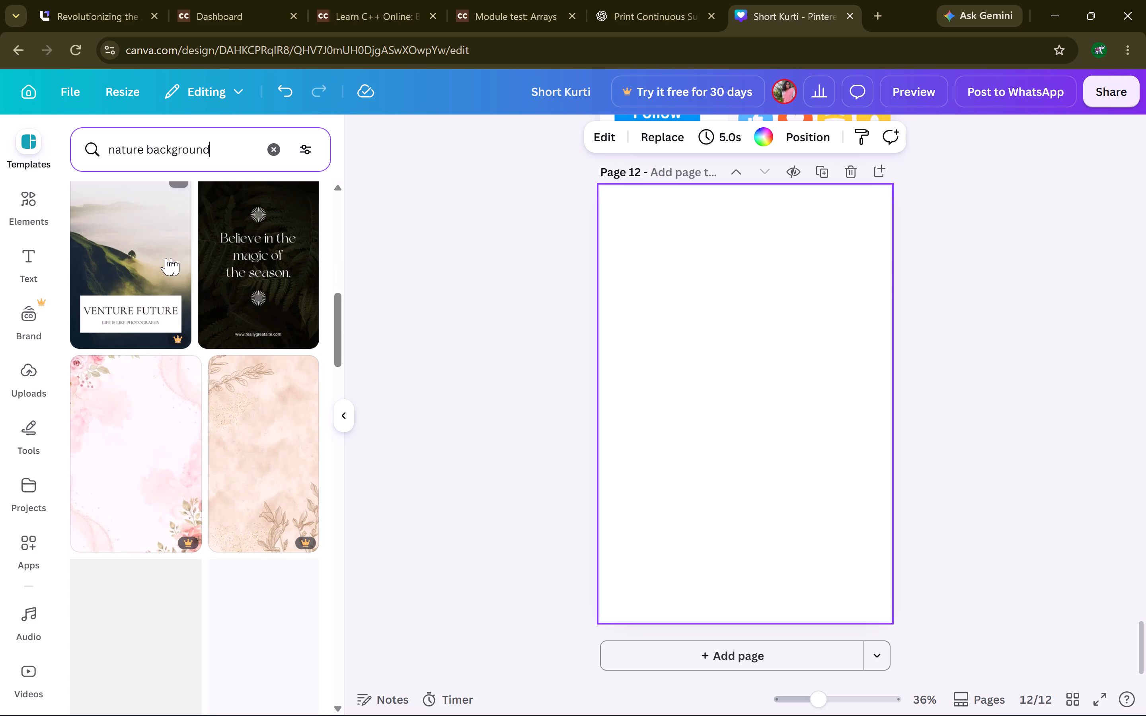
{"action": "scroll", "coordinate": [177, 441], "scroll_direction": "down", "scroll_amount": 4}
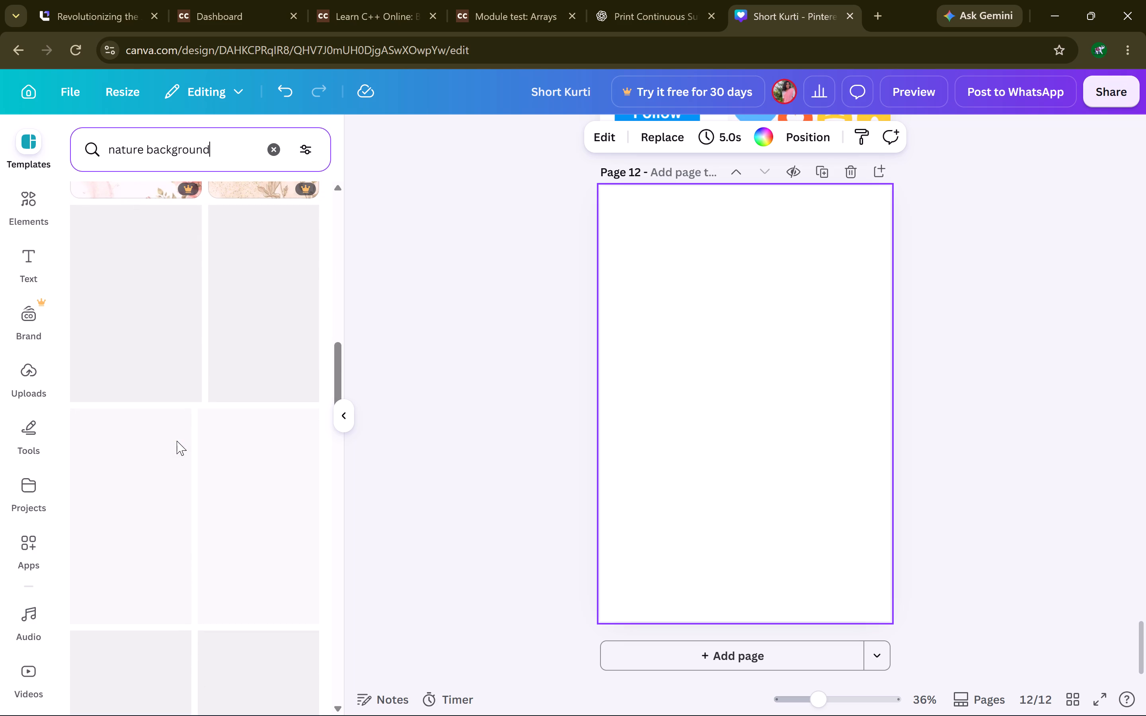
{"action": "scroll", "coordinate": [177, 441], "scroll_direction": "down", "scroll_amount": 3}
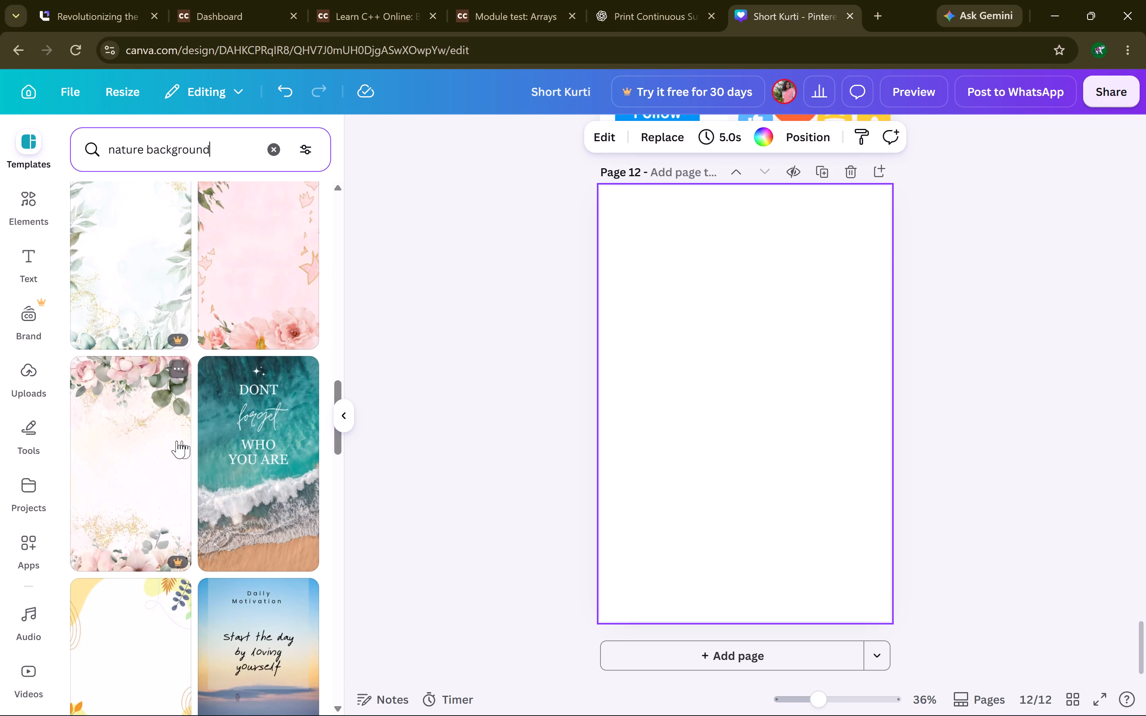
{"action": "scroll", "coordinate": [177, 441], "scroll_direction": "down", "scroll_amount": 2}
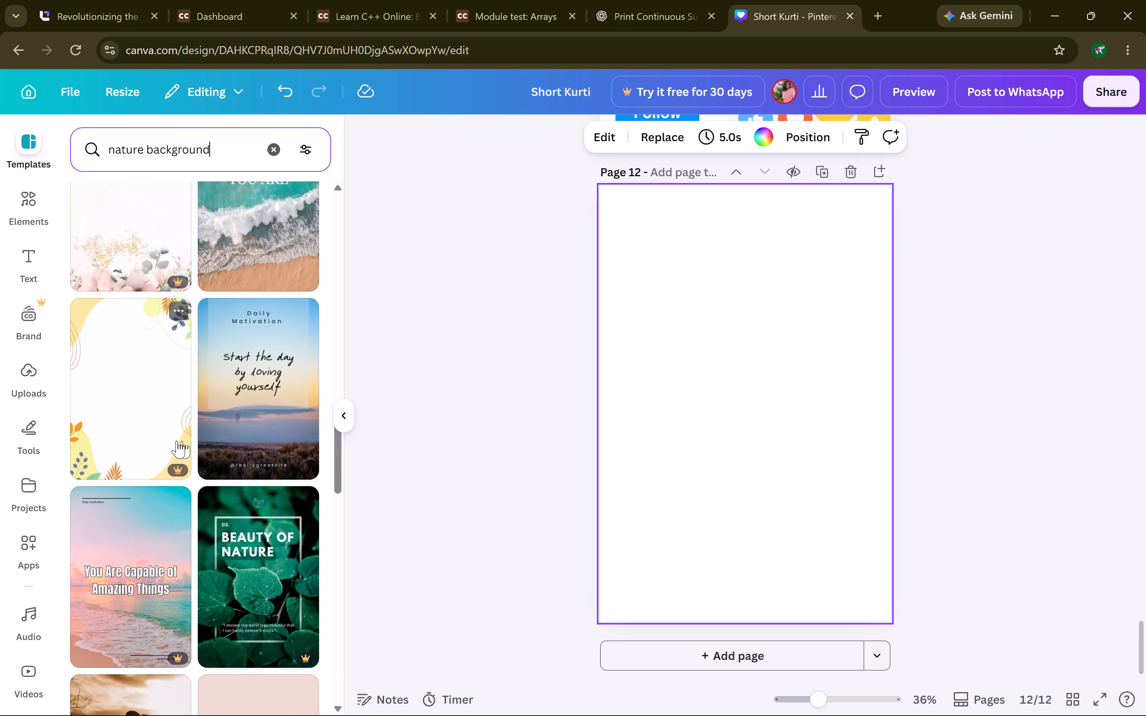
{"action": "scroll", "coordinate": [177, 441], "scroll_direction": "down", "scroll_amount": 8}
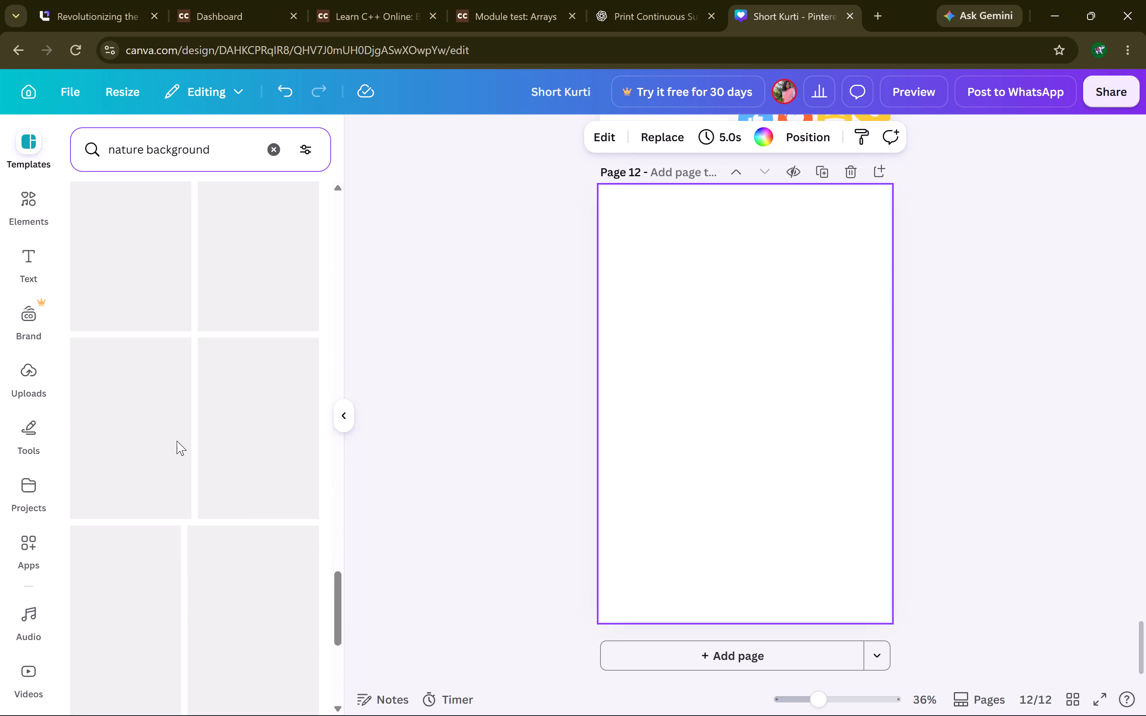
{"action": "scroll", "coordinate": [177, 441], "scroll_direction": "down", "scroll_amount": 6}
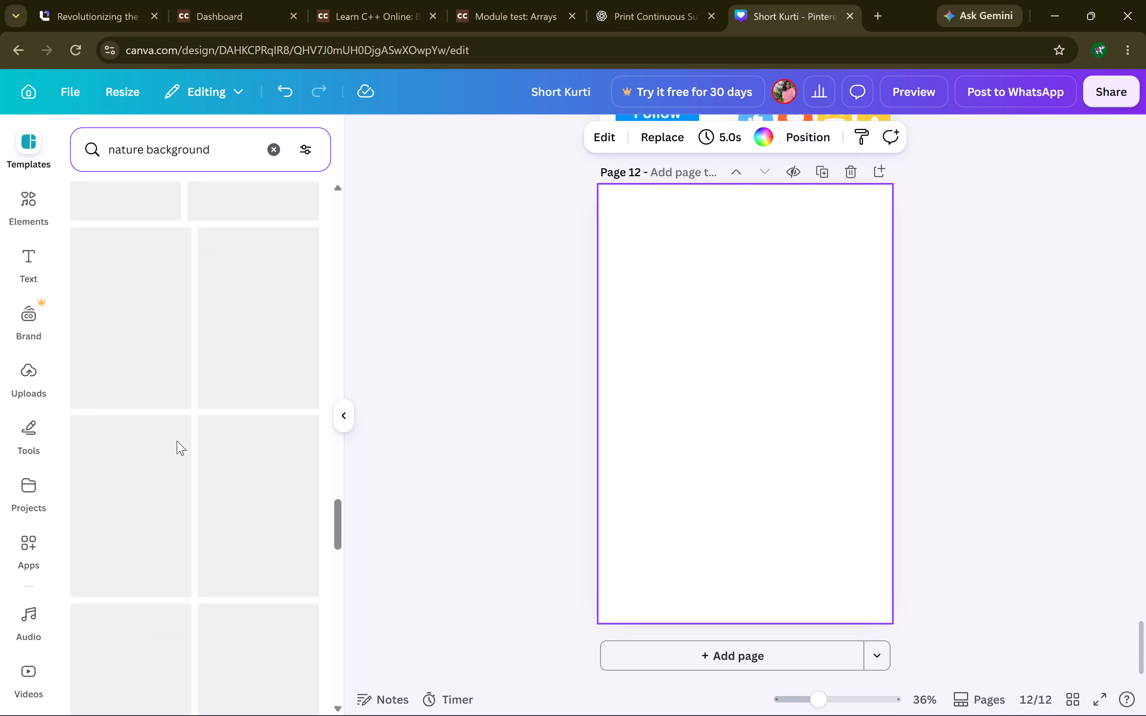
{"action": "scroll", "coordinate": [177, 441], "scroll_direction": "down", "scroll_amount": 2}
{"action": "scroll", "coordinate": [177, 441], "scroll_direction": "up", "scroll_amount": 9}
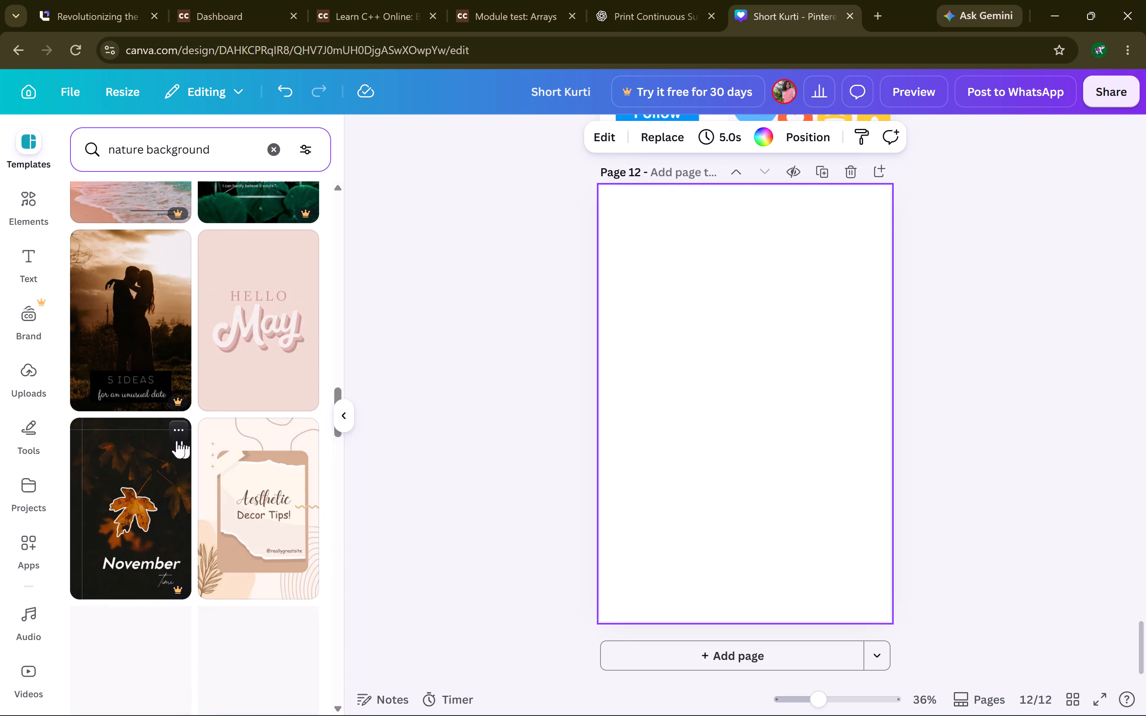
{"action": "scroll", "coordinate": [177, 441], "scroll_direction": "down", "scroll_amount": 4}
{"action": "scroll", "coordinate": [177, 441], "scroll_direction": "up", "scroll_amount": 1}
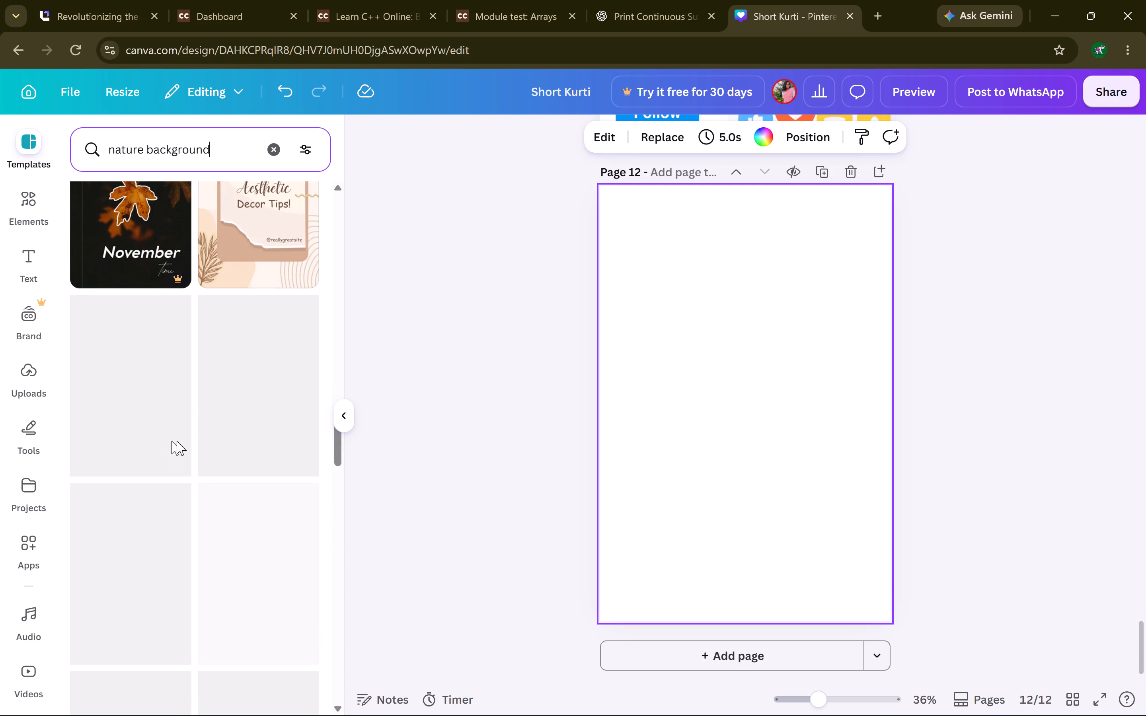
{"action": "scroll", "coordinate": [177, 441], "scroll_direction": "down", "scroll_amount": 4}
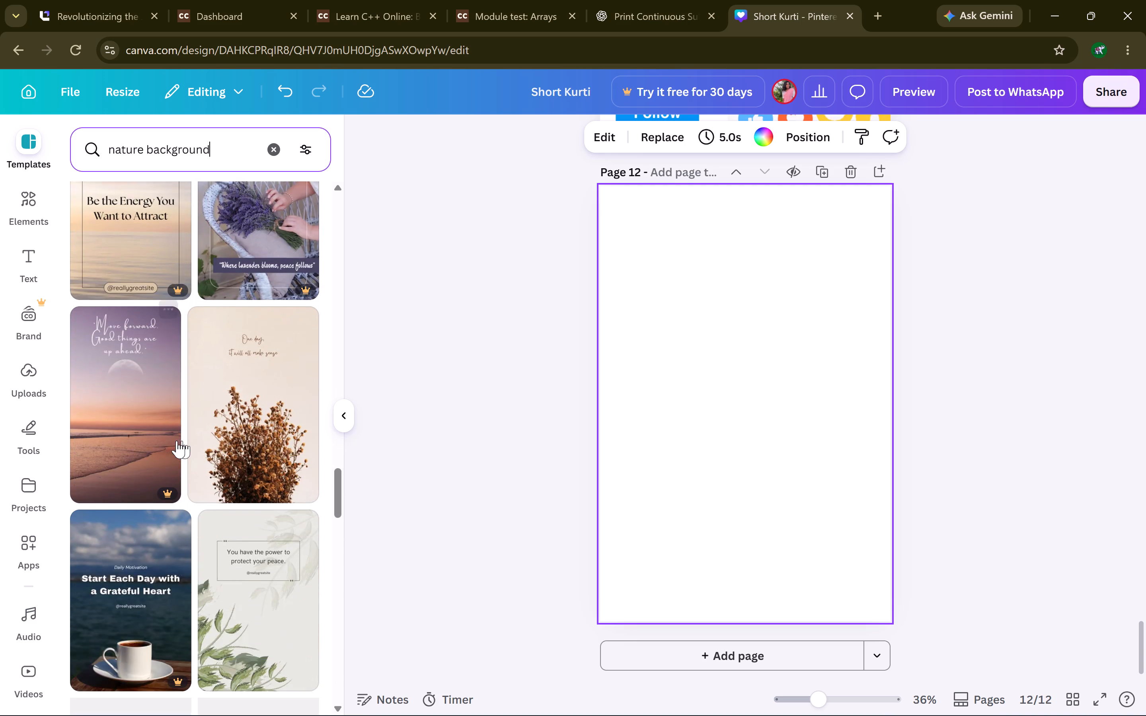
{"action": "scroll", "coordinate": [177, 441], "scroll_direction": "down", "scroll_amount": 3}
{"action": "scroll", "coordinate": [177, 441], "scroll_direction": "up", "scroll_amount": 5}
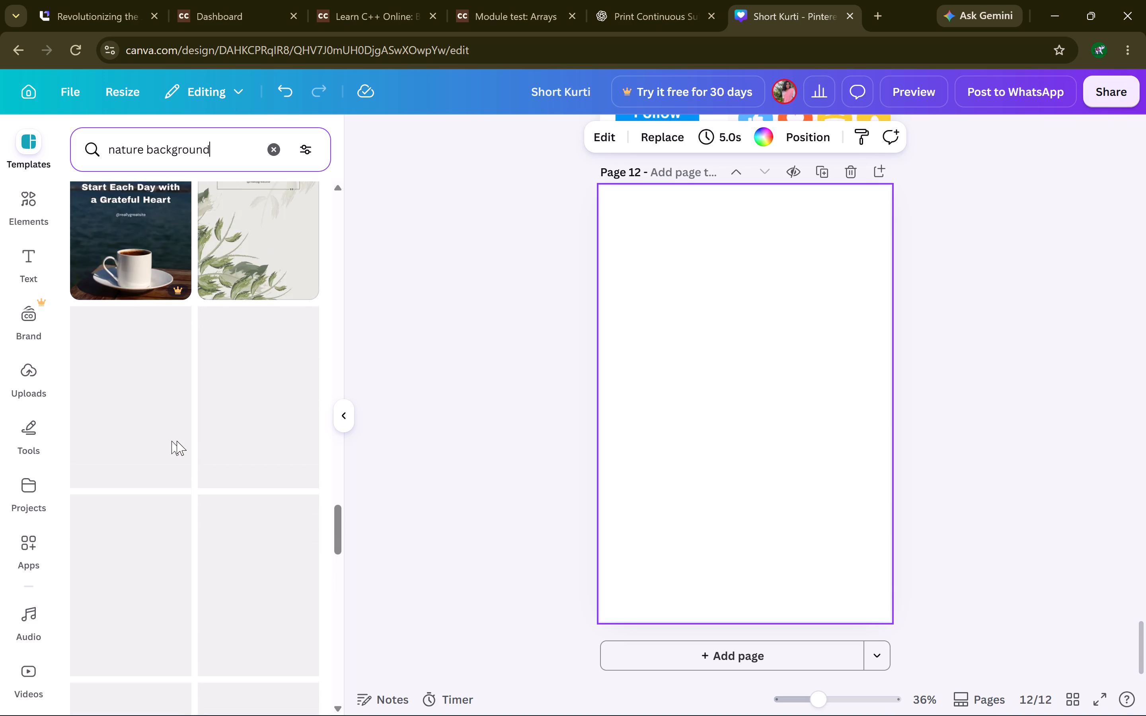
{"action": "scroll", "coordinate": [177, 441], "scroll_direction": "up", "scroll_amount": 1}
{"action": "scroll", "coordinate": [177, 441], "scroll_direction": "down", "scroll_amount": 2}
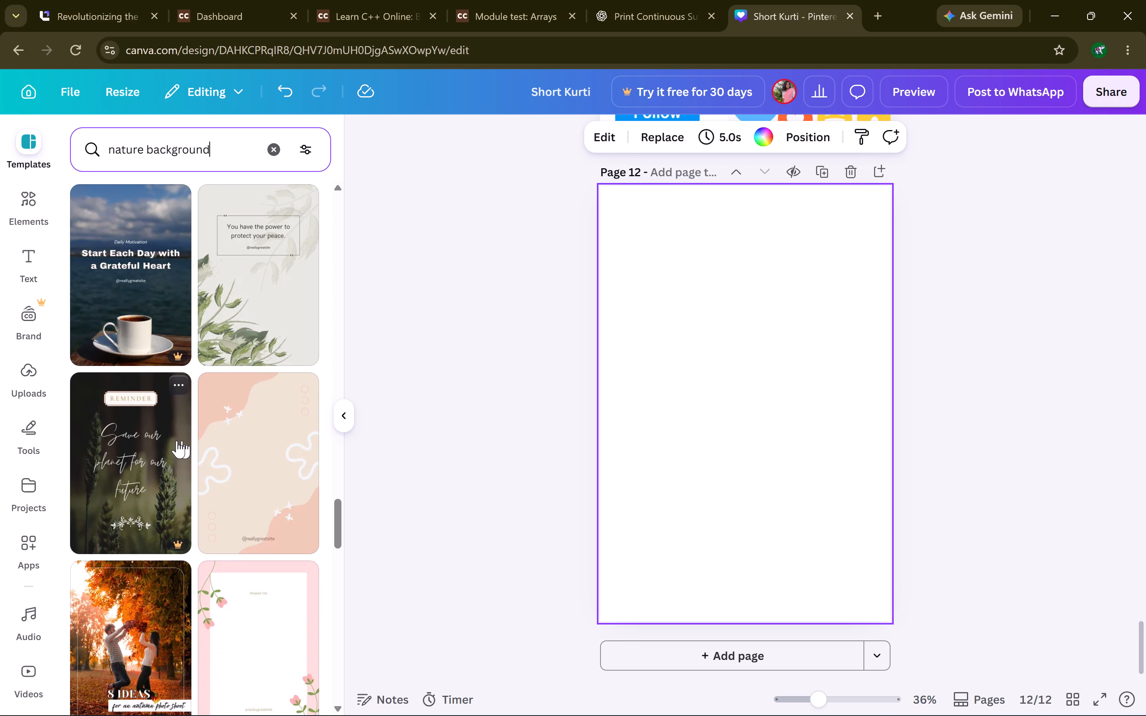
{"action": "scroll", "coordinate": [177, 441], "scroll_direction": "down", "scroll_amount": 5}
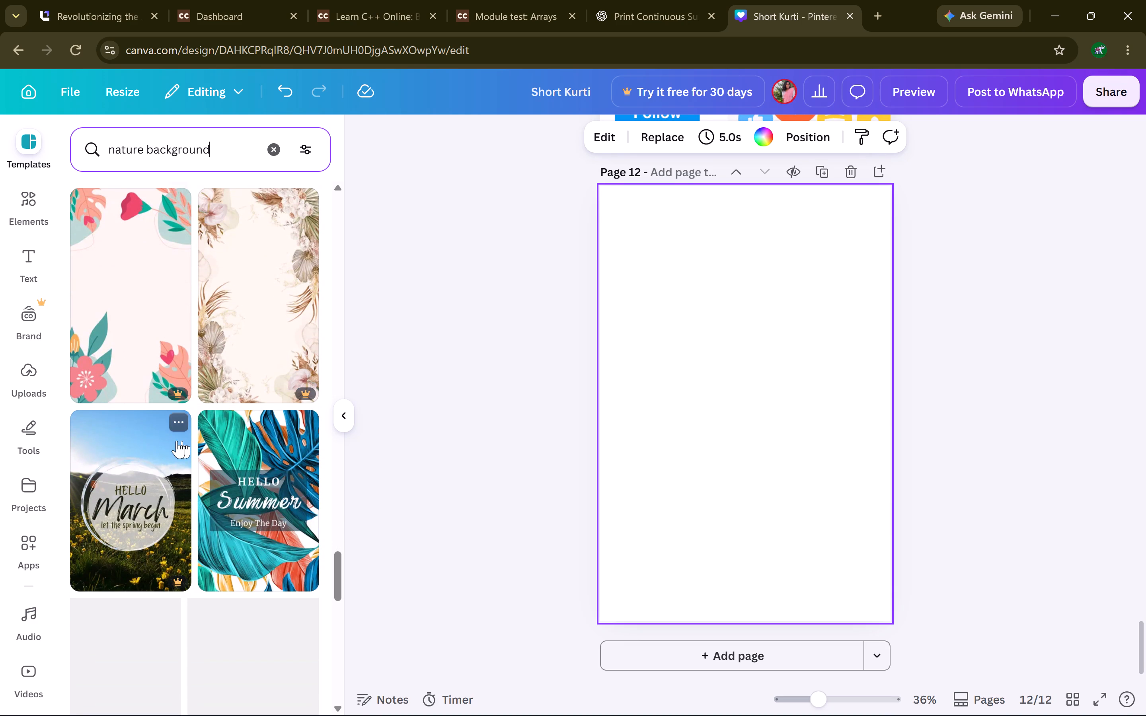
{"action": "scroll", "coordinate": [177, 441], "scroll_direction": "down", "scroll_amount": 3}
{"action": "scroll", "coordinate": [177, 441], "scroll_direction": "up", "scroll_amount": 1}
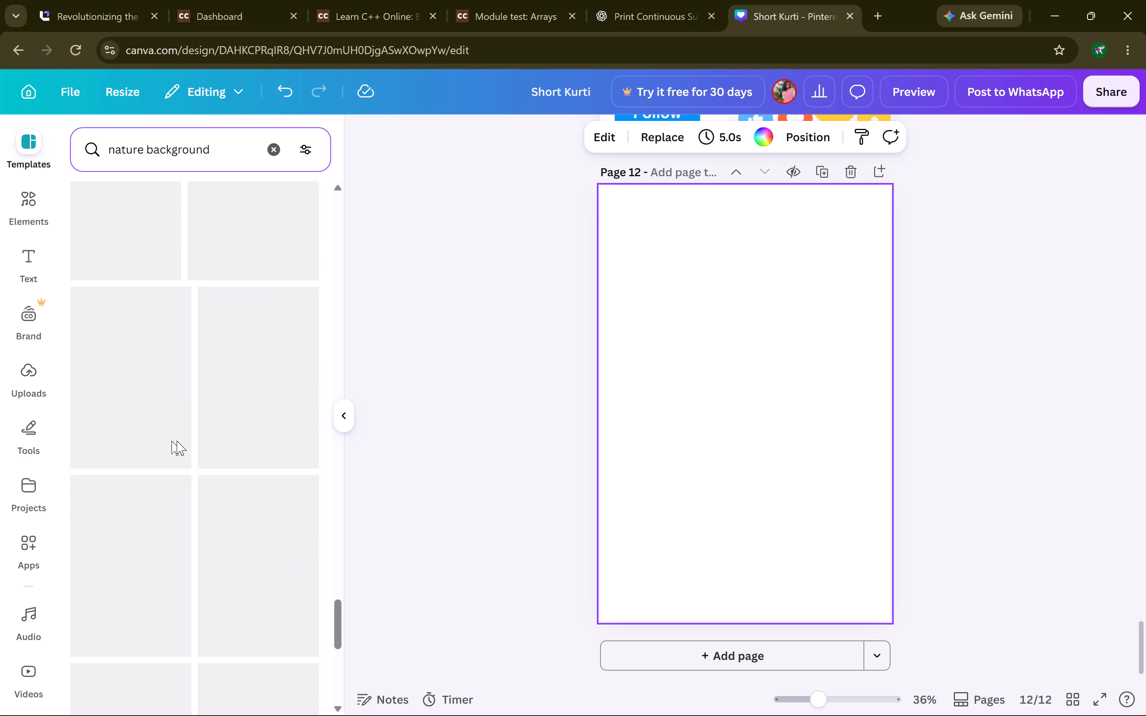
{"action": "scroll", "coordinate": [177, 441], "scroll_direction": "up", "scroll_amount": 3}
{"action": "scroll", "coordinate": [177, 441], "scroll_direction": "down", "scroll_amount": 3}
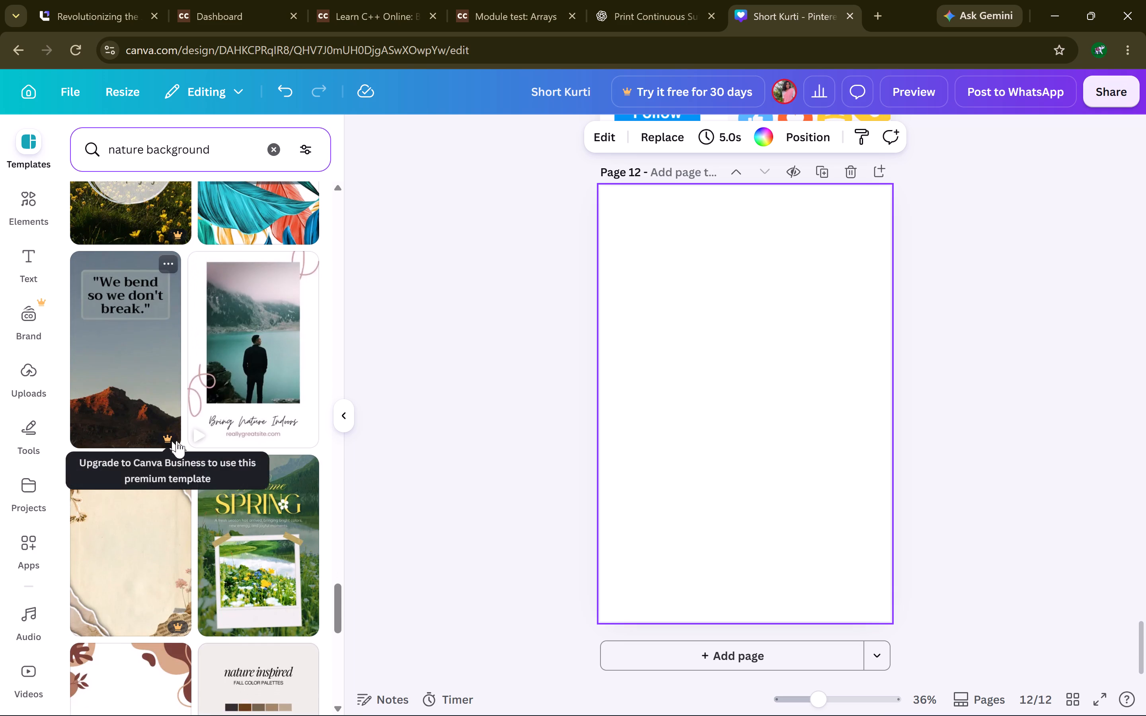
{"action": "scroll", "coordinate": [177, 441], "scroll_direction": "down", "scroll_amount": 12}
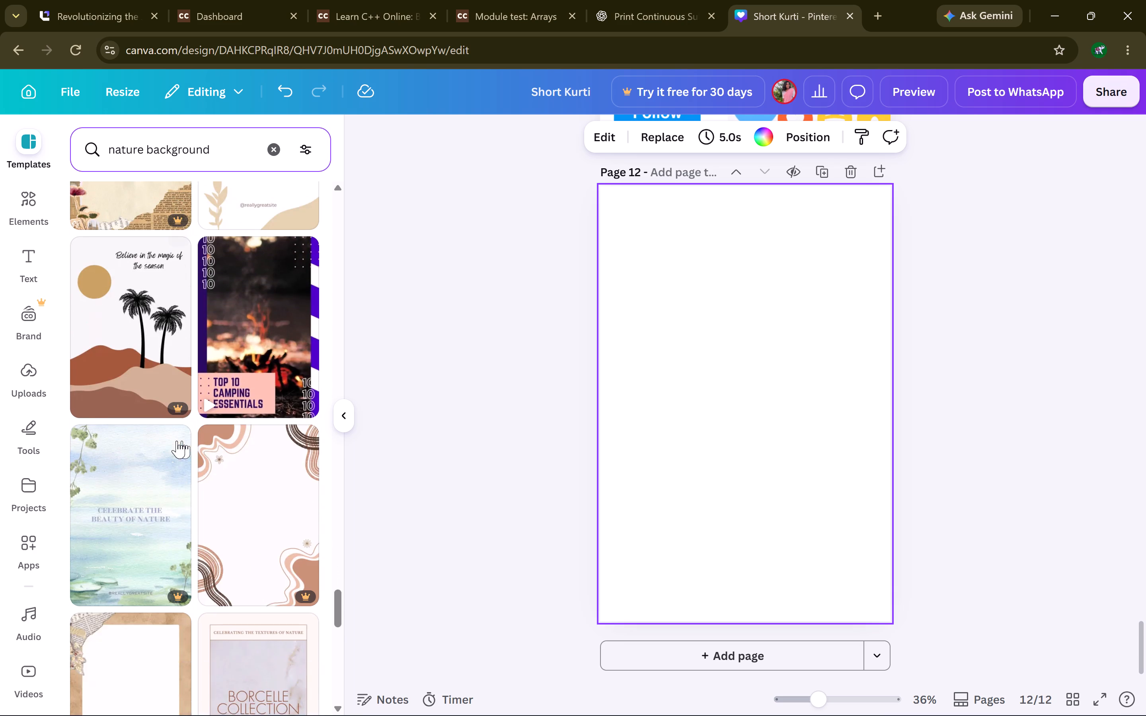
{"action": "scroll", "coordinate": [177, 441], "scroll_direction": "down", "scroll_amount": 4}
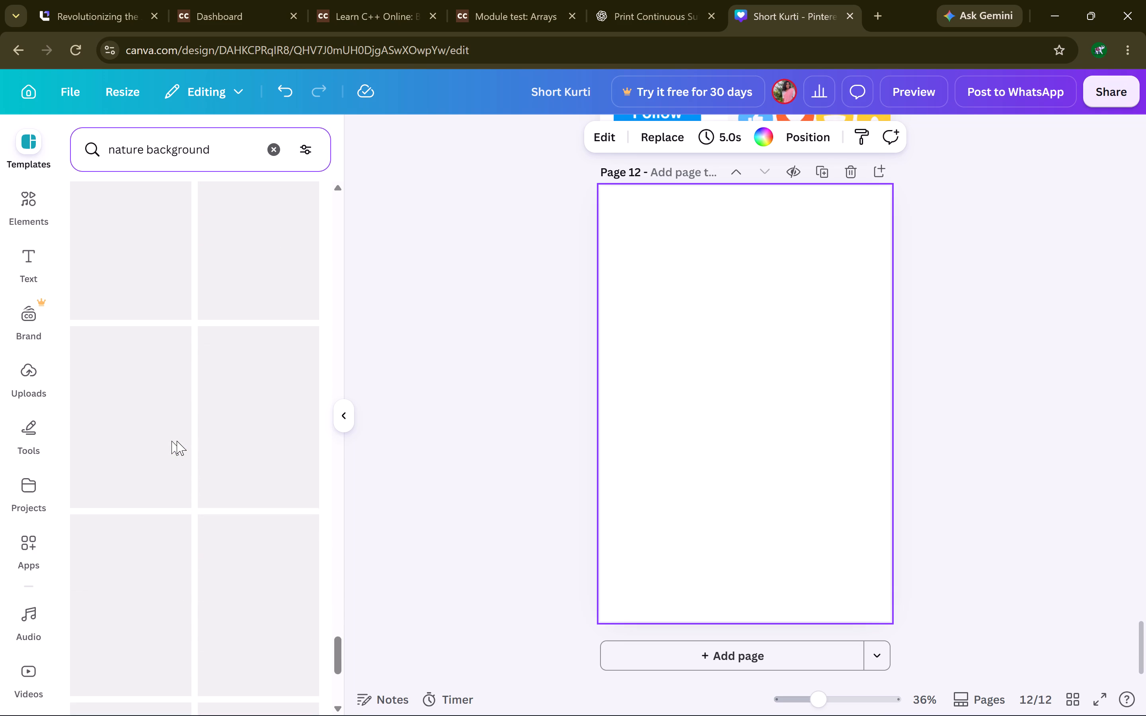
{"action": "scroll", "coordinate": [239, 459], "scroll_direction": "down", "scroll_amount": 3}
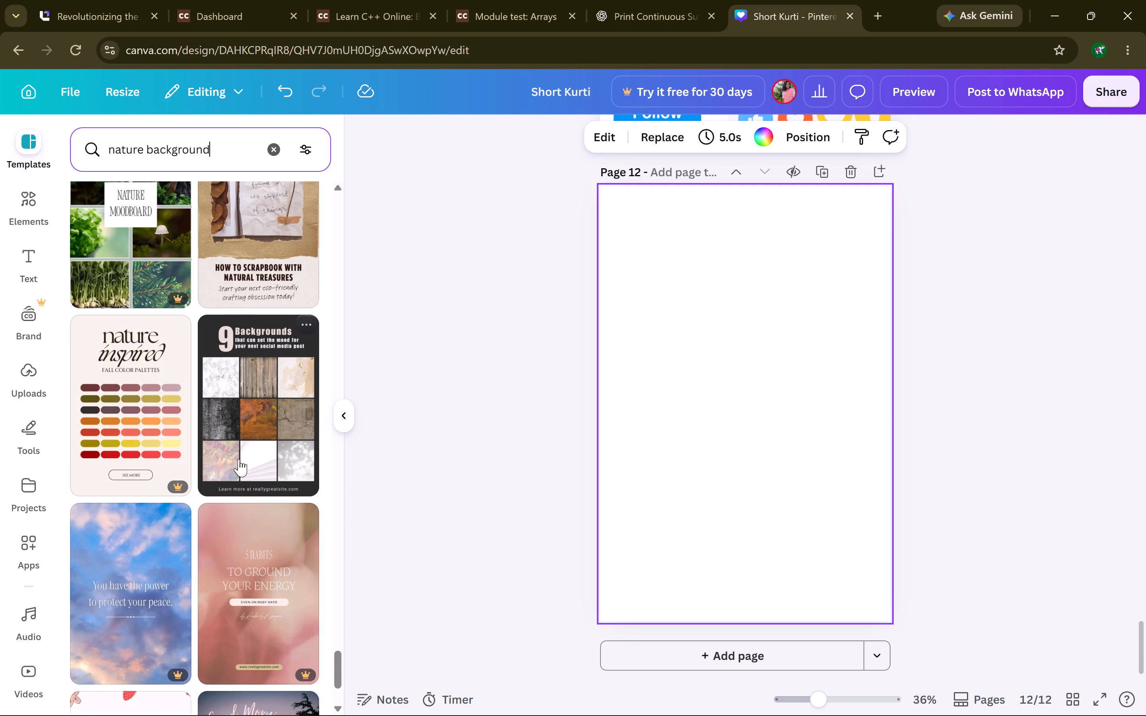
{"action": "scroll", "coordinate": [239, 459], "scroll_direction": "down", "scroll_amount": 4}
Apply the pink-and-black "Good Morning!" sunset template with the dark tree silhouette to page 12.
{"action": "scroll", "coordinate": [239, 459], "scroll_direction": "up", "scroll_amount": 4}
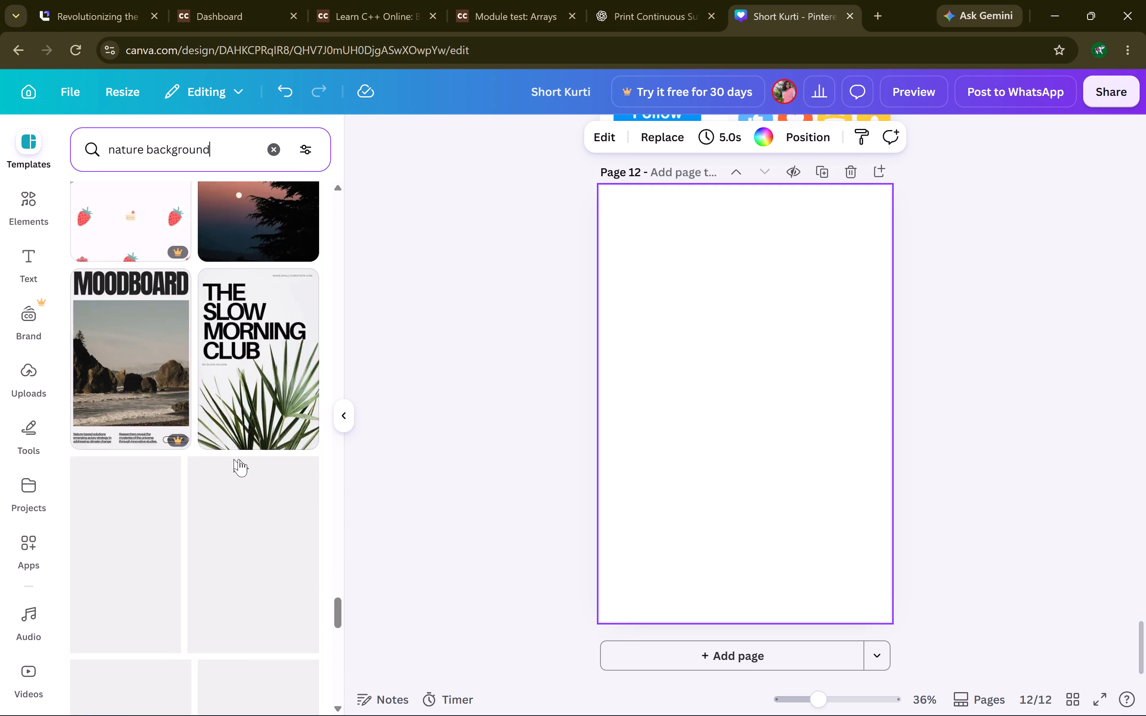
{"action": "scroll", "coordinate": [239, 459], "scroll_direction": "up", "scroll_amount": 2}
{"action": "left_click", "coordinate": [222, 370]}
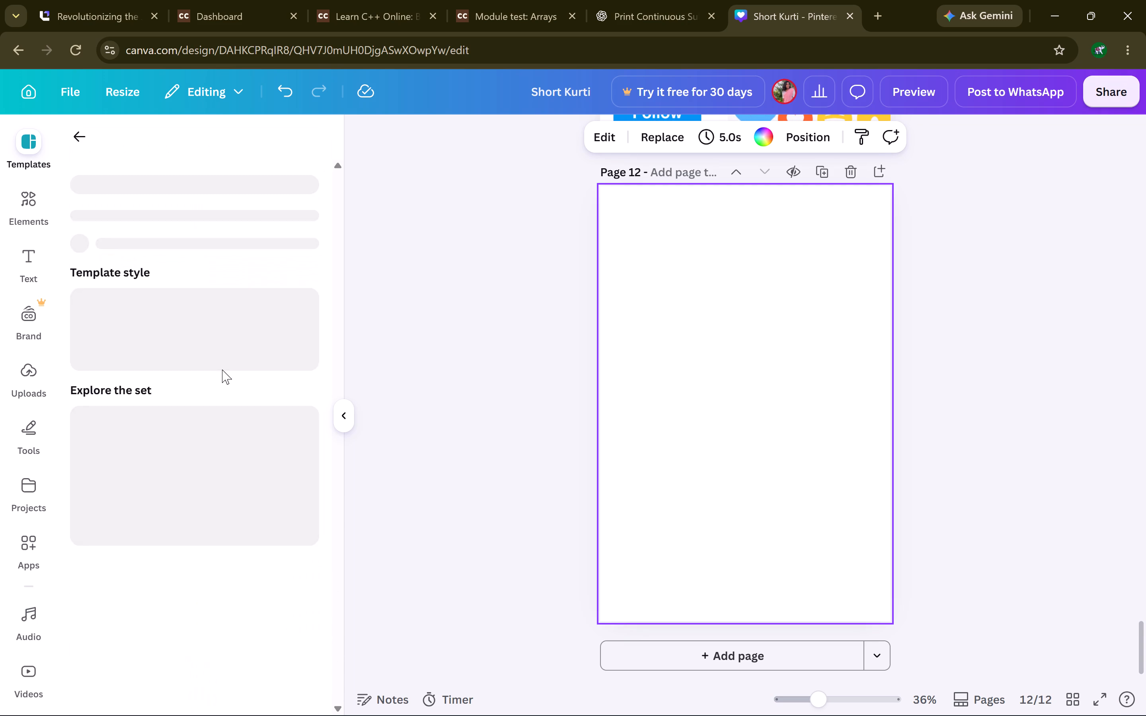
{"action": "left_click", "coordinate": [697, 453]}
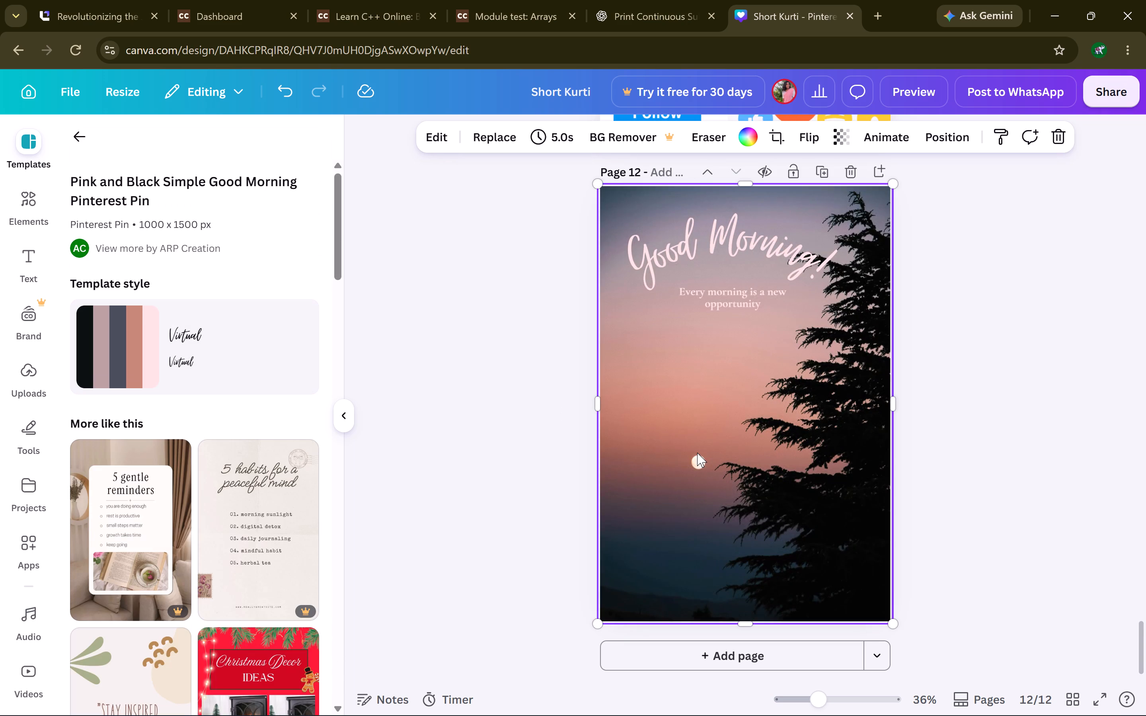
{"action": "double_click", "coordinate": [713, 298]}
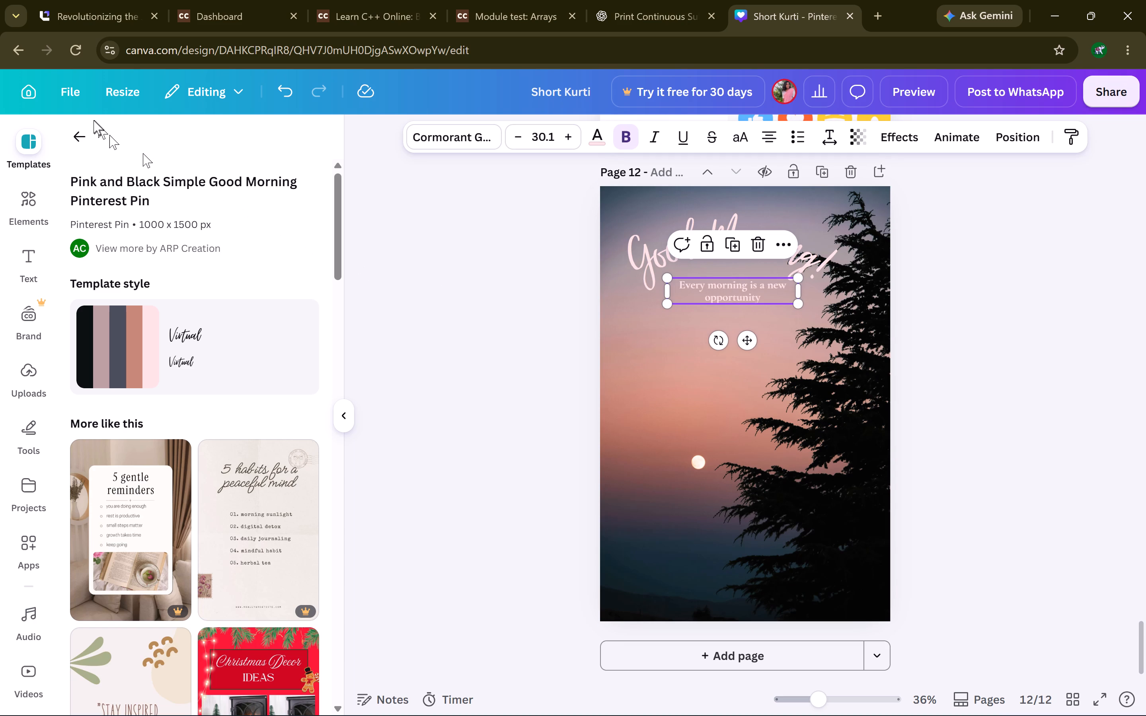
Search the design elements for "black birds".
{"action": "left_click", "coordinate": [80, 139]}
{"action": "left_click", "coordinate": [35, 204]}
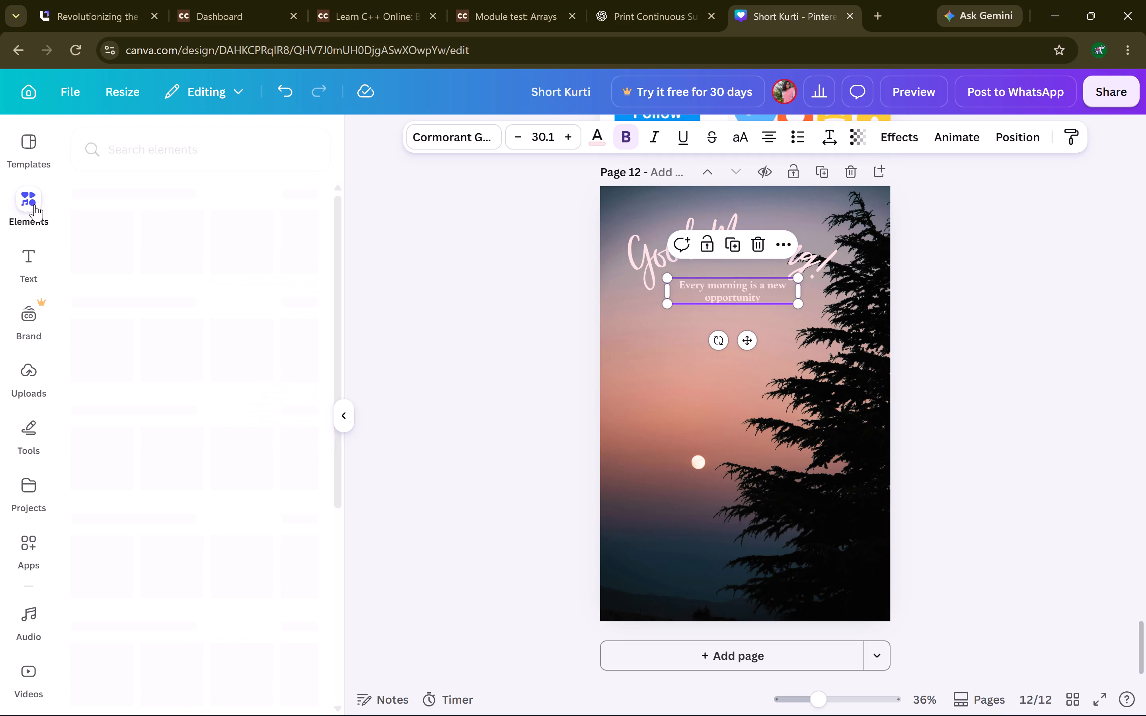
{"action": "left_click", "coordinate": [178, 140]}
{"action": "type", "text": "black bo"}
{"action": "key", "text": "BackSpace"}
{"action": "type", "text": "irds"}
{"action": "key", "text": "Return"}
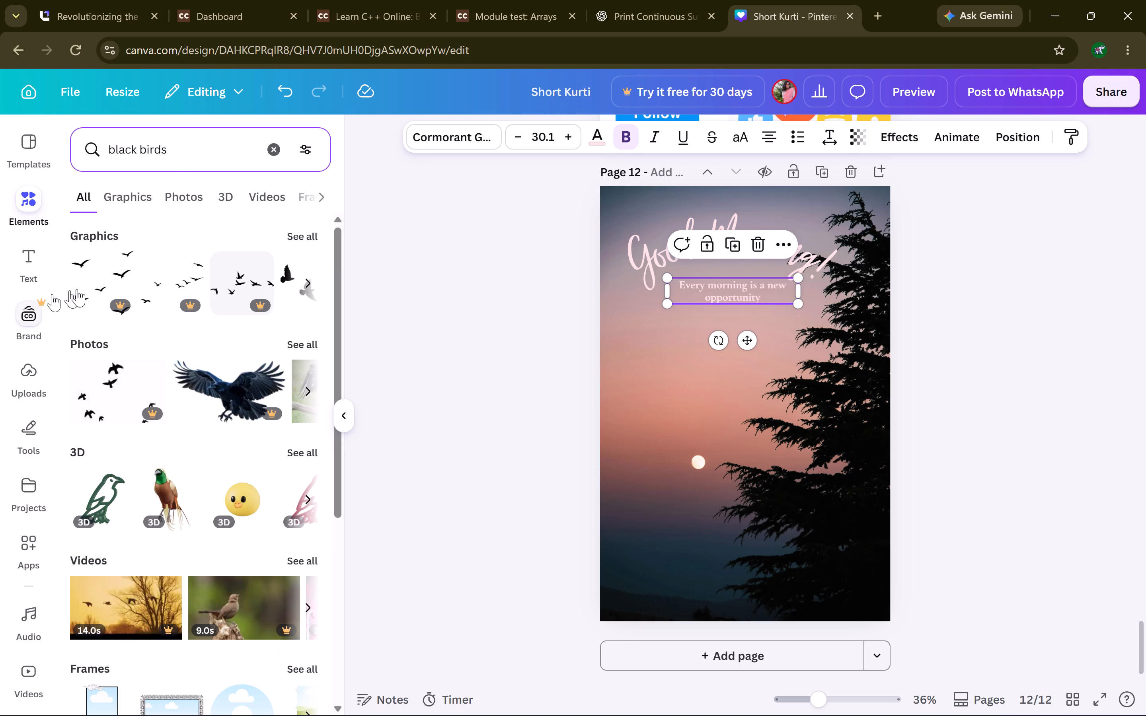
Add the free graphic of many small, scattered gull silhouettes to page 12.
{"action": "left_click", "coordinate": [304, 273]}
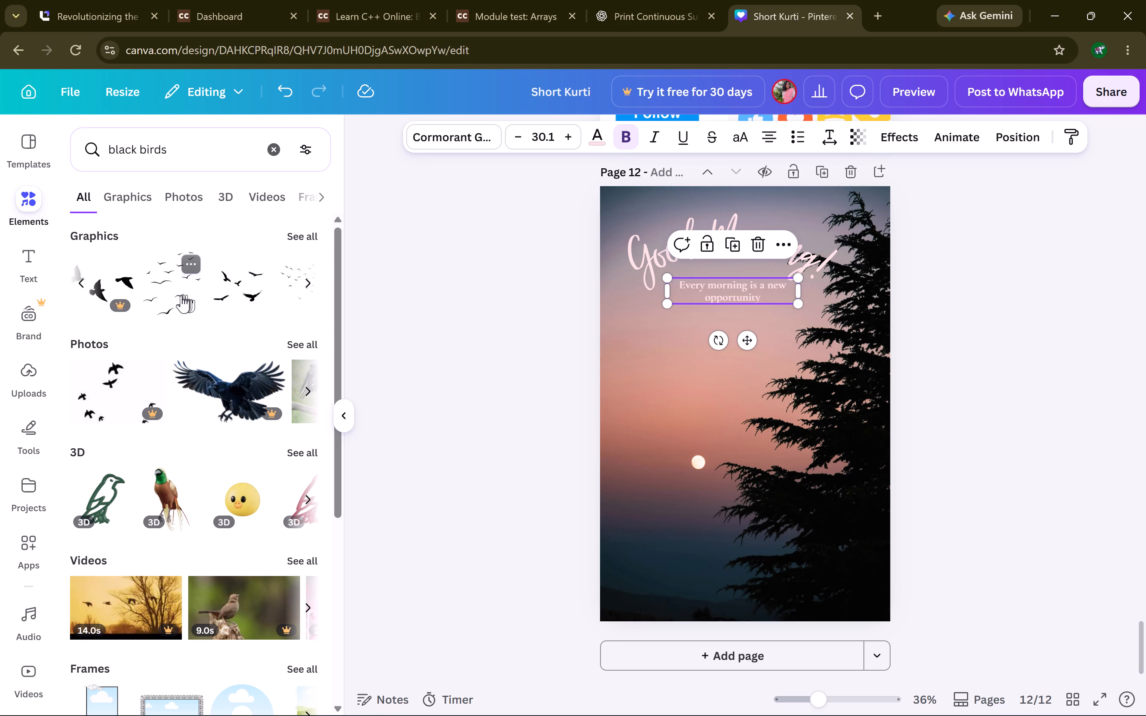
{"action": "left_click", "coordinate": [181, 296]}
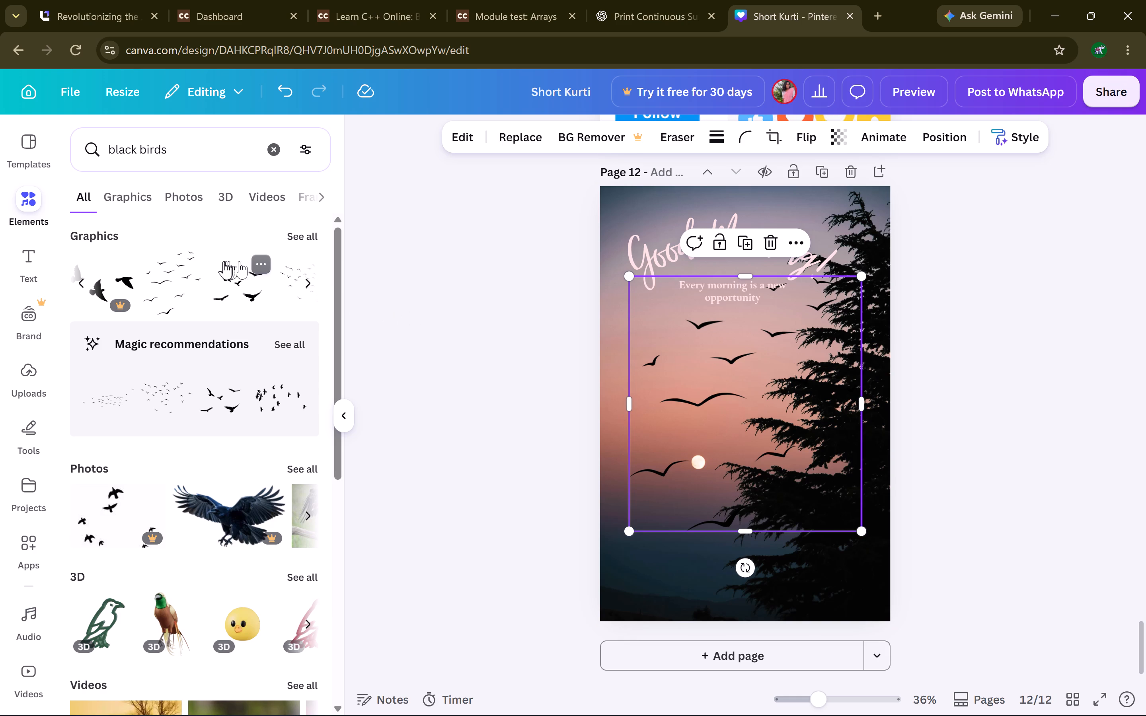
Add the graphic of a few large black flying birds and delete the scattered gull flock.
{"action": "left_click", "coordinate": [246, 290]}
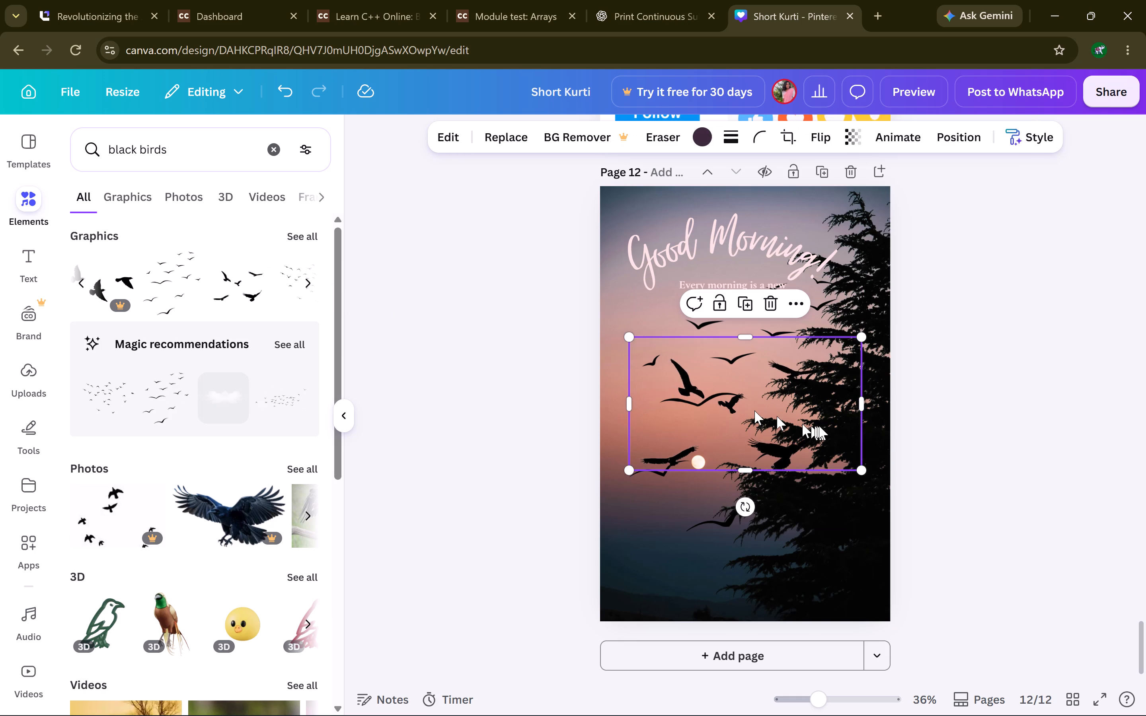
{"action": "left_click_drag", "start_coordinate": [733, 418], "coordinate": [830, 481]}
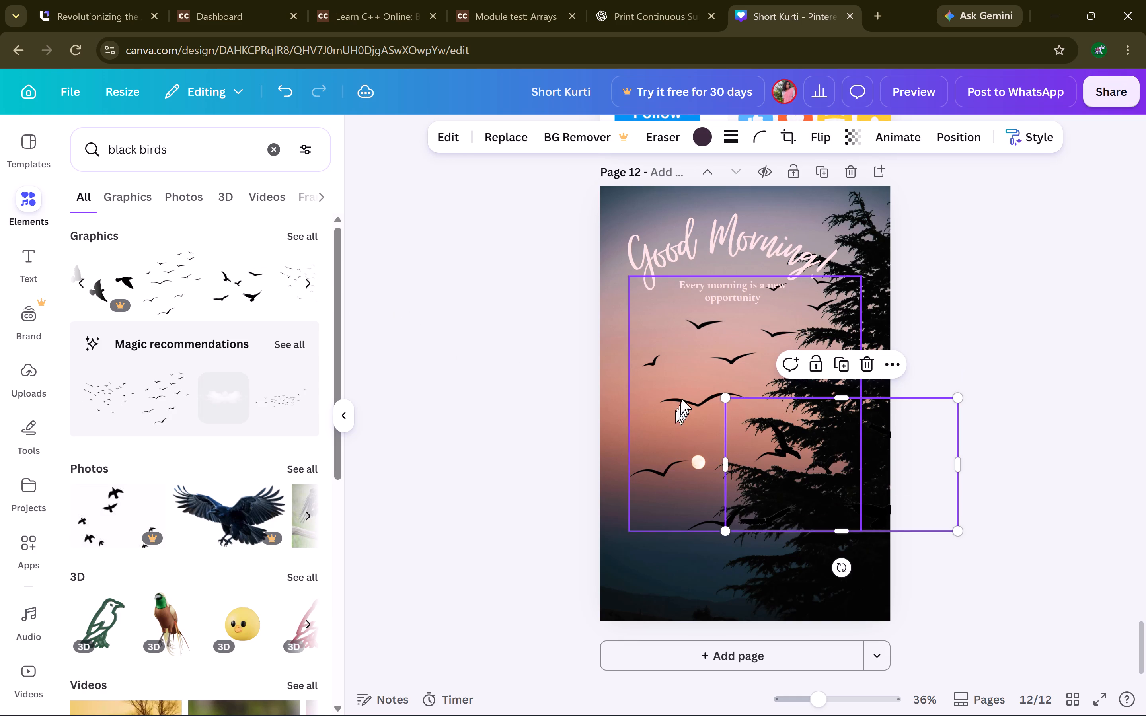
{"action": "left_click", "coordinate": [682, 399]}
{"action": "key", "text": "BackSpace"}
Move the large-bird graphic to the top of page 12, stretch it to 1,000 wide and crop its height to about 415.
{"action": "left_click_drag", "start_coordinate": [782, 439], "coordinate": [661, 211]}
{"action": "left_click_drag", "start_coordinate": [831, 298], "coordinate": [838, 296]}
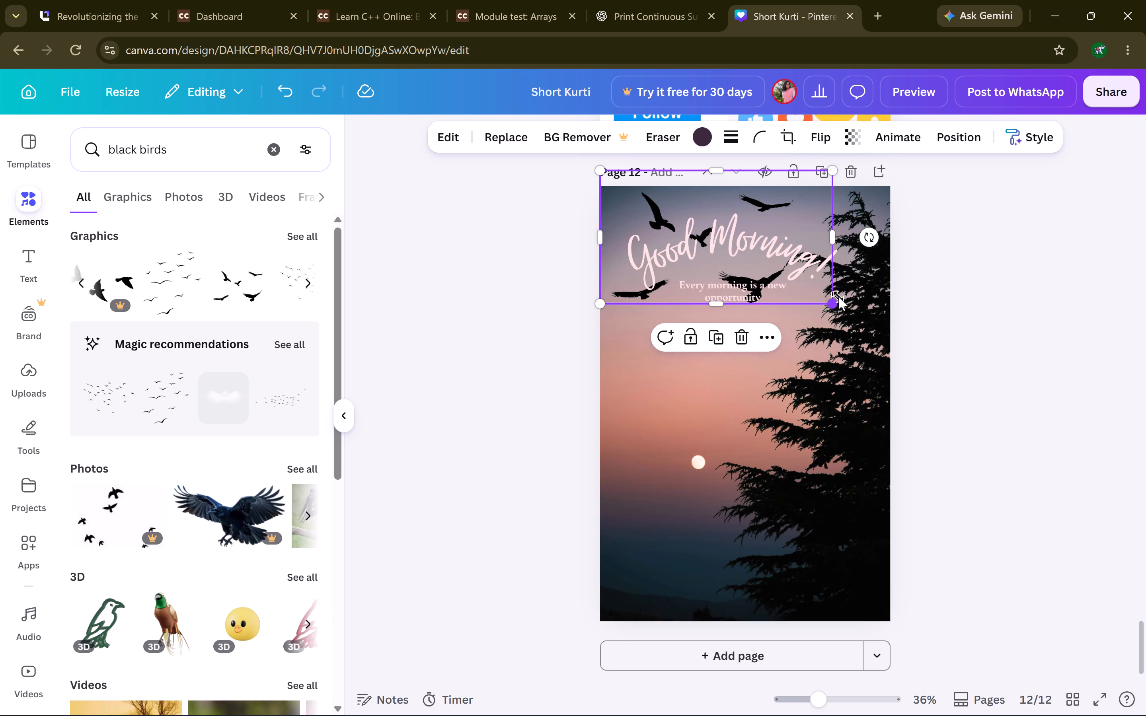
{"action": "left_click_drag", "start_coordinate": [838, 296], "coordinate": [880, 234]}
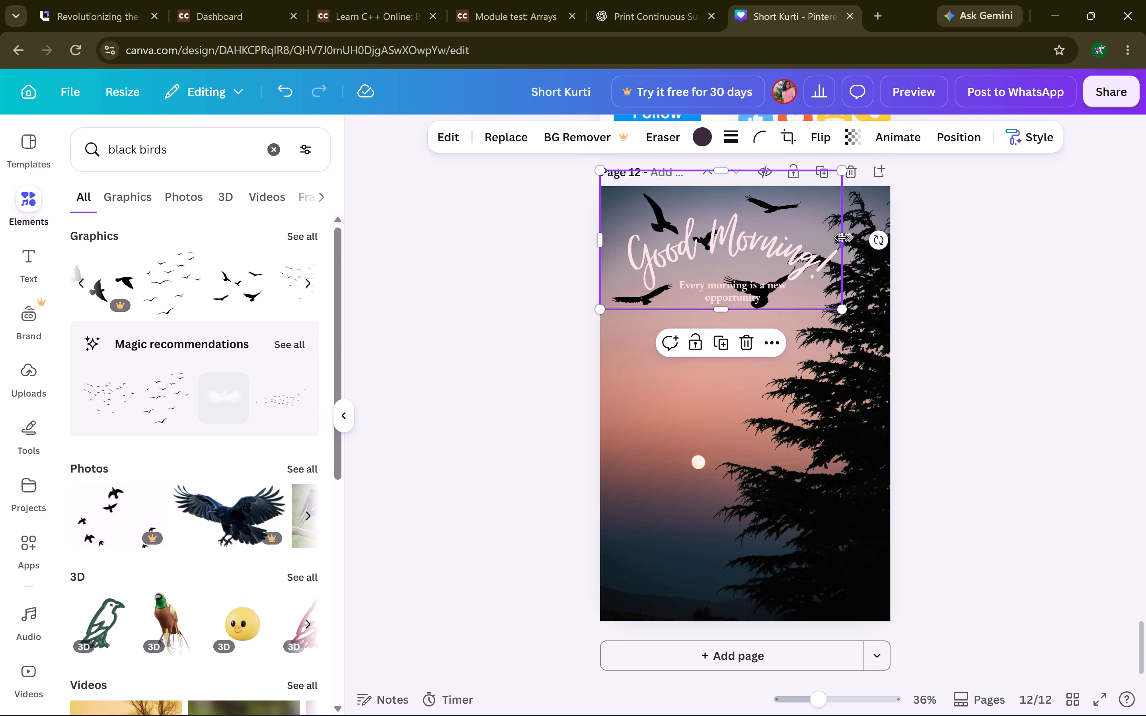
{"action": "left_click_drag", "start_coordinate": [842, 237], "coordinate": [885, 232]}
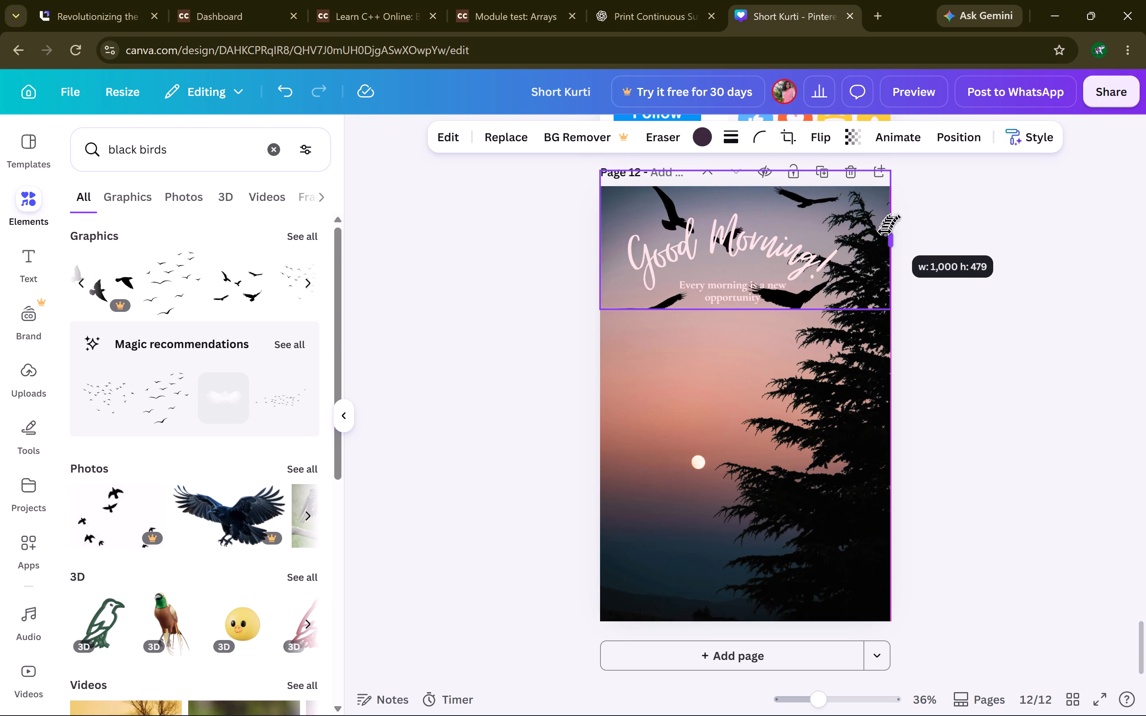
{"action": "left_click_drag", "start_coordinate": [885, 232], "coordinate": [887, 247]}
{"action": "left_click_drag", "start_coordinate": [751, 310], "coordinate": [752, 290]}
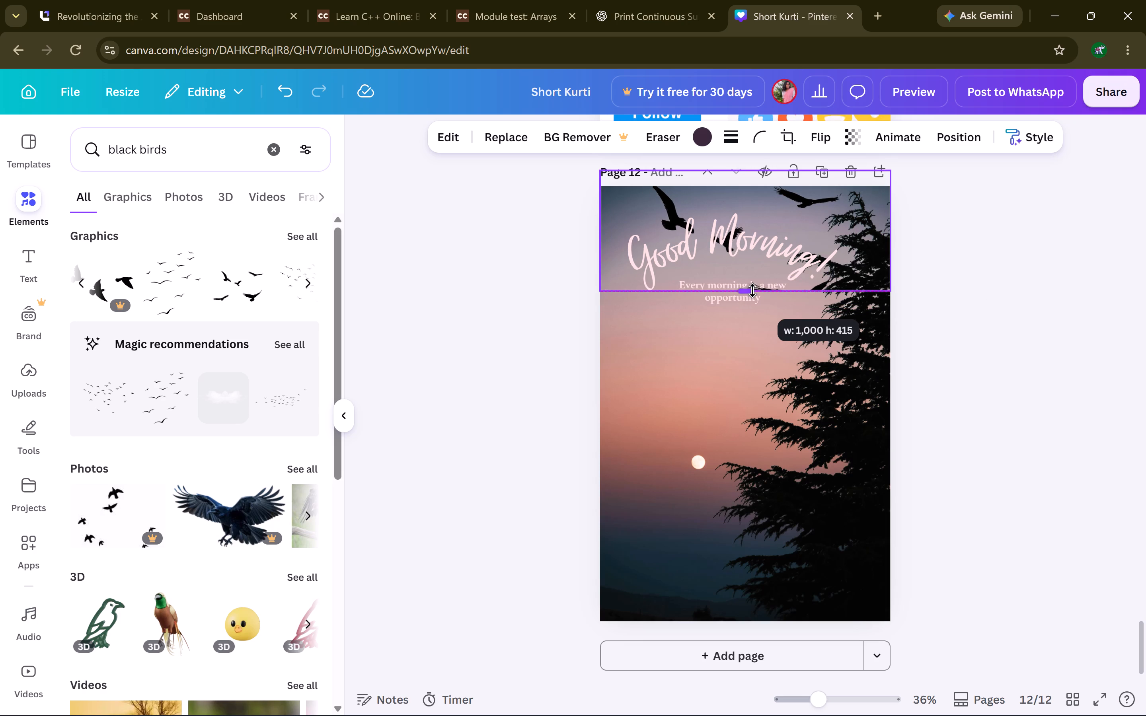
{"action": "left_click_drag", "start_coordinate": [752, 290], "coordinate": [751, 290]}
Reposition the bird graphic so its birds sit in the sky just inside the page's top edge.
{"action": "left_click_drag", "start_coordinate": [711, 249], "coordinate": [700, 376]}
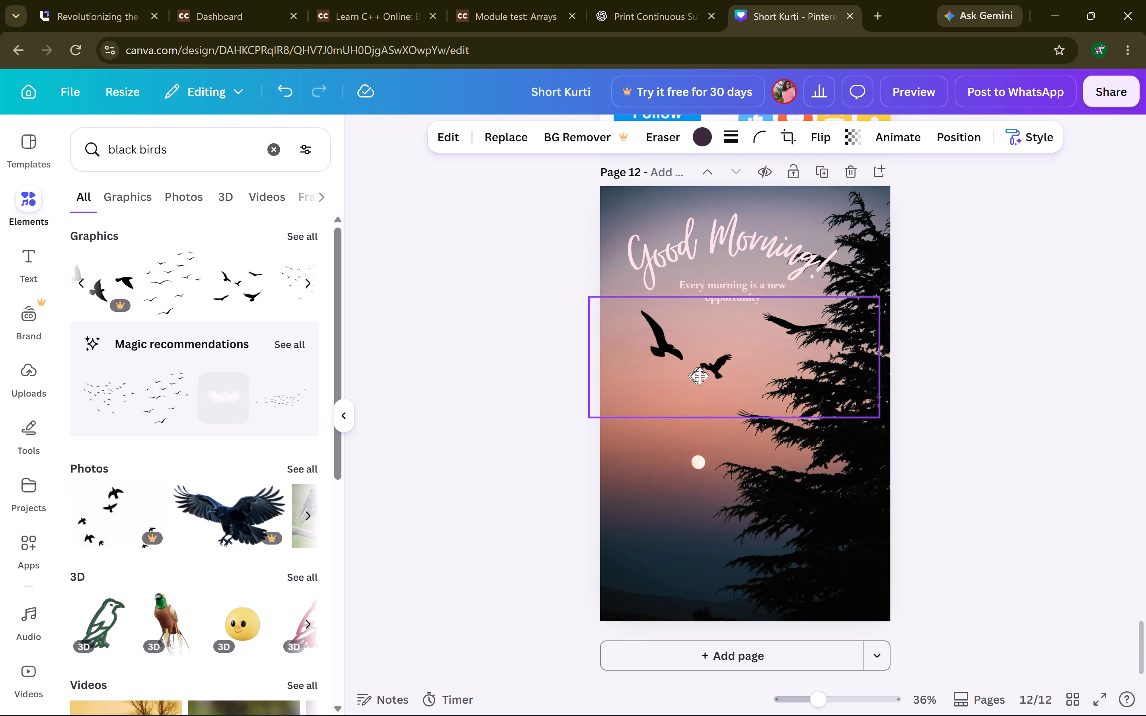
{"action": "left_click_drag", "start_coordinate": [700, 376], "coordinate": [717, 267]}
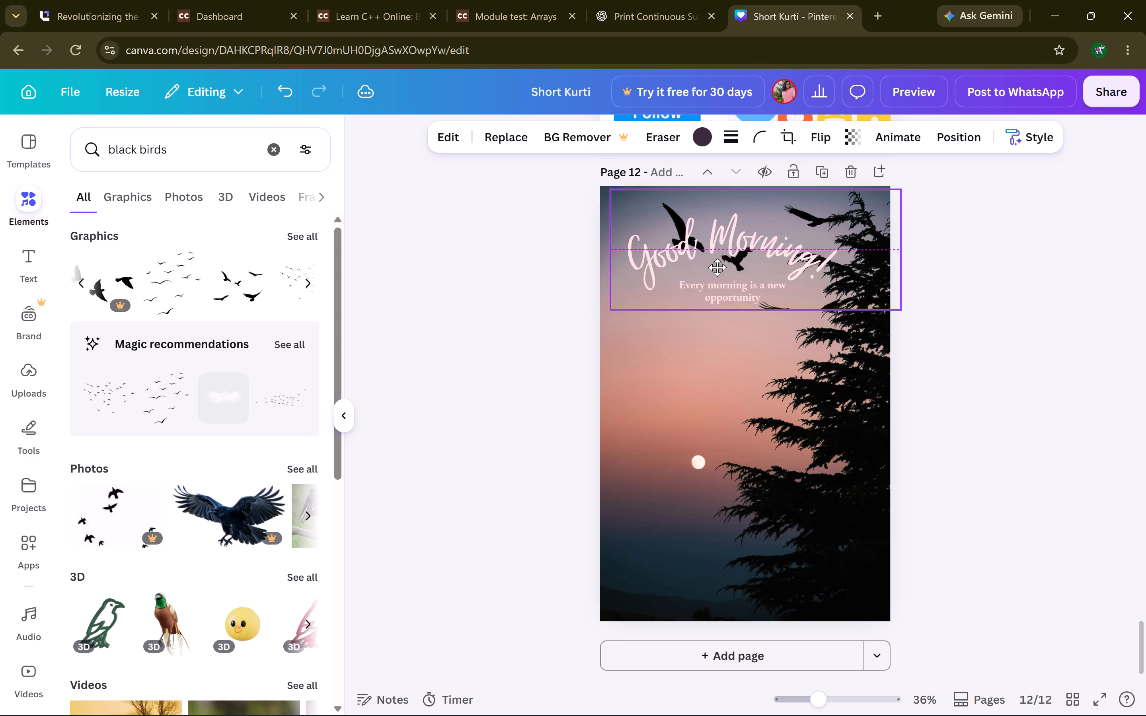
{"action": "left_click_drag", "start_coordinate": [717, 267], "coordinate": [714, 267]}
Move the "Good Morning!" heading and its "Every morning is a new opportunity" line below the birds, with the line directly beneath the heading.
{"action": "left_click", "coordinate": [693, 240]}
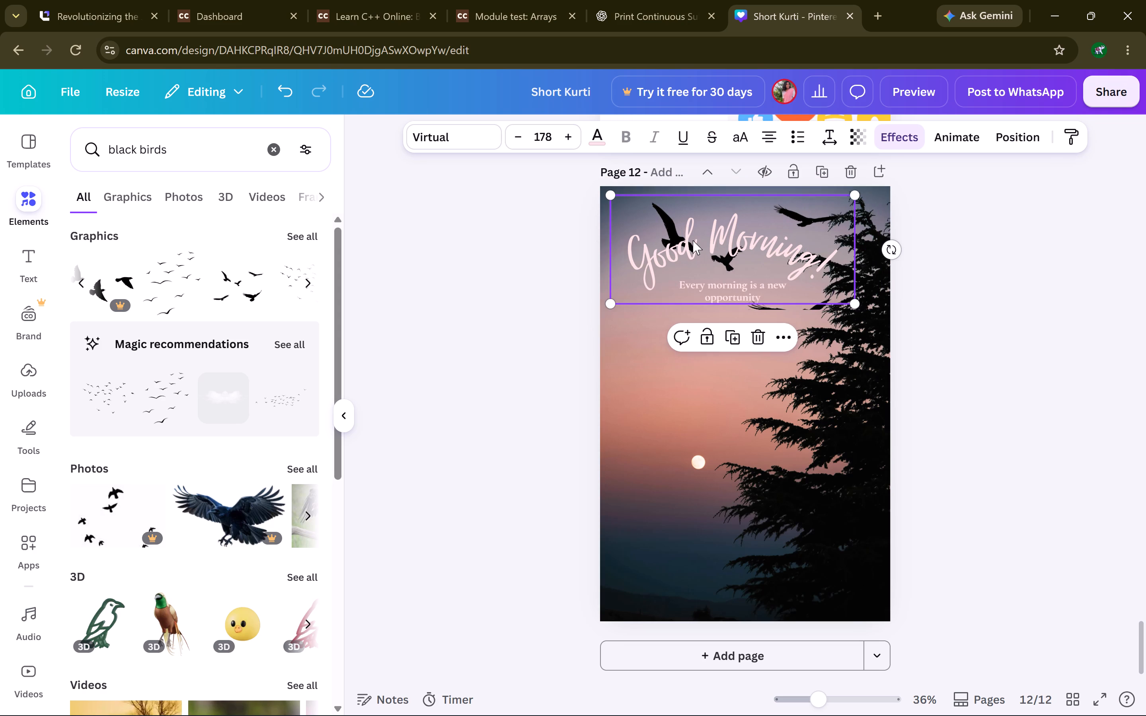
{"action": "left_click_drag", "start_coordinate": [693, 240], "coordinate": [692, 341]}
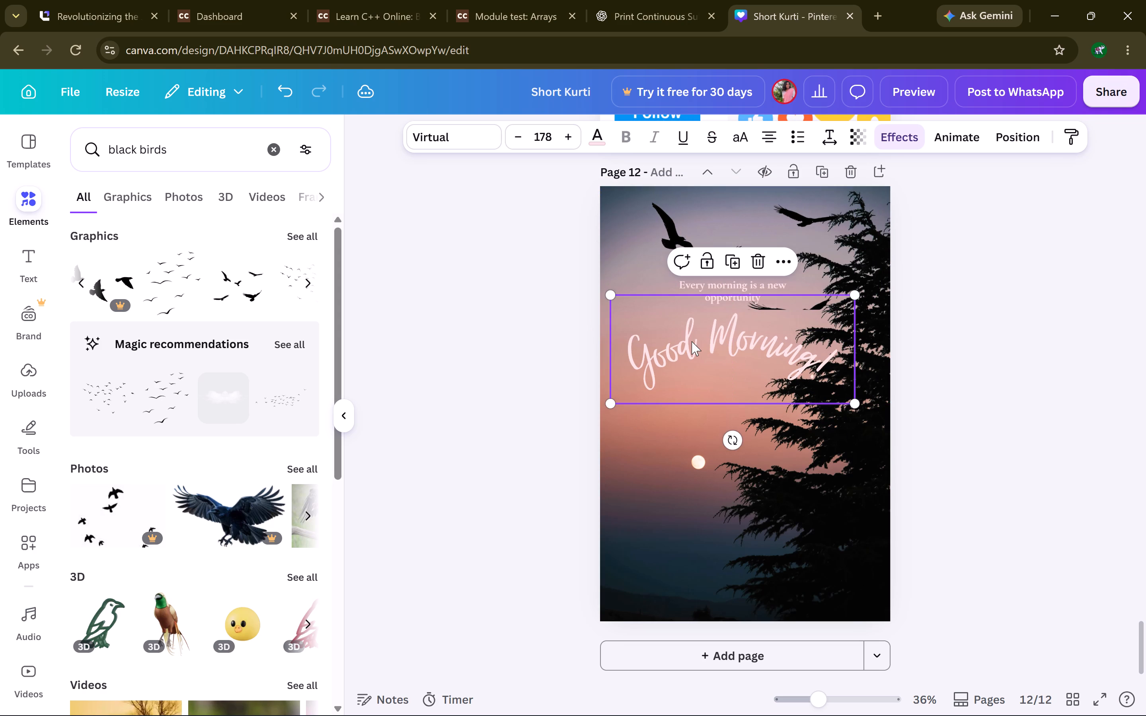
{"action": "left_click_drag", "start_coordinate": [748, 289], "coordinate": [723, 415]}
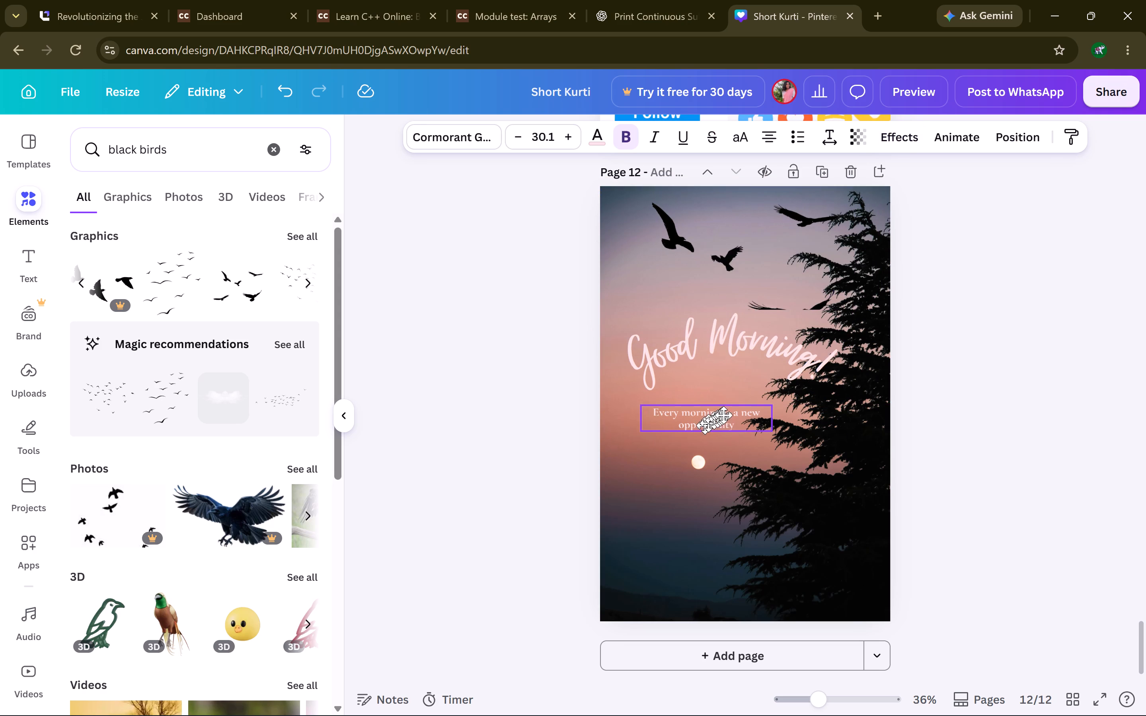
{"action": "left_click_drag", "start_coordinate": [723, 415], "coordinate": [725, 415]}
{"action": "left_click_drag", "start_coordinate": [780, 359], "coordinate": [757, 360]}
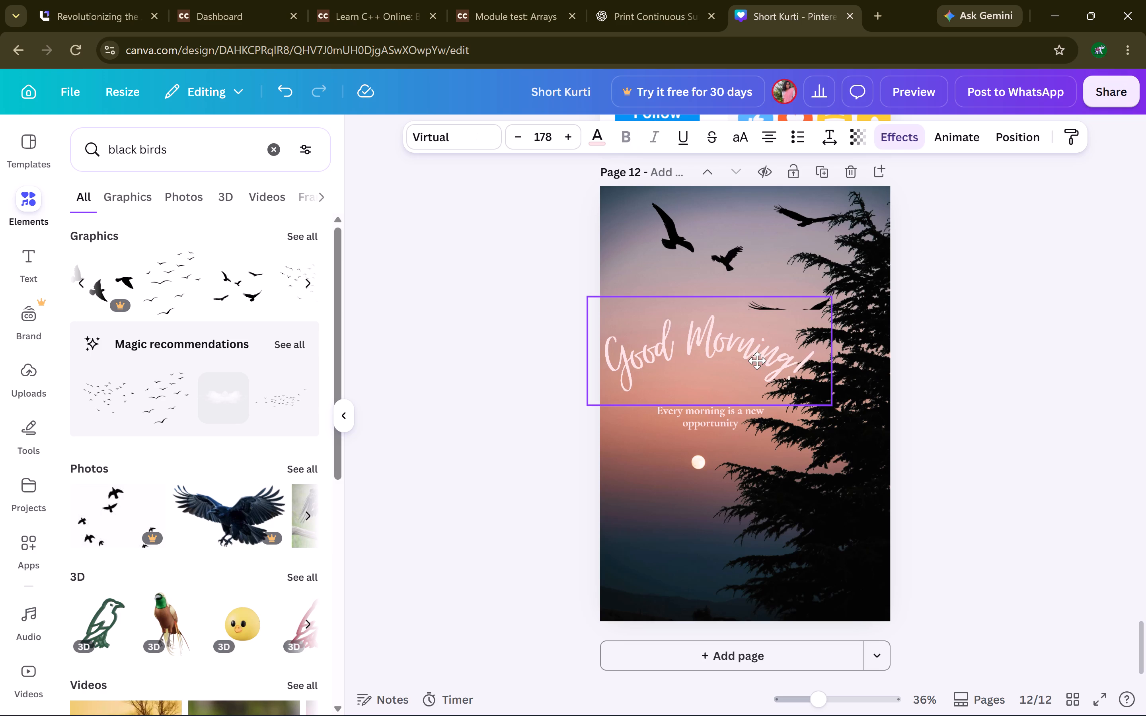
{"action": "left_click_drag", "start_coordinate": [757, 360], "coordinate": [757, 360]}
{"action": "left_click_drag", "start_coordinate": [731, 426], "coordinate": [725, 394]}
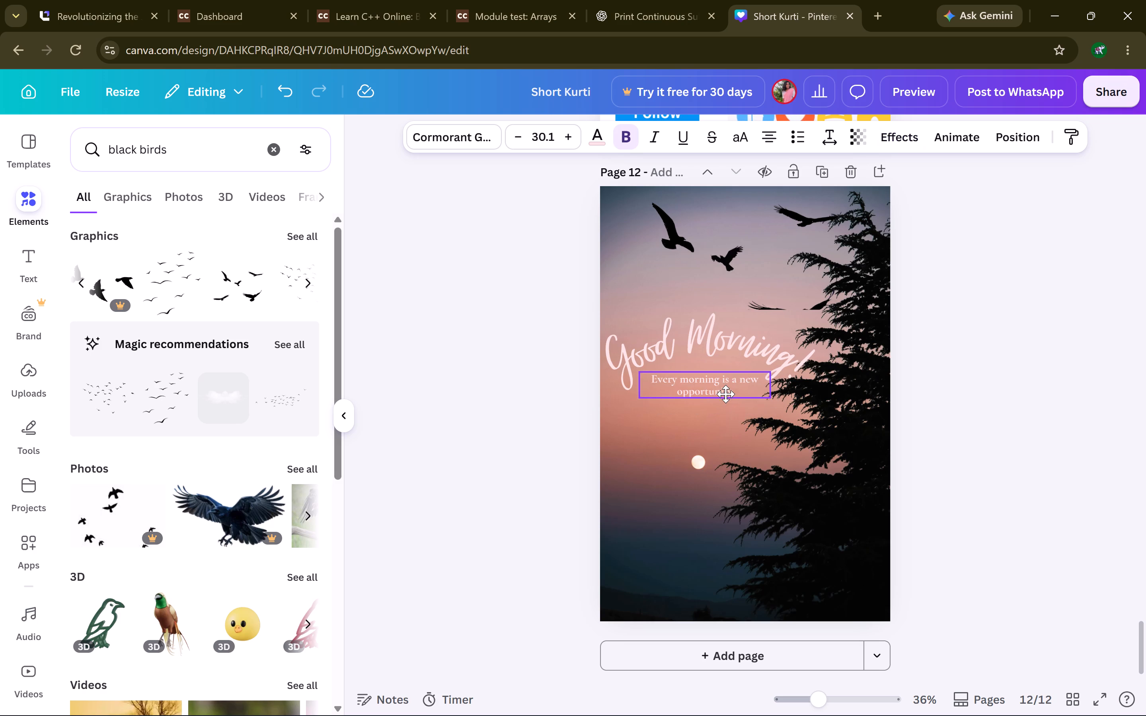
{"action": "left_click_drag", "start_coordinate": [725, 394], "coordinate": [729, 394]}
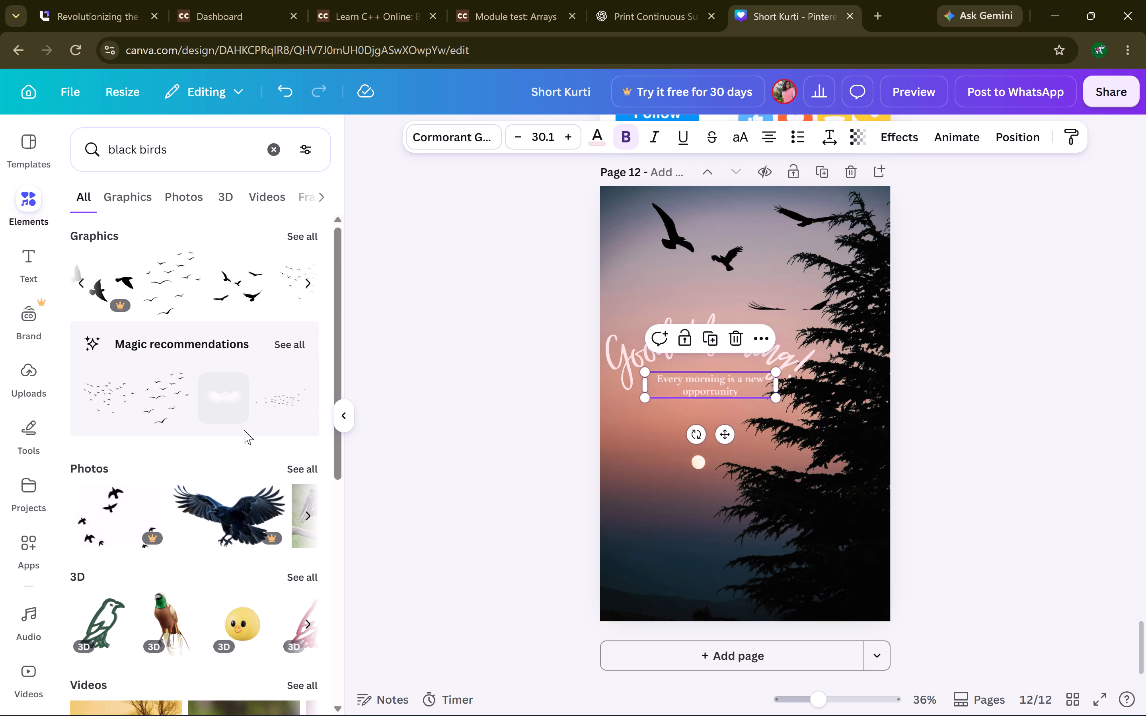
Show all the magic recommendations for the bird graphic and add the soft white cloud to page 12.
{"action": "scroll", "coordinate": [244, 430], "scroll_direction": "left", "scroll_amount": 1}
{"action": "left_click", "coordinate": [285, 353]}
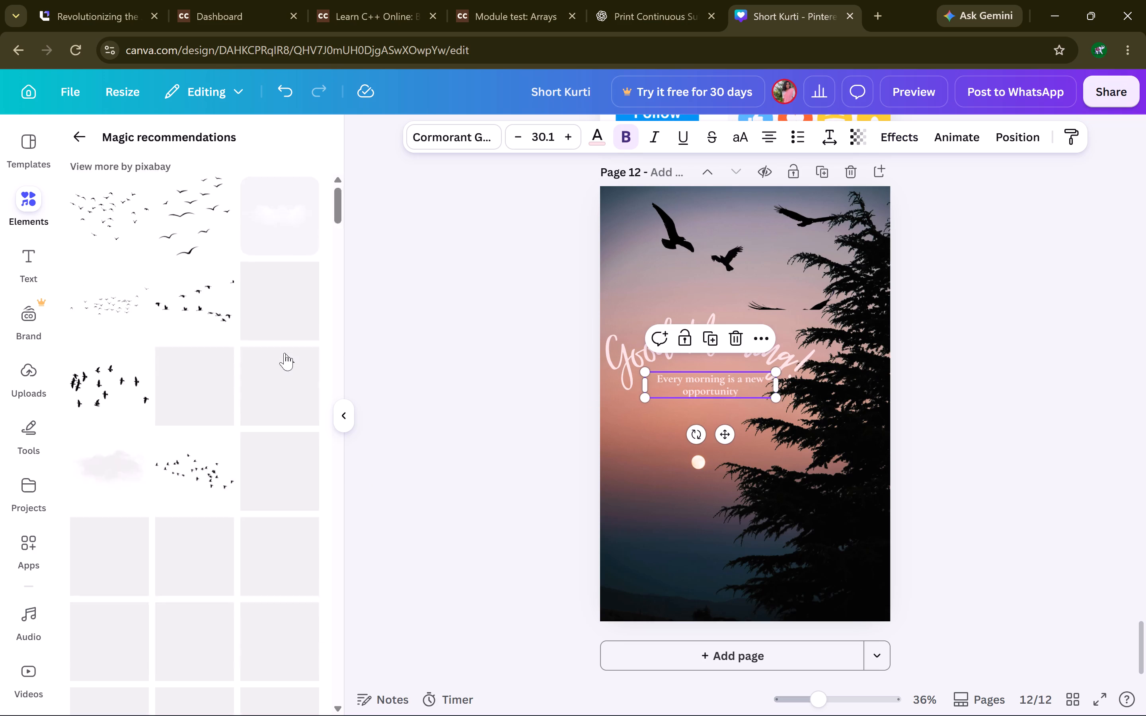
{"action": "scroll", "coordinate": [230, 502], "scroll_direction": "down", "scroll_amount": 2}
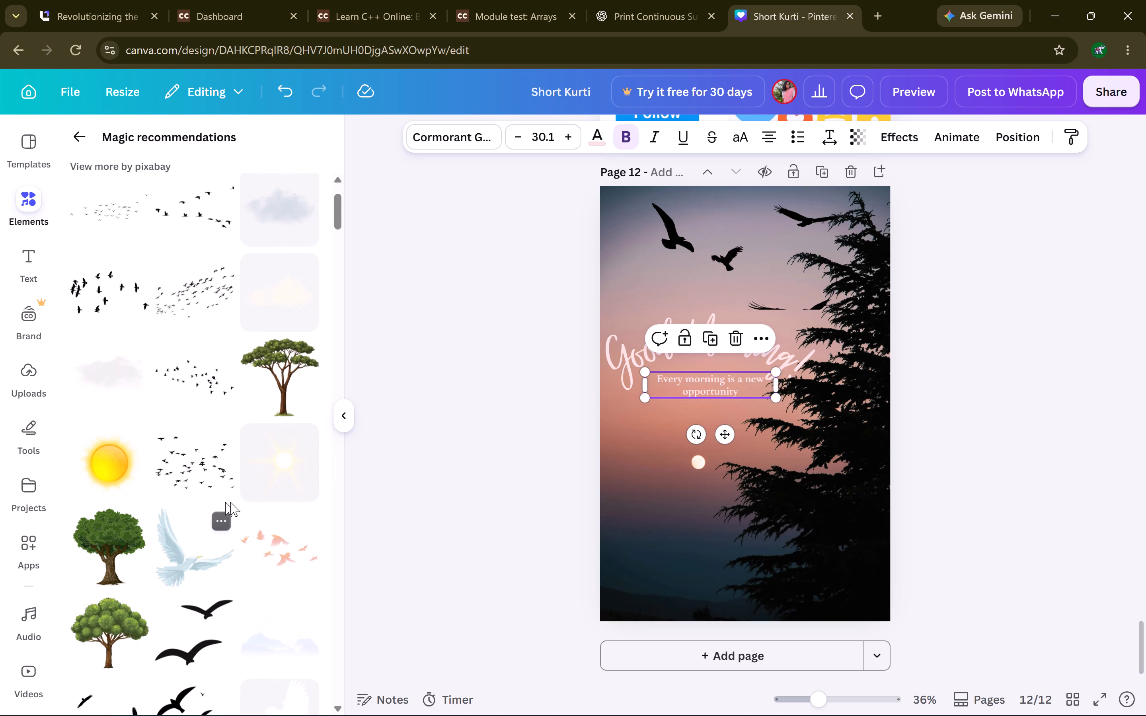
{"action": "left_click", "coordinate": [108, 376]}
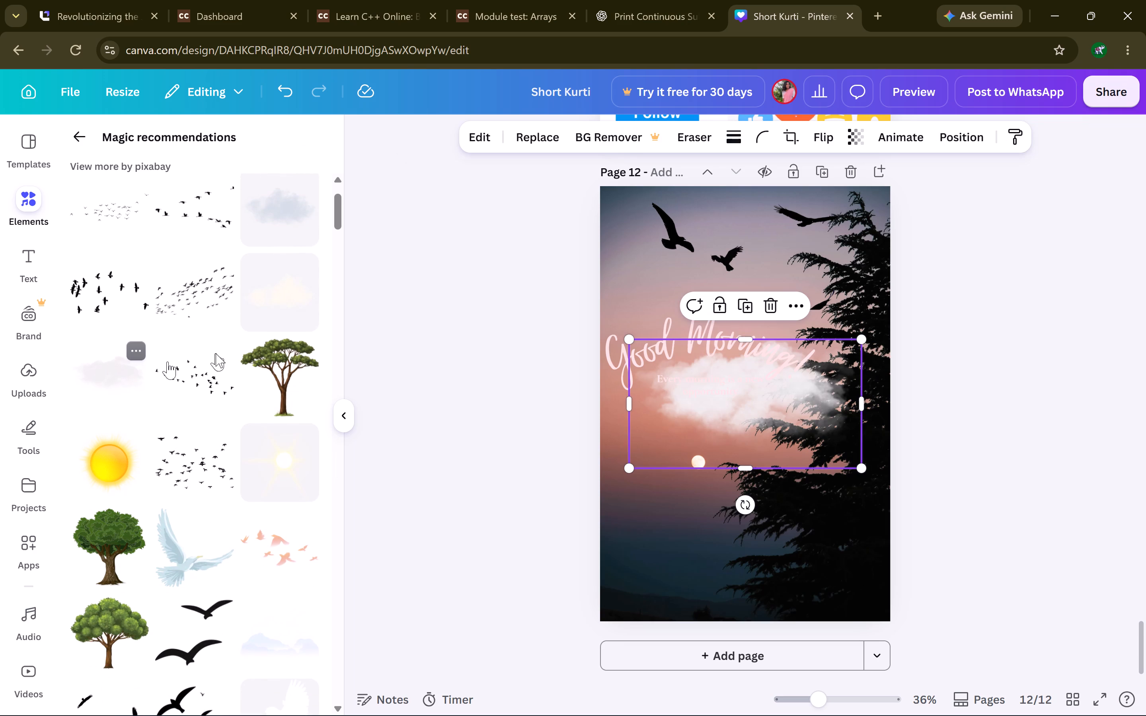
Move the white cloud off the text to the page's upper-right corner, over the top of the tree.
{"action": "left_click", "coordinate": [708, 392]}
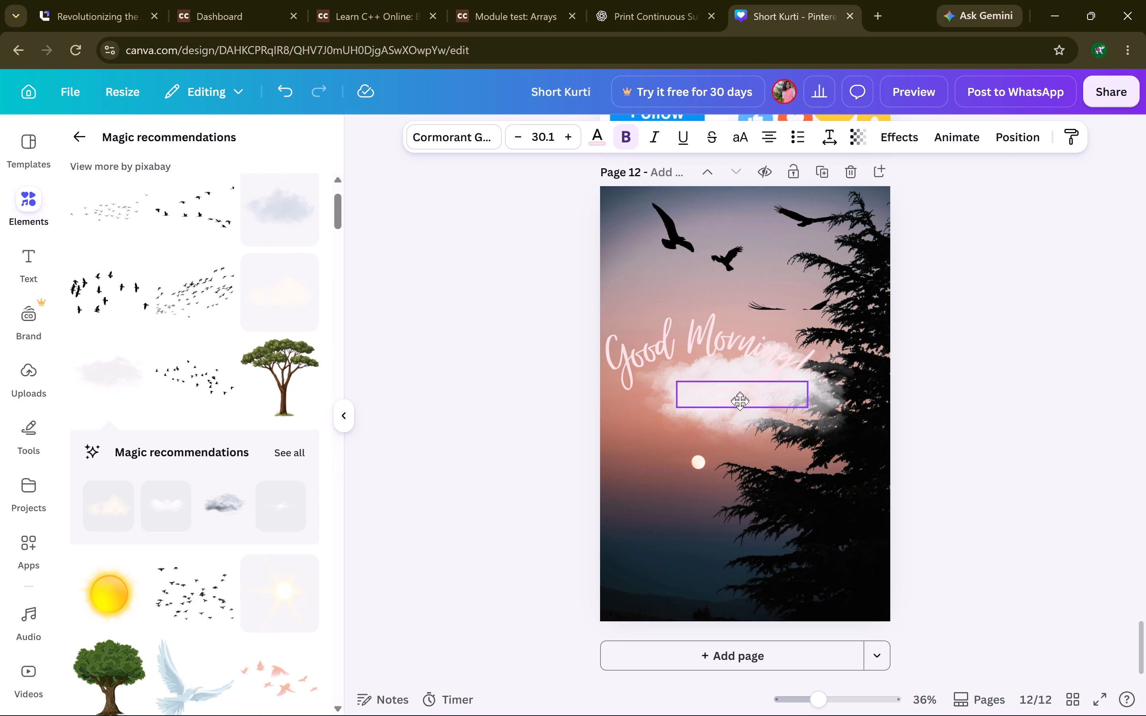
{"action": "left_click_drag", "start_coordinate": [797, 401], "coordinate": [799, 401]}
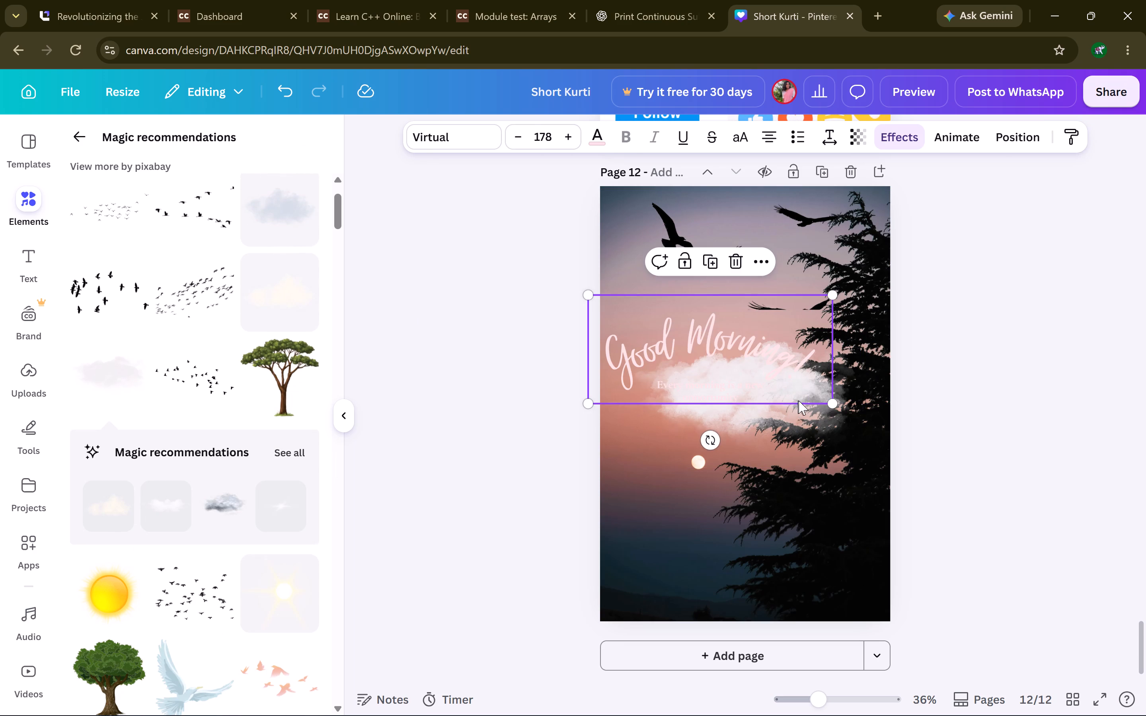
{"action": "left_click_drag", "start_coordinate": [799, 401], "coordinate": [806, 412]}
{"action": "left_click", "coordinate": [813, 411]}
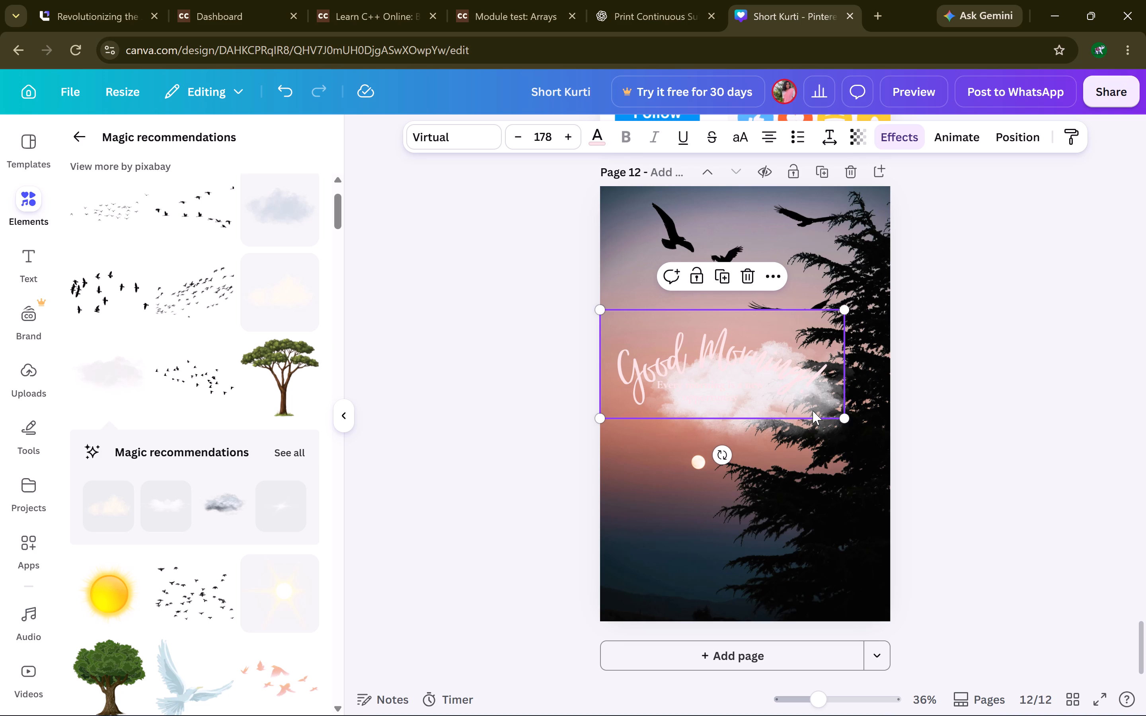
{"action": "left_click", "coordinate": [754, 517]}
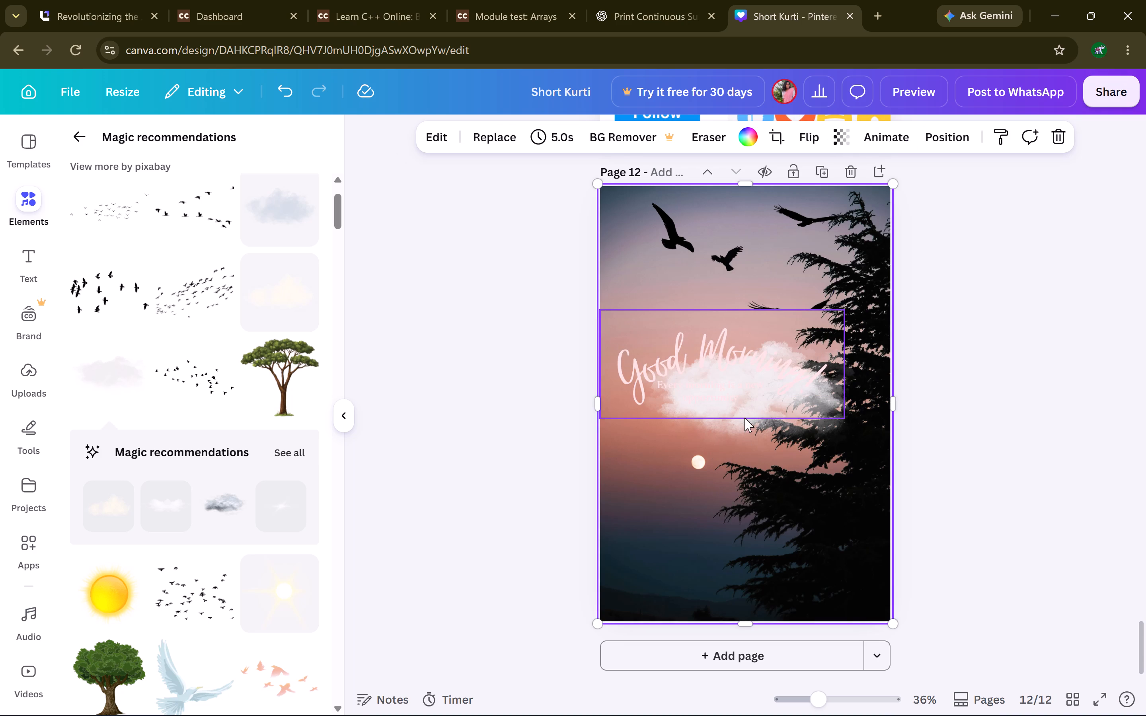
{"action": "left_click", "coordinate": [745, 418]}
{"action": "left_click", "coordinate": [768, 459]}
{"action": "left_click_drag", "start_coordinate": [768, 459], "coordinate": [762, 258]}
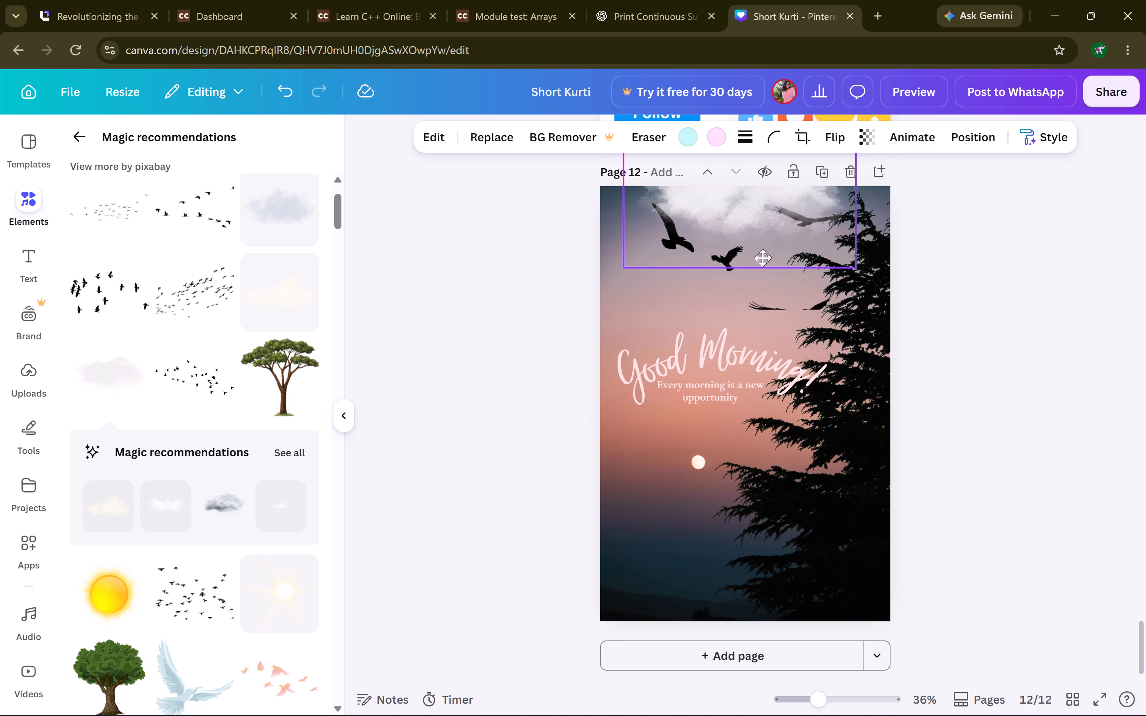
{"action": "left_click_drag", "start_coordinate": [762, 258], "coordinate": [677, 274]}
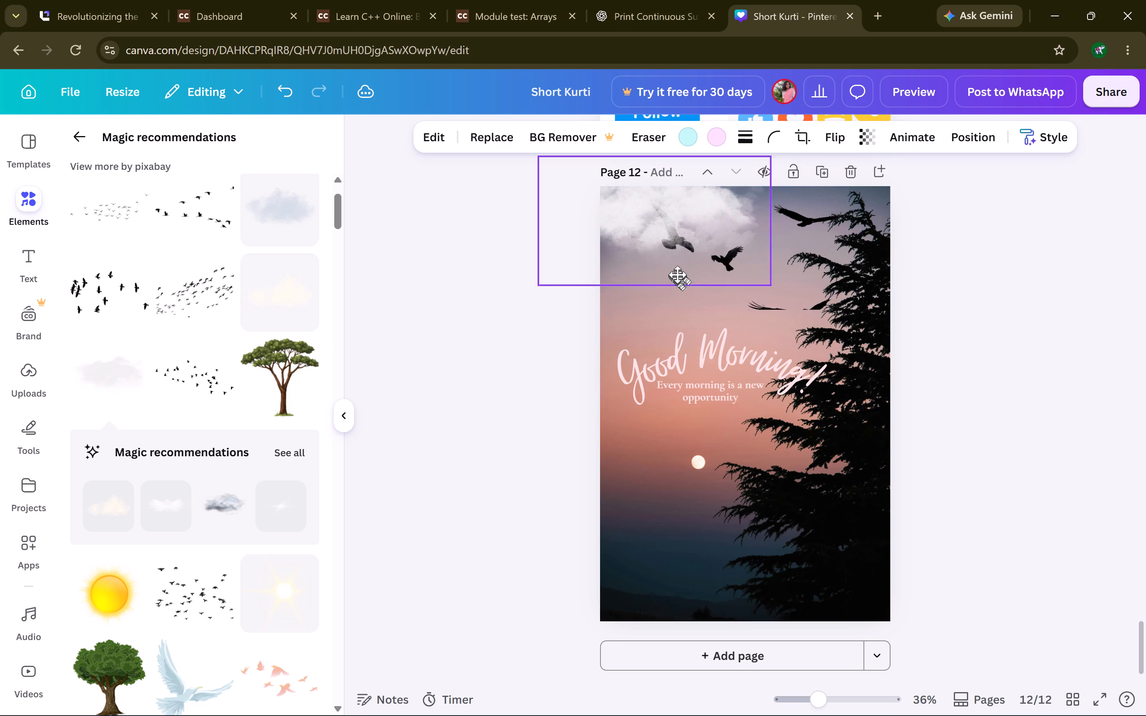
{"action": "left_click_drag", "start_coordinate": [677, 274], "coordinate": [853, 285]}
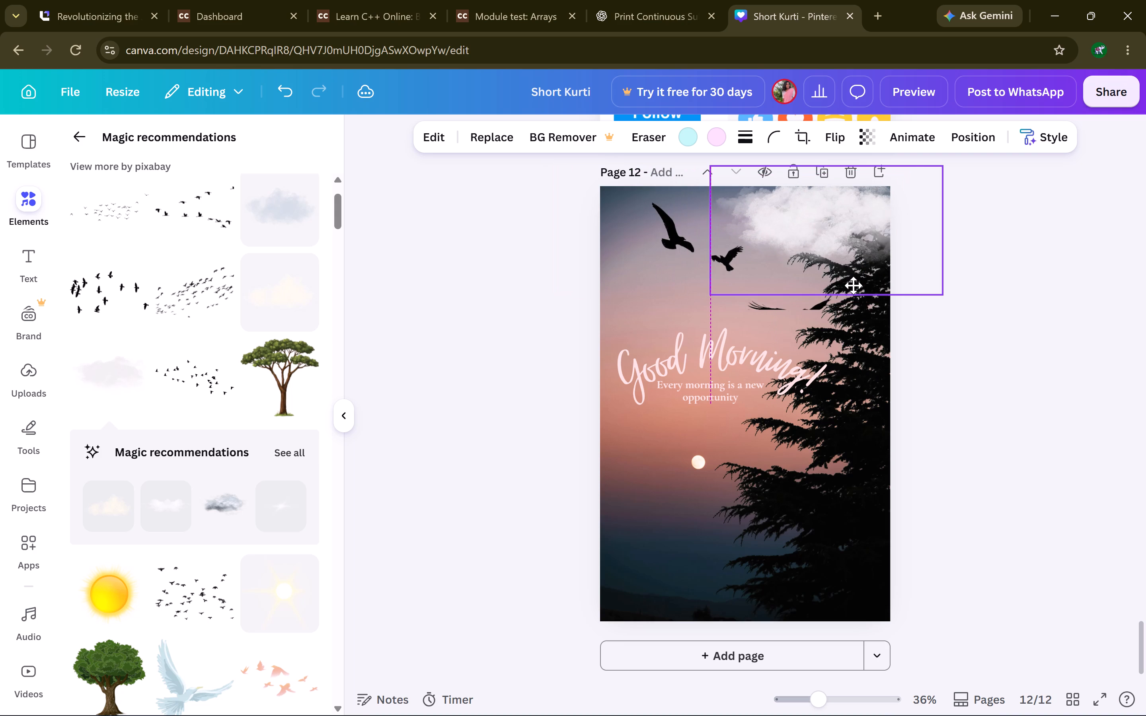
{"action": "left_click_drag", "start_coordinate": [853, 285], "coordinate": [841, 291]}
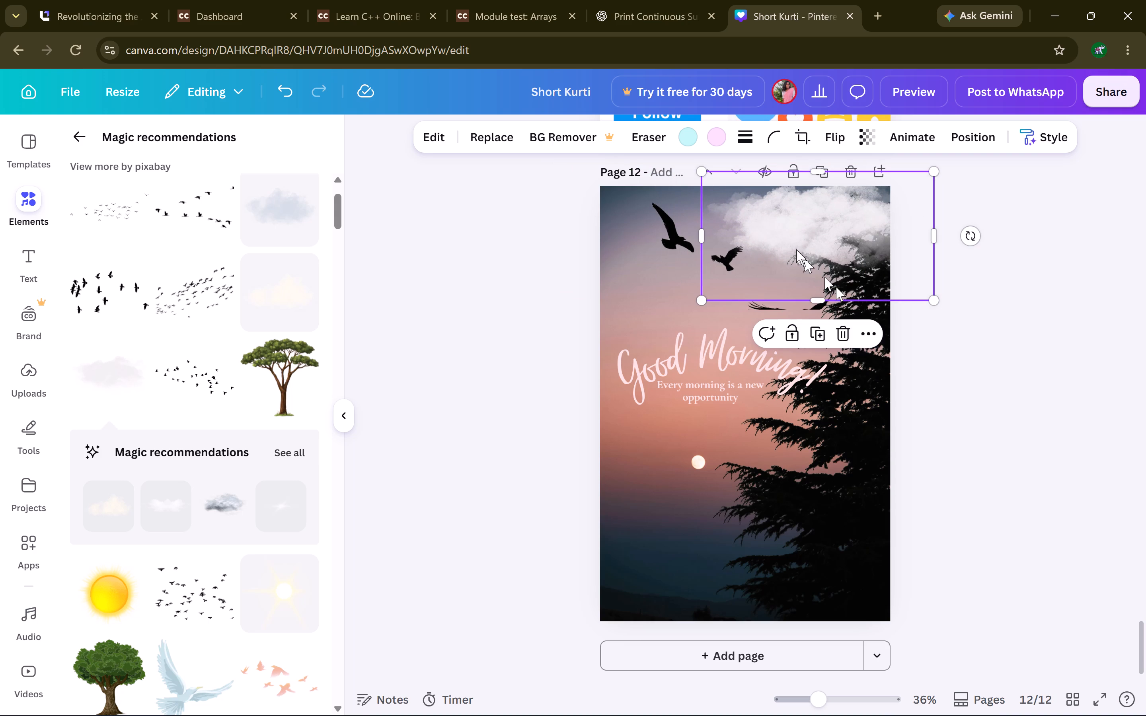
Set the cloud's transparency to 38.
{"action": "left_click", "coordinate": [875, 144]}
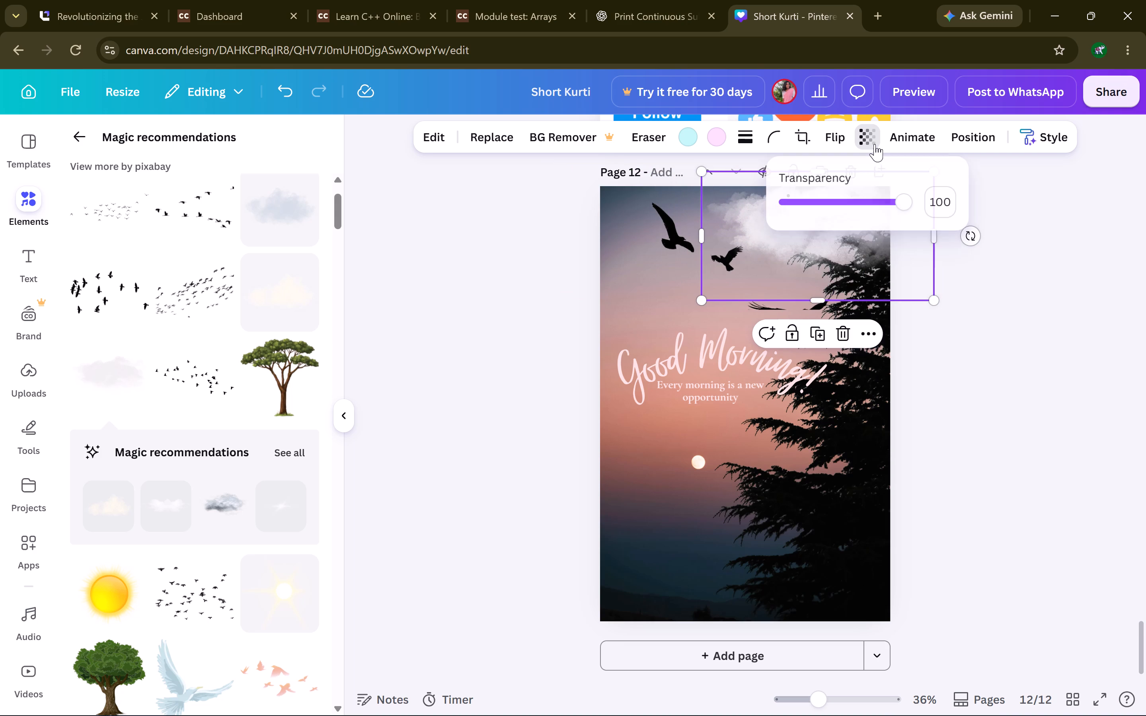
{"action": "left_click_drag", "start_coordinate": [900, 196], "coordinate": [831, 196]}
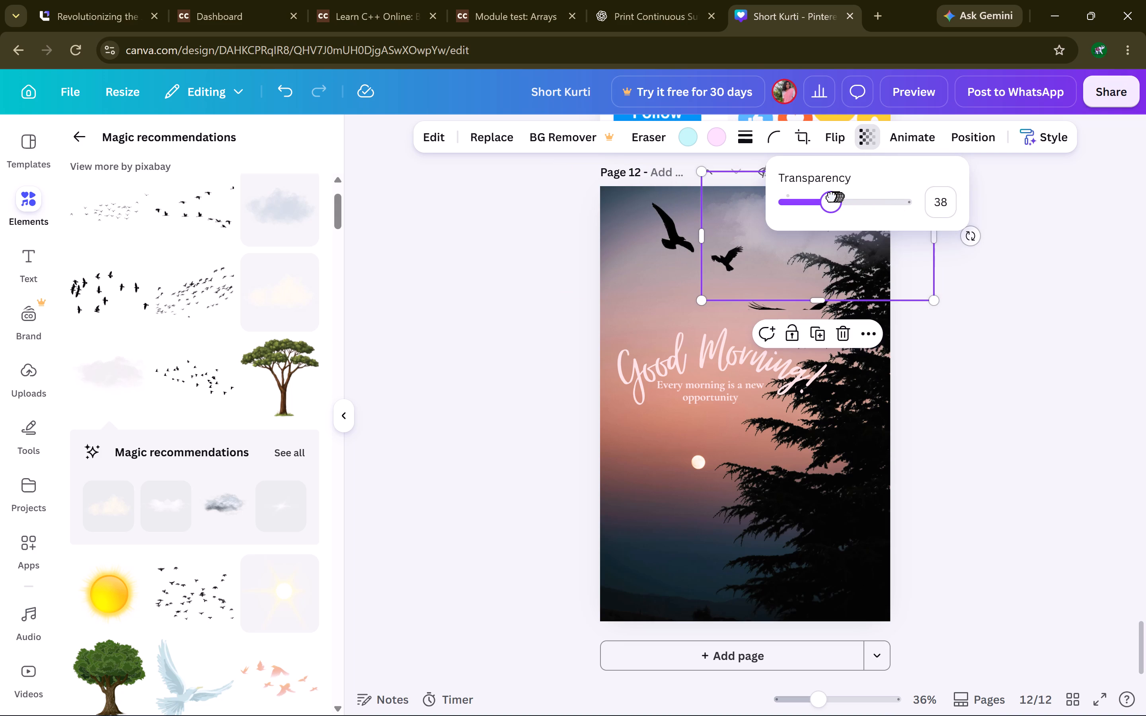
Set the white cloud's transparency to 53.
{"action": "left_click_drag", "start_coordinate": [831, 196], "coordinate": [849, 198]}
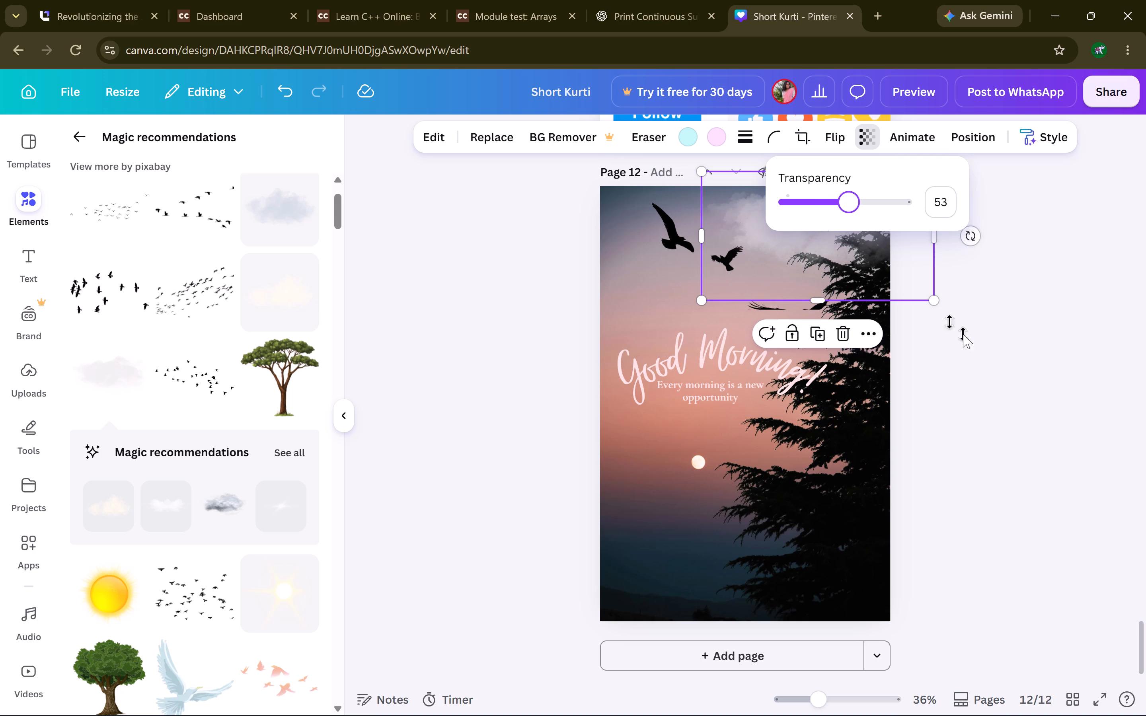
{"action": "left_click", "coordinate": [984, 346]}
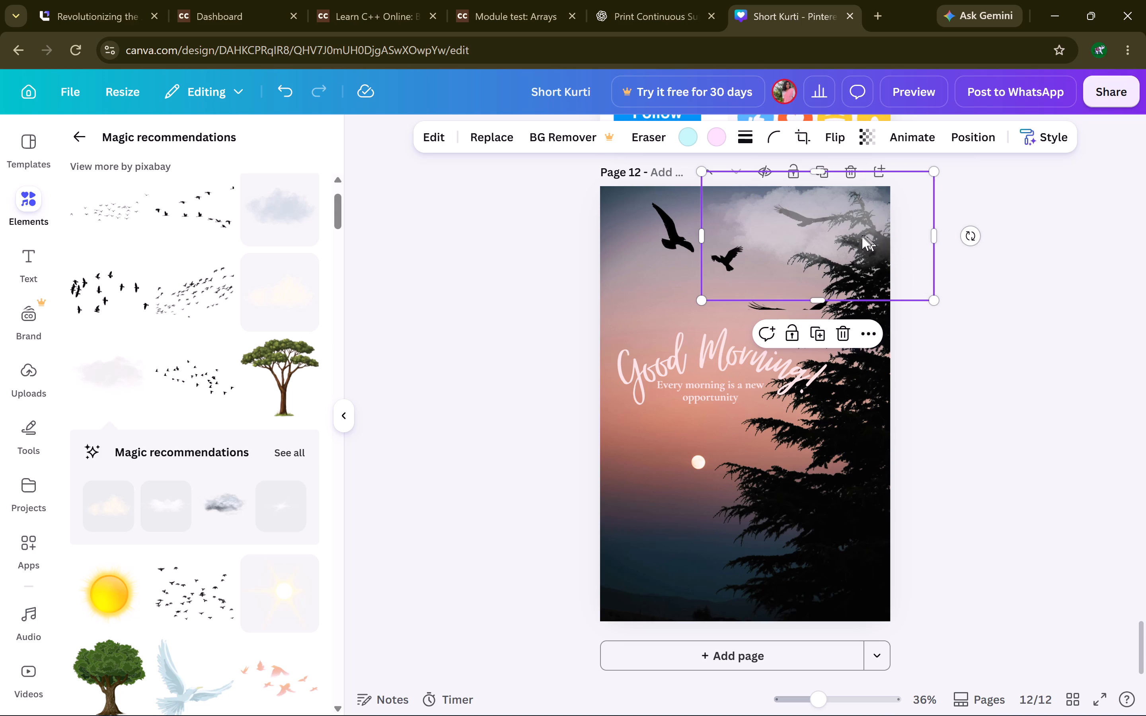
Shift the cloud slightly left along the page top, narrow its frame to about 644 wide and trim its lower edge.
{"action": "left_click_drag", "start_coordinate": [862, 236], "coordinate": [834, 235]}
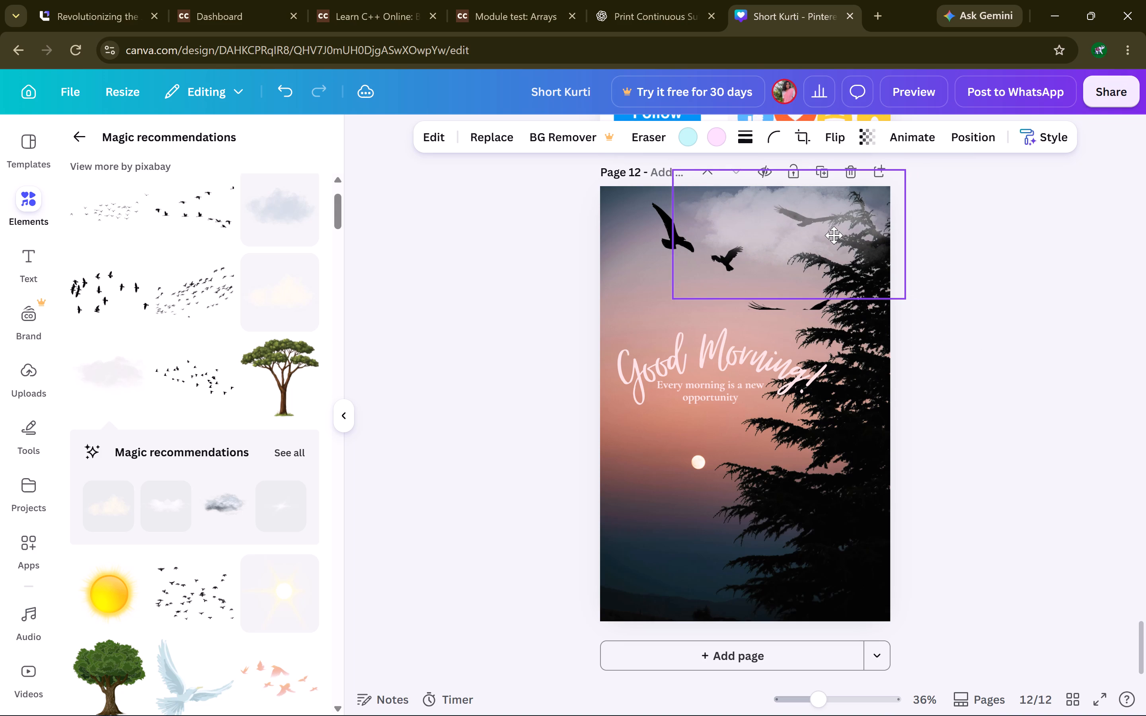
{"action": "left_click_drag", "start_coordinate": [834, 235], "coordinate": [835, 234]}
{"action": "left_click_drag", "start_coordinate": [904, 229], "coordinate": [866, 227]}
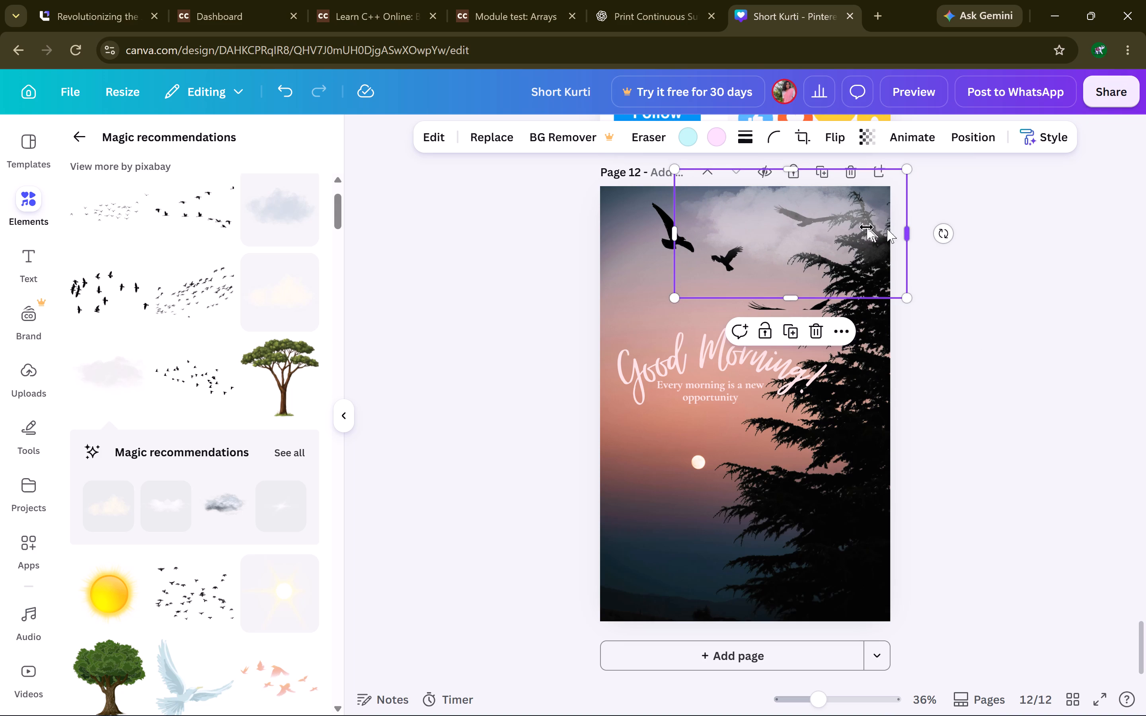
{"action": "left_click_drag", "start_coordinate": [866, 227], "coordinate": [857, 221]}
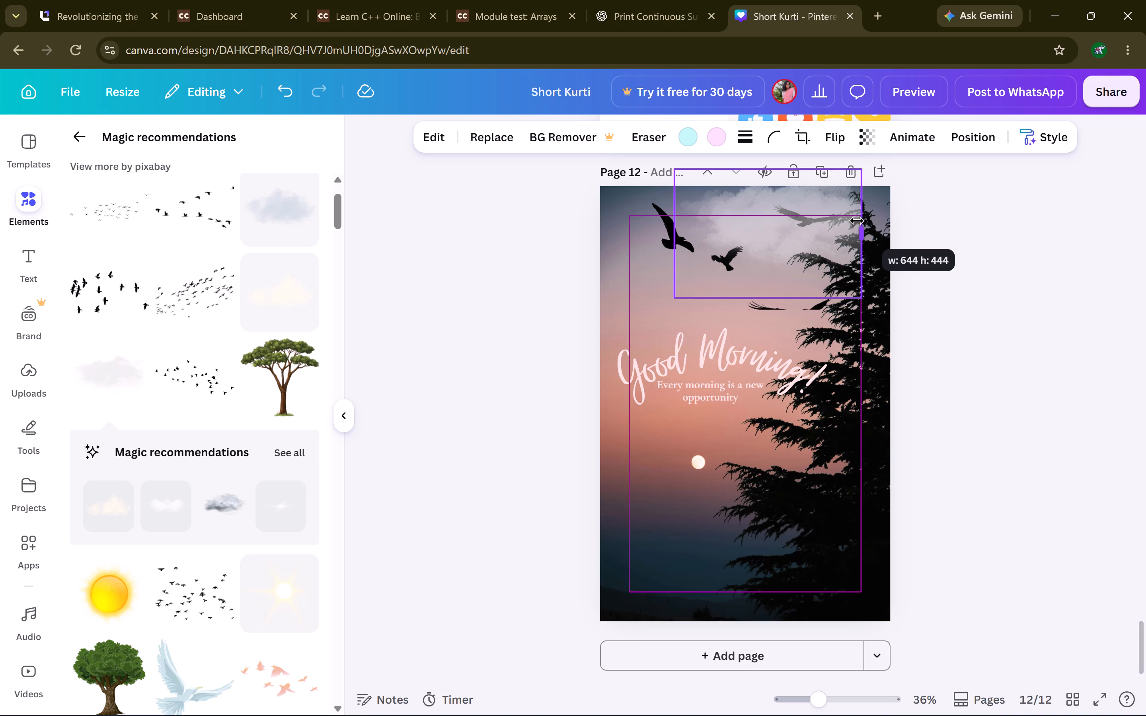
{"action": "left_click_drag", "start_coordinate": [857, 221], "coordinate": [857, 223]}
{"action": "left_click_drag", "start_coordinate": [765, 292], "coordinate": [778, 266]}
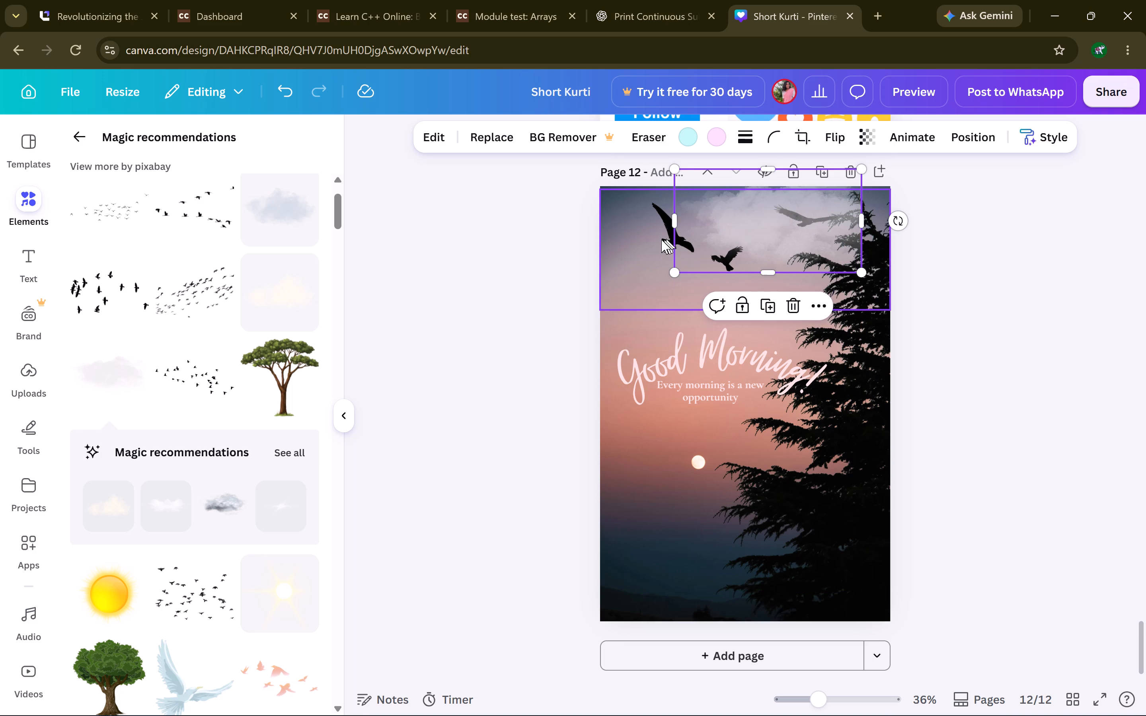
Scale the black birds graphic to about 979 wide, trim its lower edge, and place it at the page's upper left above the heading.
{"action": "left_click", "coordinate": [661, 241]}
{"action": "left_click_drag", "start_coordinate": [661, 241], "coordinate": [622, 266]}
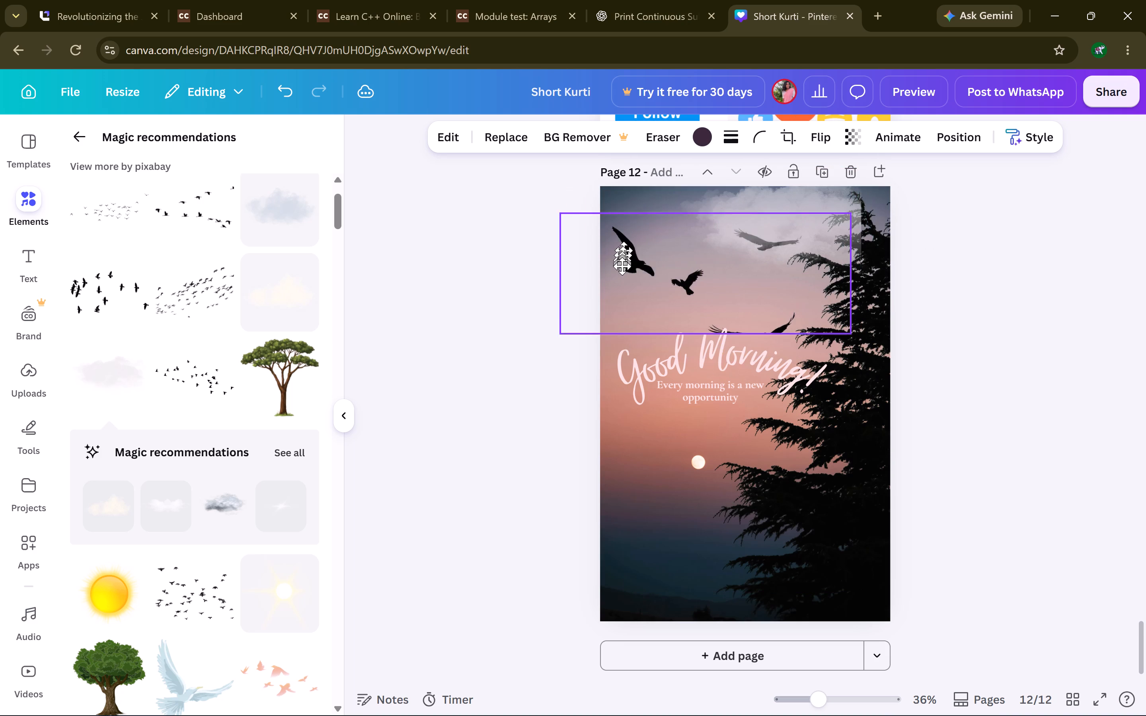
{"action": "left_click_drag", "start_coordinate": [622, 266], "coordinate": [618, 270]}
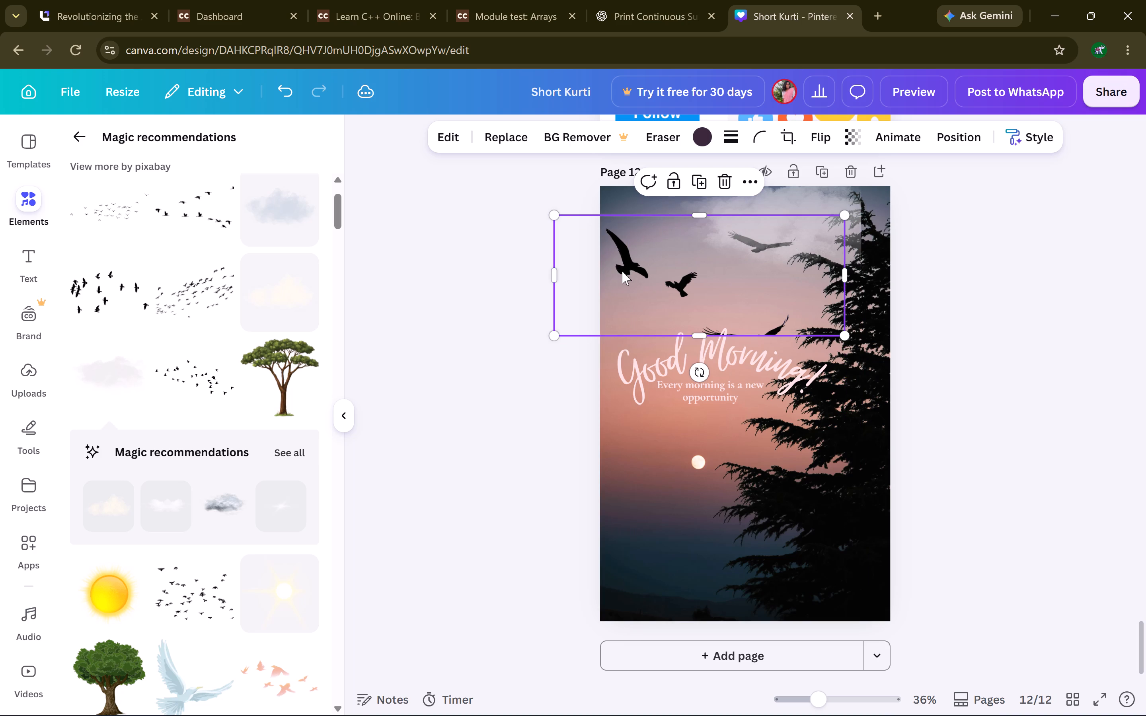
{"action": "left_click_drag", "start_coordinate": [839, 336], "coordinate": [838, 321]}
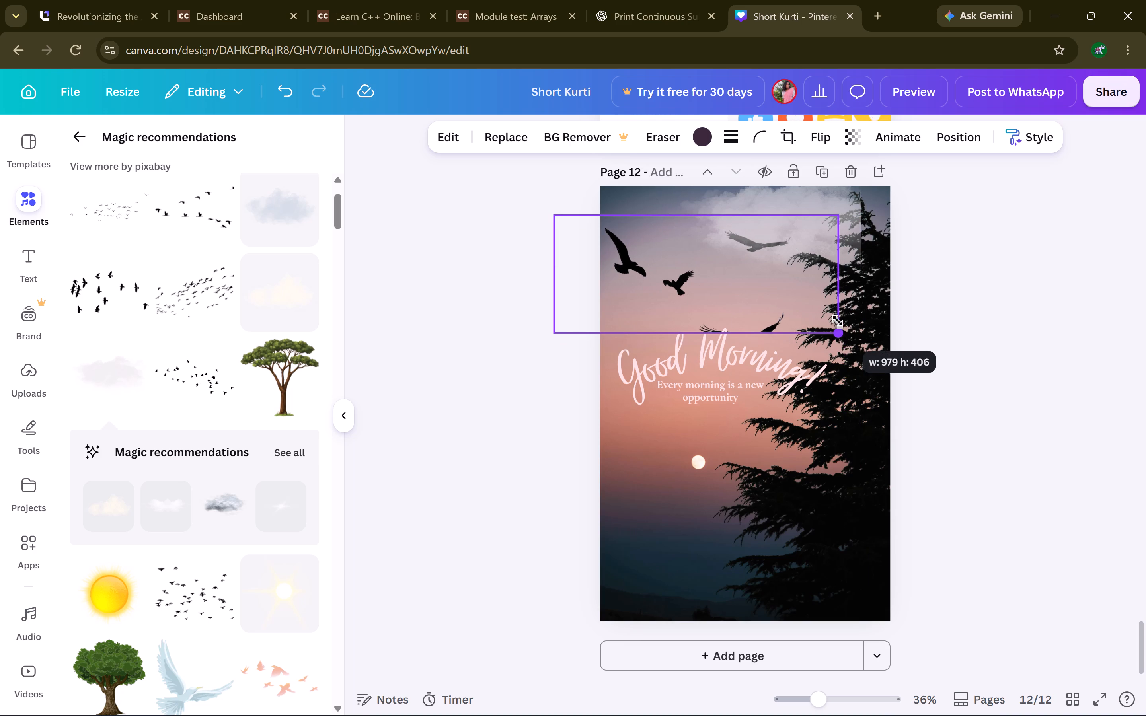
{"action": "left_click_drag", "start_coordinate": [838, 321], "coordinate": [832, 335]}
{"action": "left_click_drag", "start_coordinate": [701, 337], "coordinate": [701, 325]}
{"action": "left_click_drag", "start_coordinate": [704, 302], "coordinate": [692, 286]}
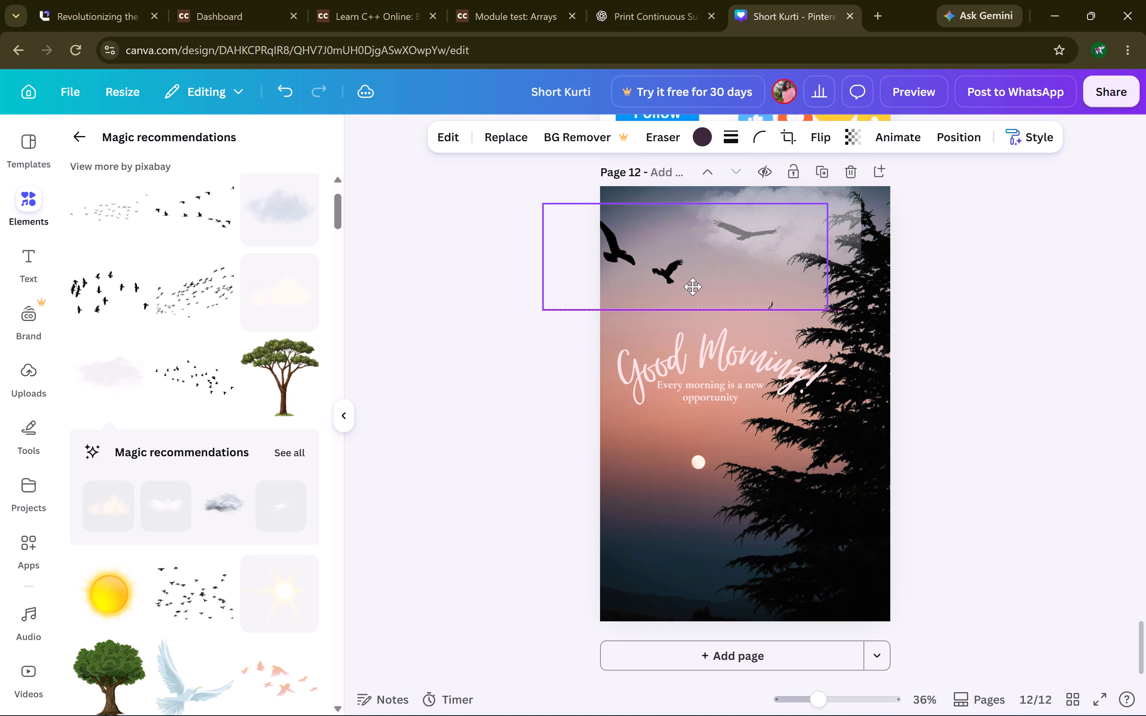
{"action": "left_click_drag", "start_coordinate": [692, 286], "coordinate": [718, 283]}
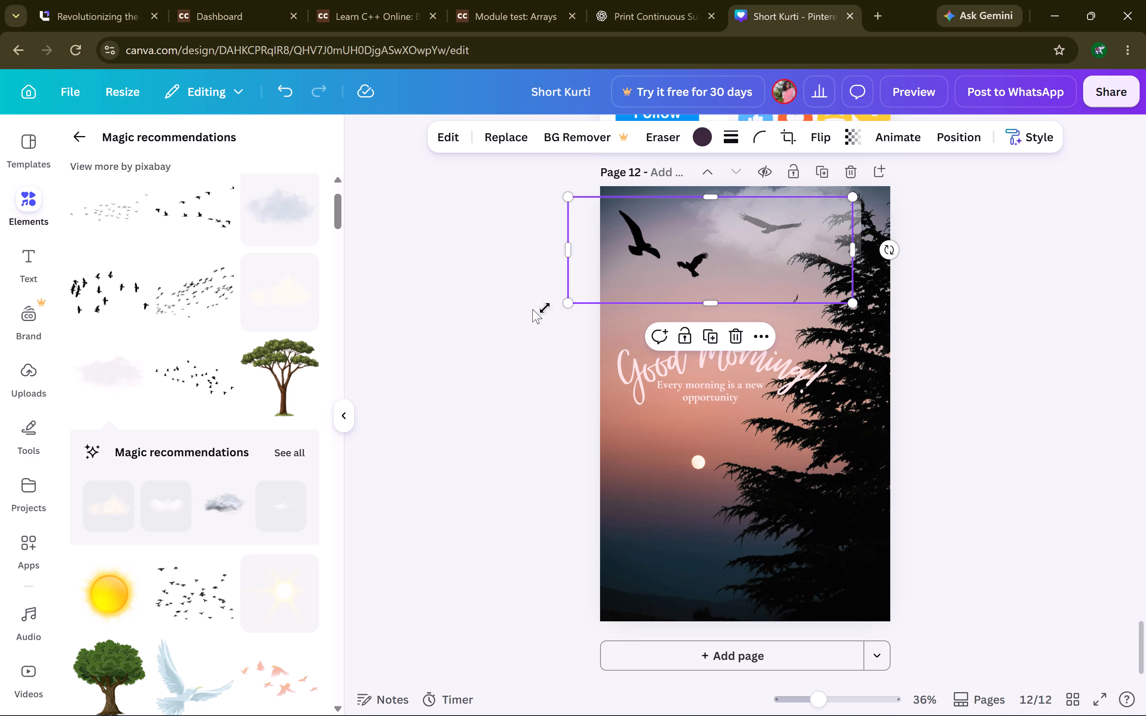
Browse the magic recommendations for another graphic to decorate page 12.
{"action": "scroll", "coordinate": [229, 378], "scroll_direction": "down", "scroll_amount": 3}
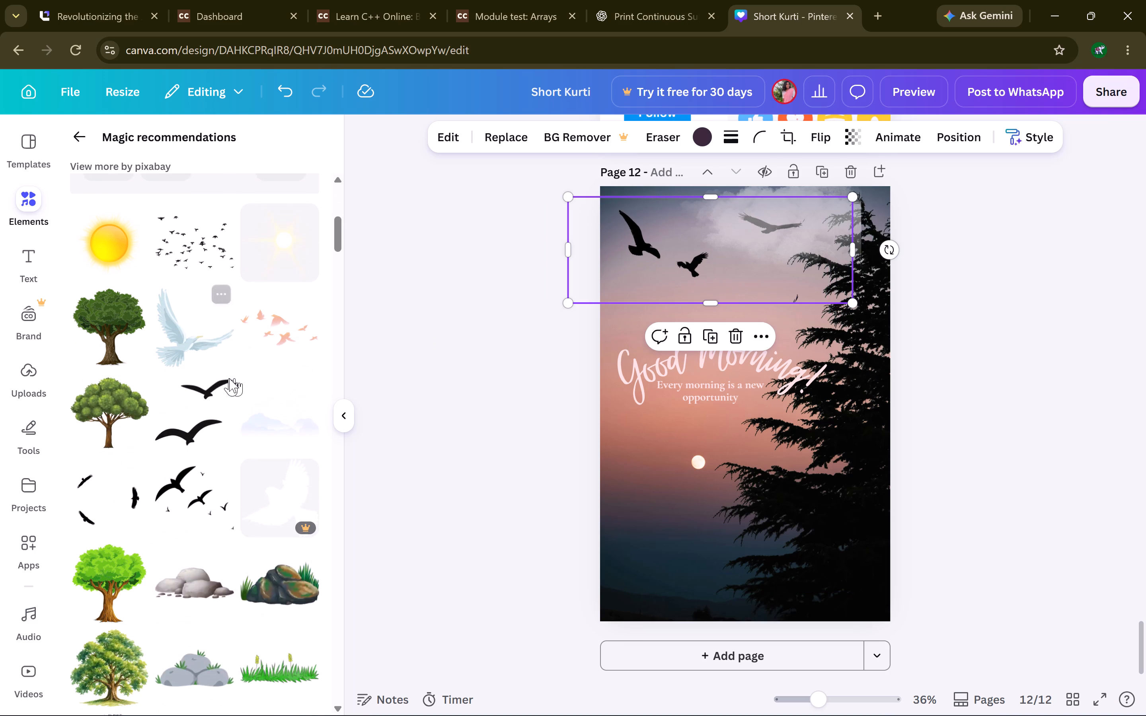
{"action": "scroll", "coordinate": [229, 378], "scroll_direction": "down", "scroll_amount": 2}
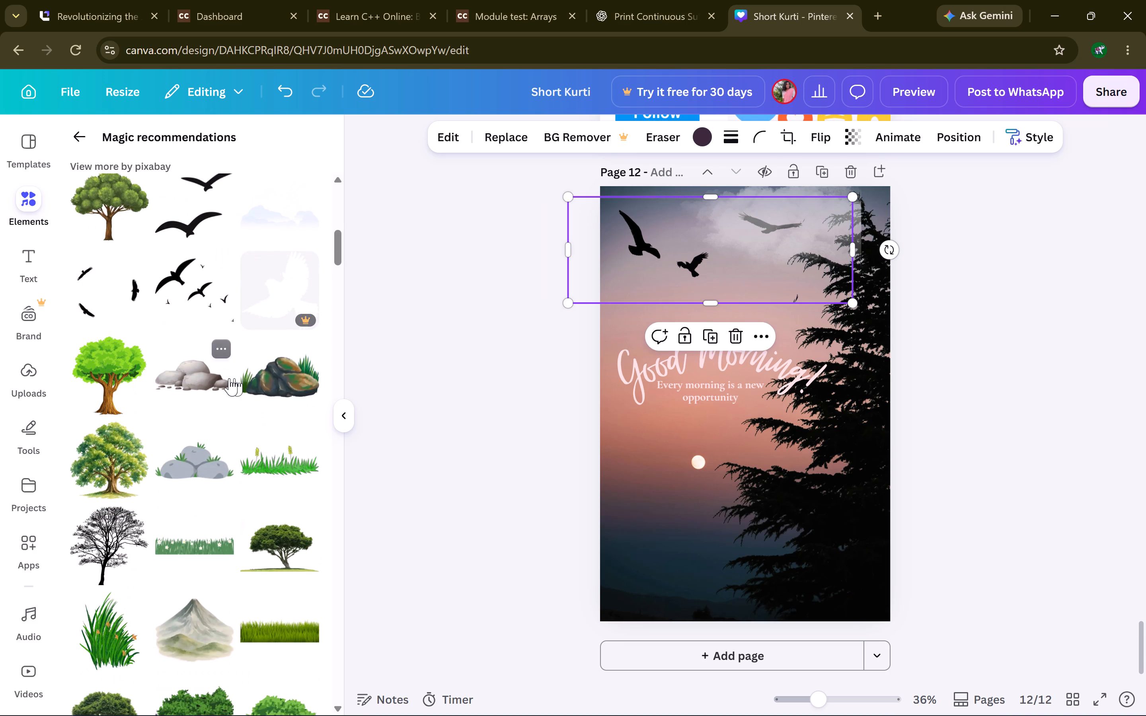
{"action": "scroll", "coordinate": [229, 378], "scroll_direction": "down", "scroll_amount": 4}
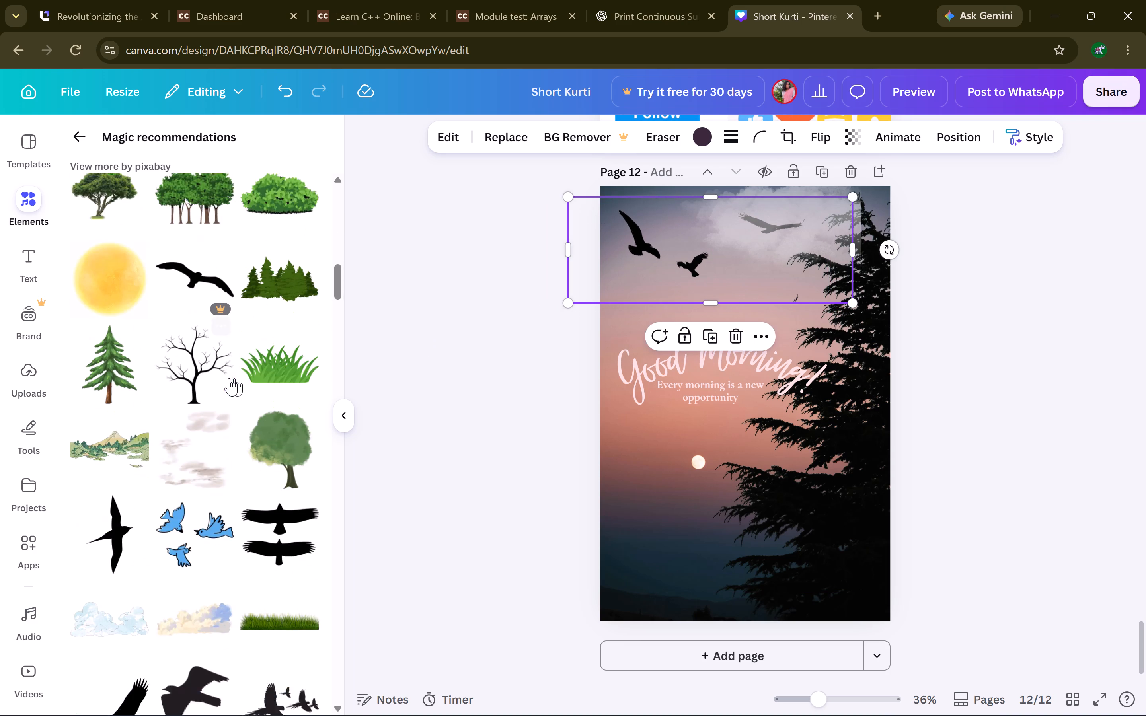
{"action": "scroll", "coordinate": [229, 378], "scroll_direction": "down", "scroll_amount": 4}
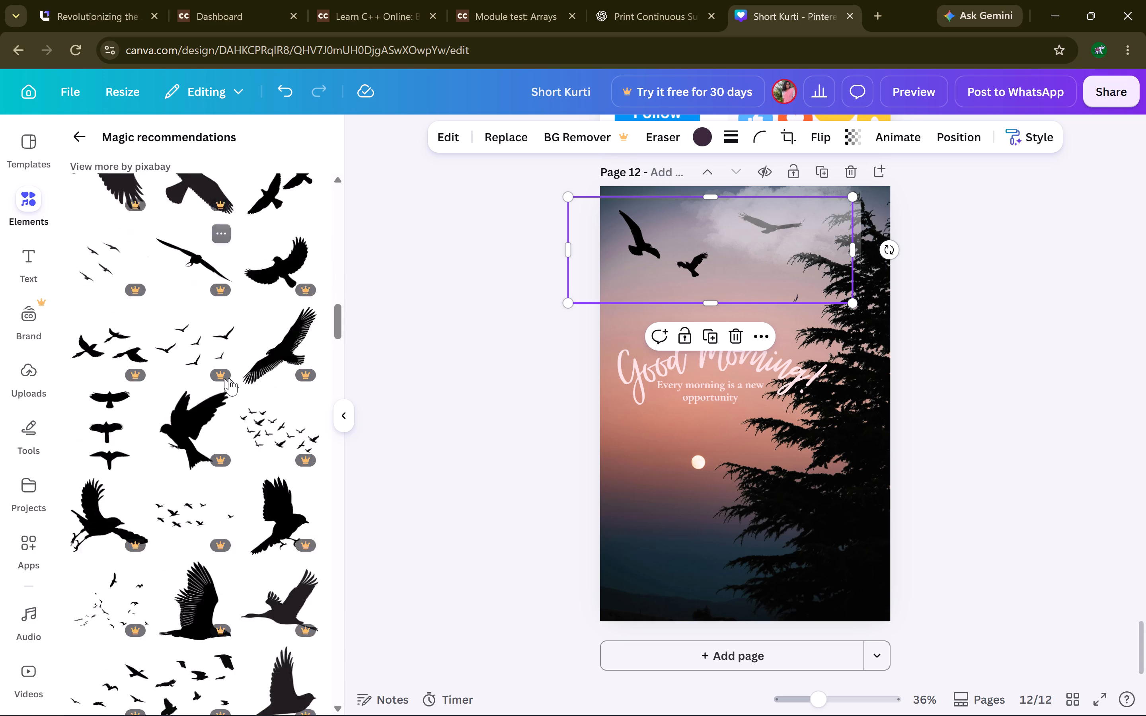
{"action": "scroll", "coordinate": [229, 378], "scroll_direction": "down", "scroll_amount": 4}
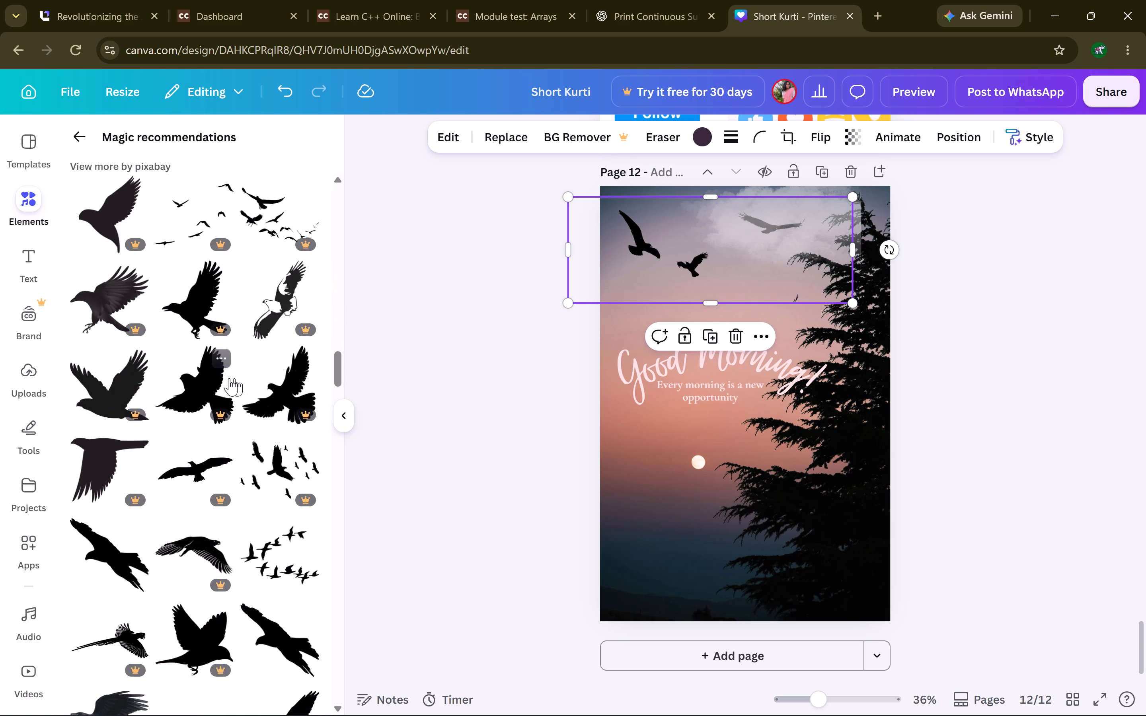
{"action": "scroll", "coordinate": [229, 378], "scroll_direction": "down", "scroll_amount": 6}
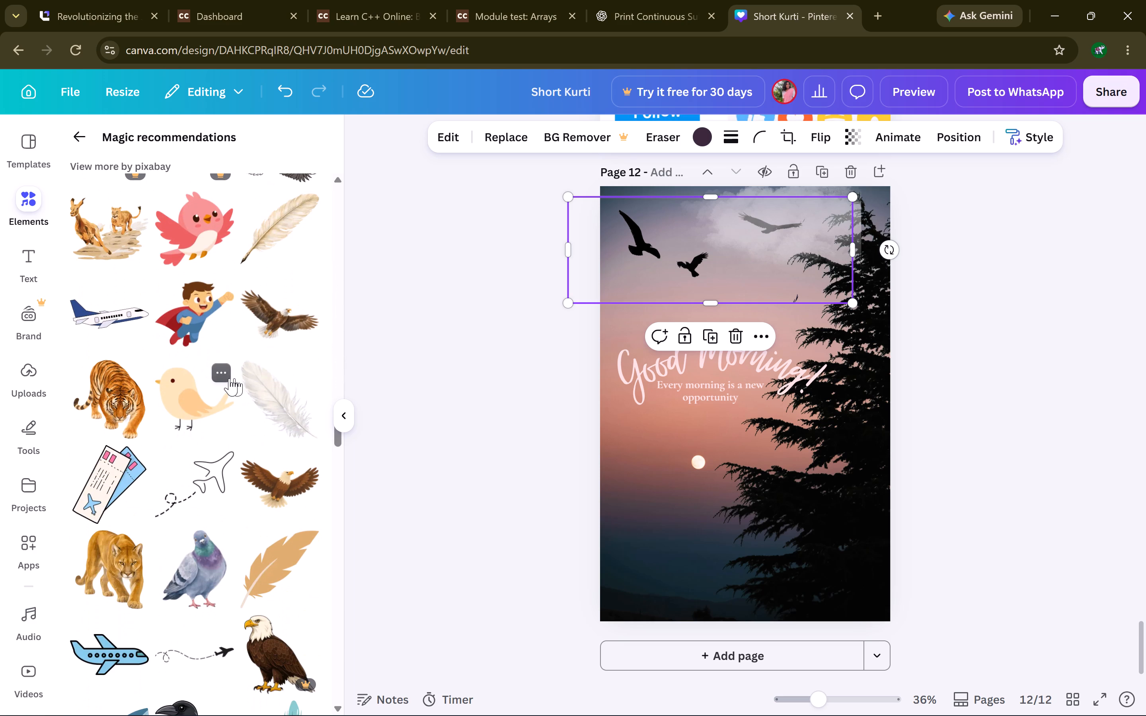
Nudge the cloud slightly right, toward the top of the tree.
{"action": "left_click", "coordinate": [702, 525]}
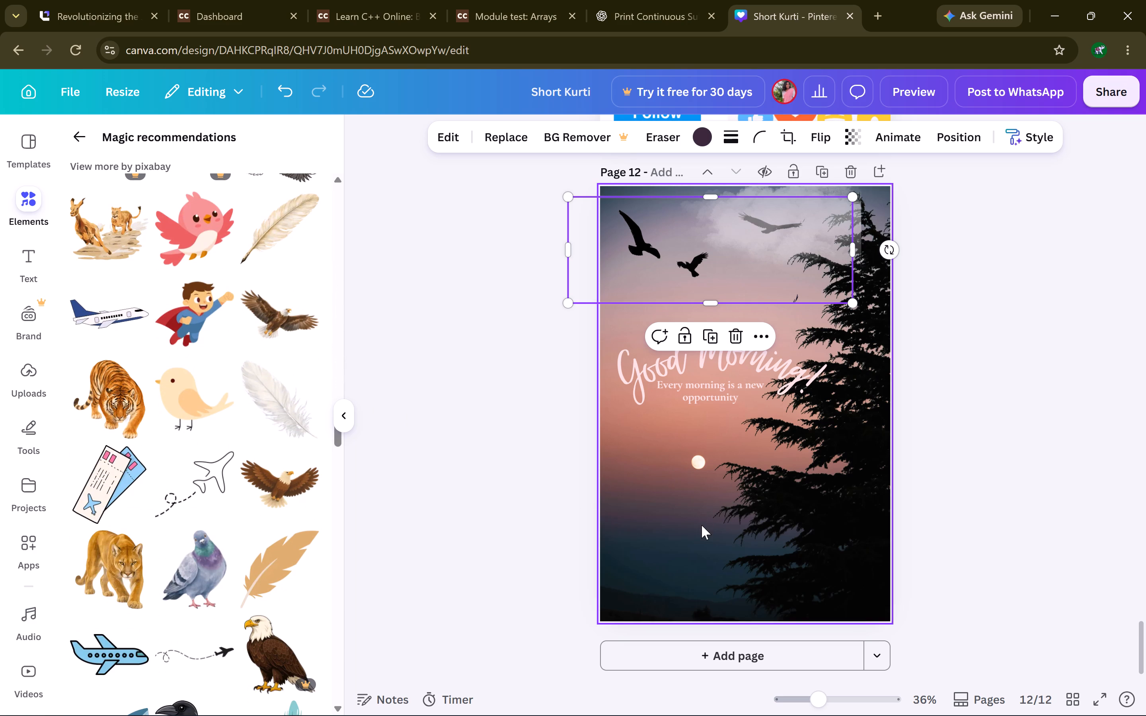
{"action": "left_click", "coordinate": [789, 251]}
{"action": "left_click_drag", "start_coordinate": [789, 251], "coordinate": [806, 251]}
{"action": "left_click", "coordinate": [873, 374]}
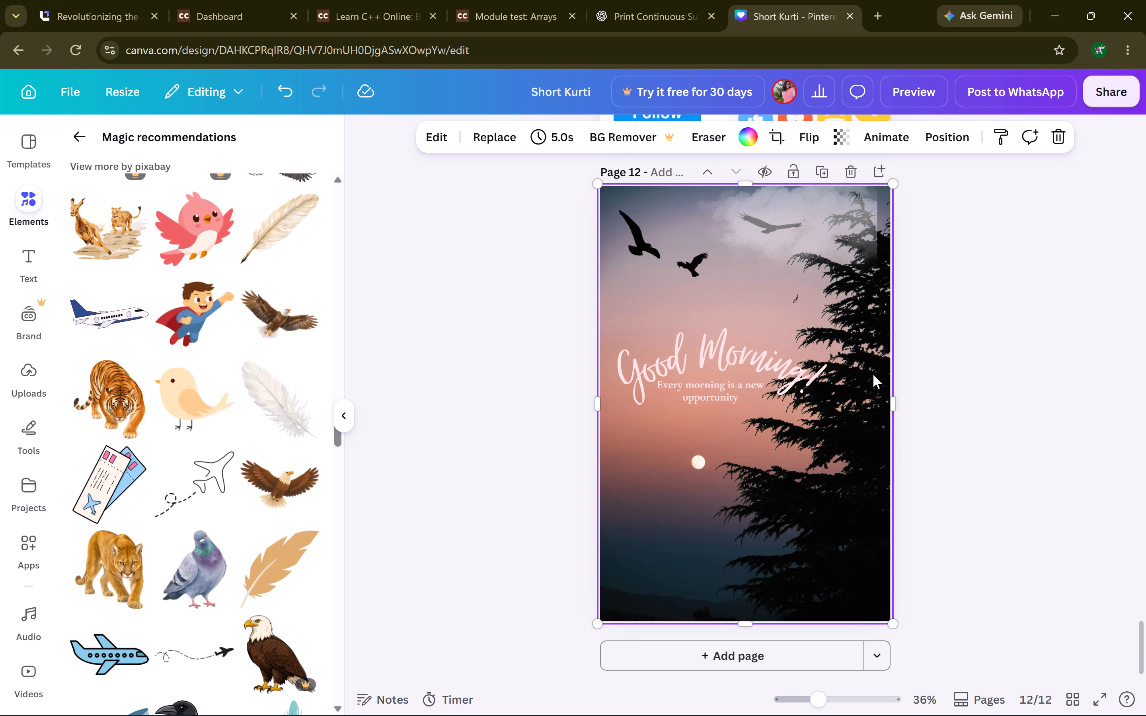
Set the cloud's transparency to 35.
{"action": "left_click", "coordinate": [805, 244]}
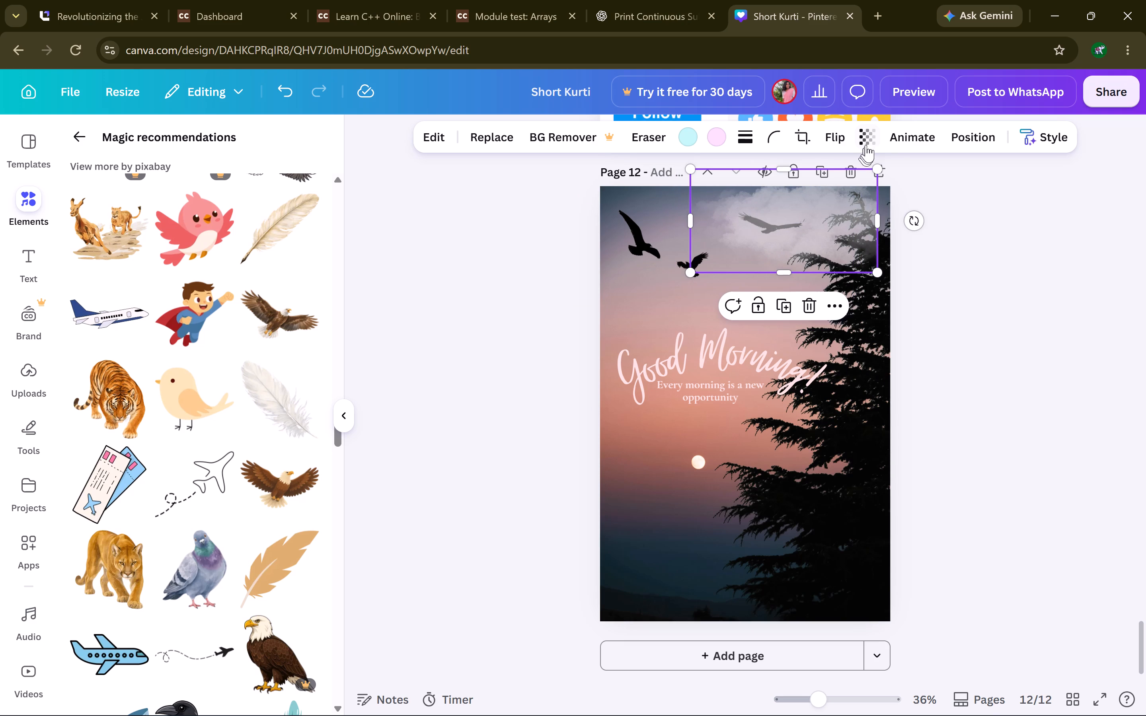
{"action": "left_click", "coordinate": [869, 143]}
{"action": "left_click_drag", "start_coordinate": [850, 196], "coordinate": [826, 196]}
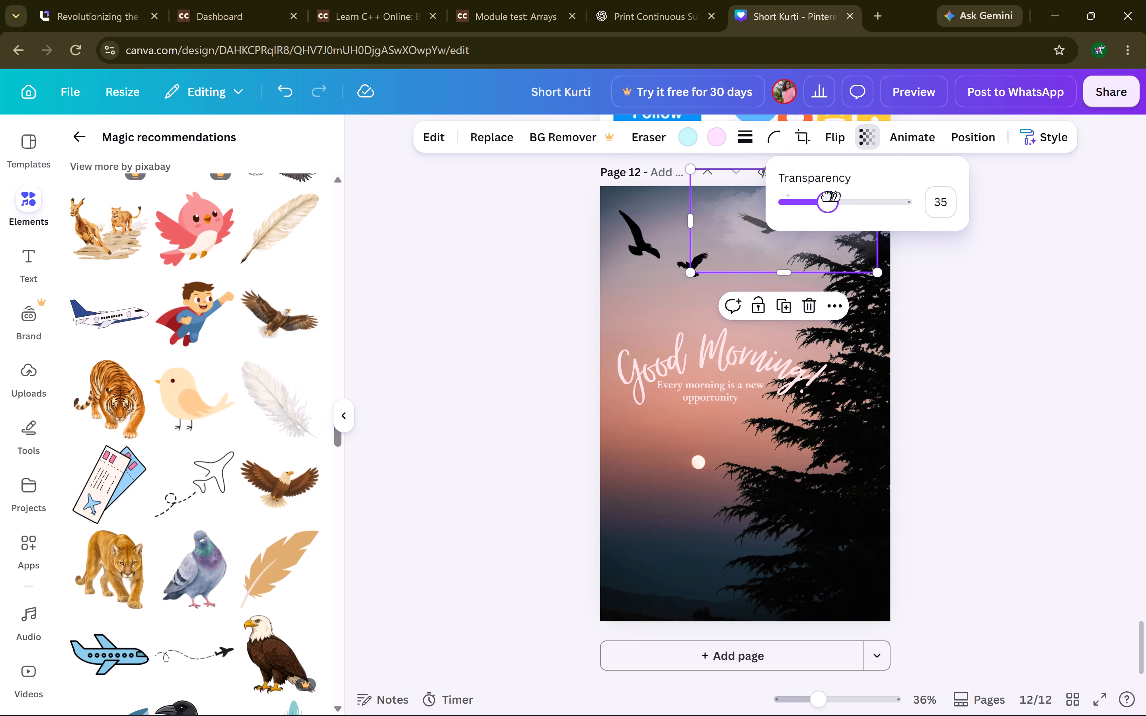
{"action": "left_click_drag", "start_coordinate": [826, 196], "coordinate": [826, 196]}
{"action": "left_click", "coordinate": [979, 329]}
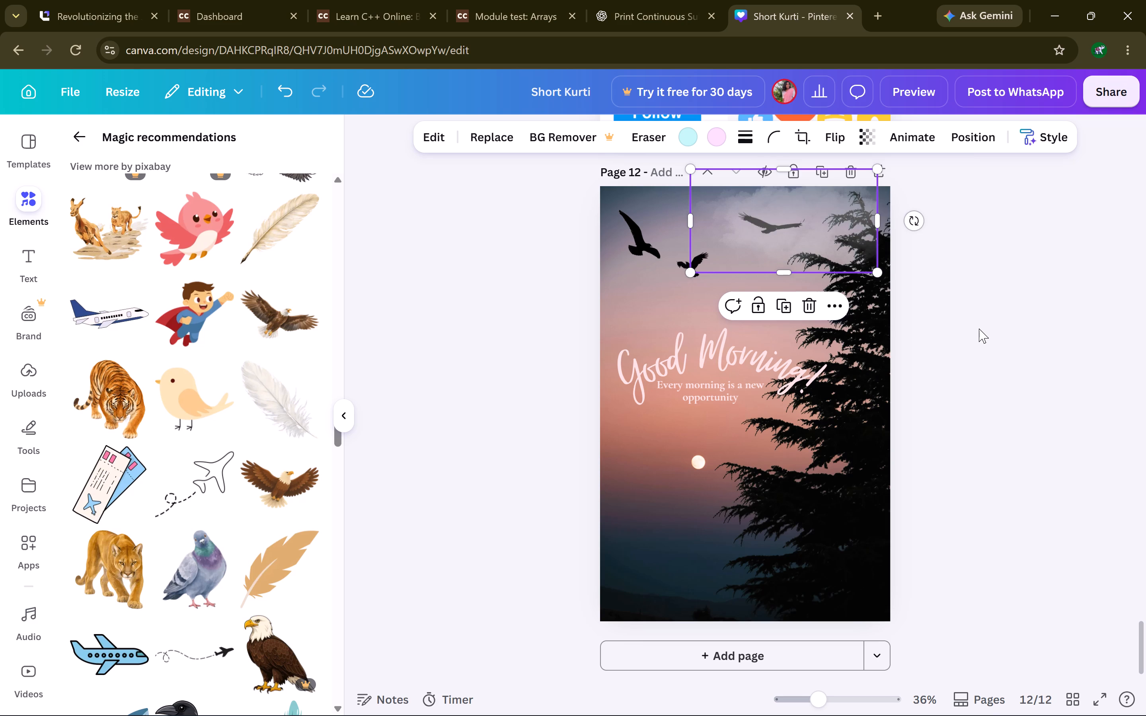
{"action": "left_click", "coordinate": [979, 329]}
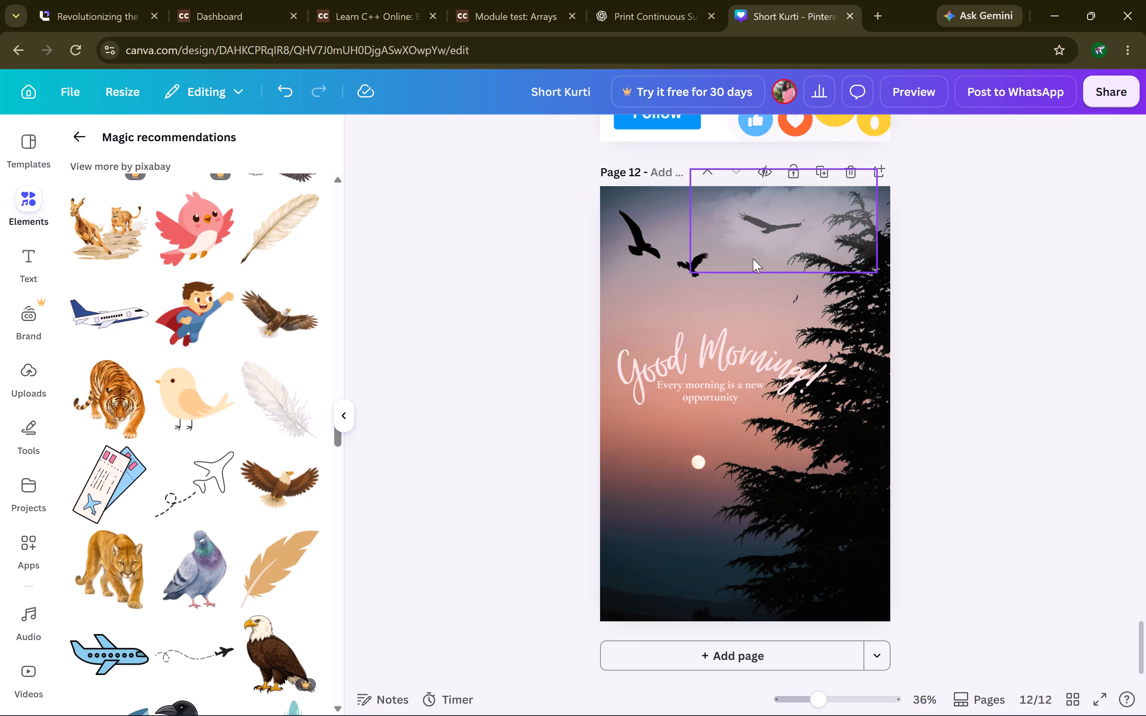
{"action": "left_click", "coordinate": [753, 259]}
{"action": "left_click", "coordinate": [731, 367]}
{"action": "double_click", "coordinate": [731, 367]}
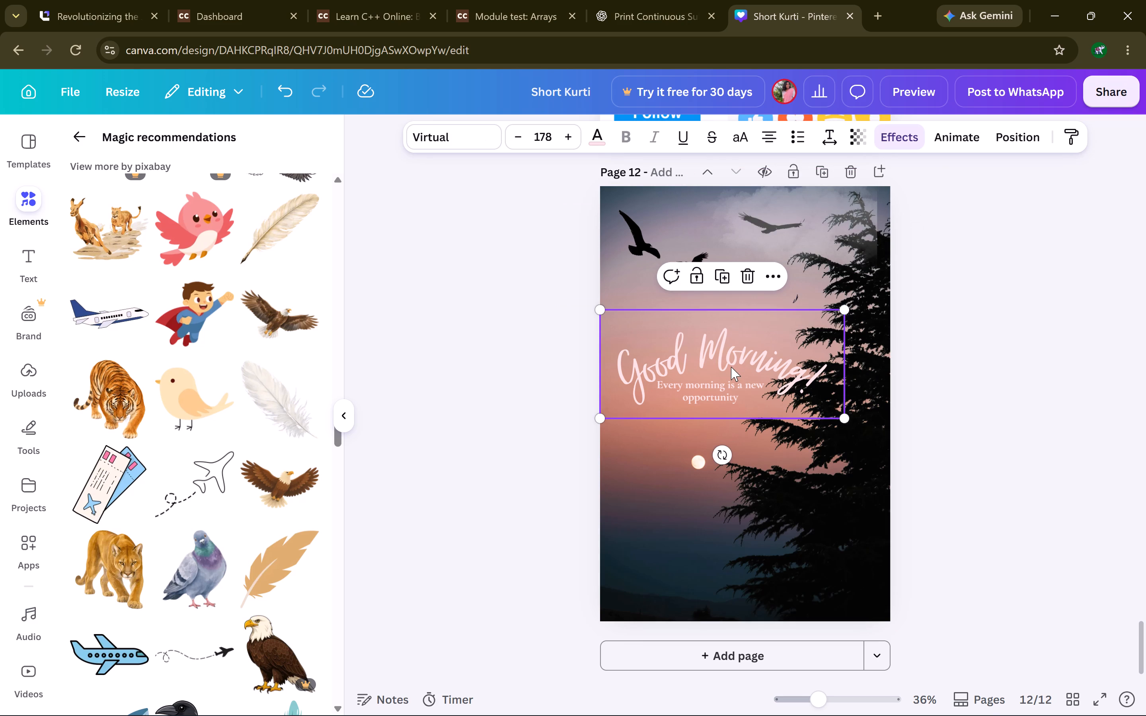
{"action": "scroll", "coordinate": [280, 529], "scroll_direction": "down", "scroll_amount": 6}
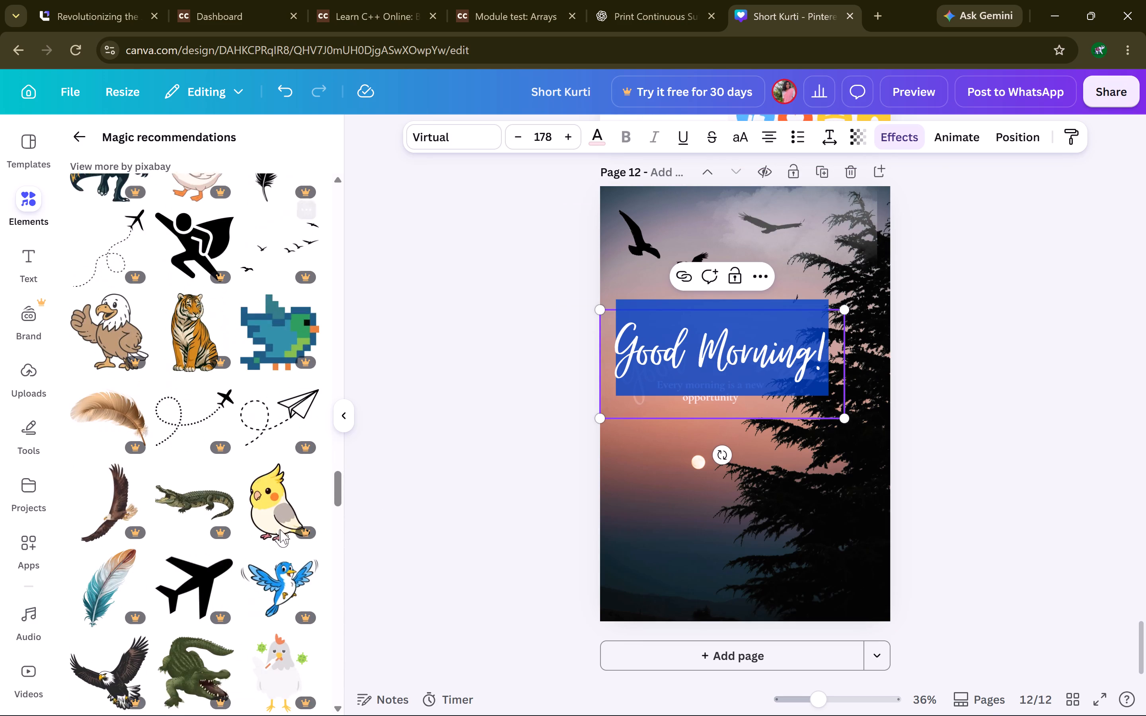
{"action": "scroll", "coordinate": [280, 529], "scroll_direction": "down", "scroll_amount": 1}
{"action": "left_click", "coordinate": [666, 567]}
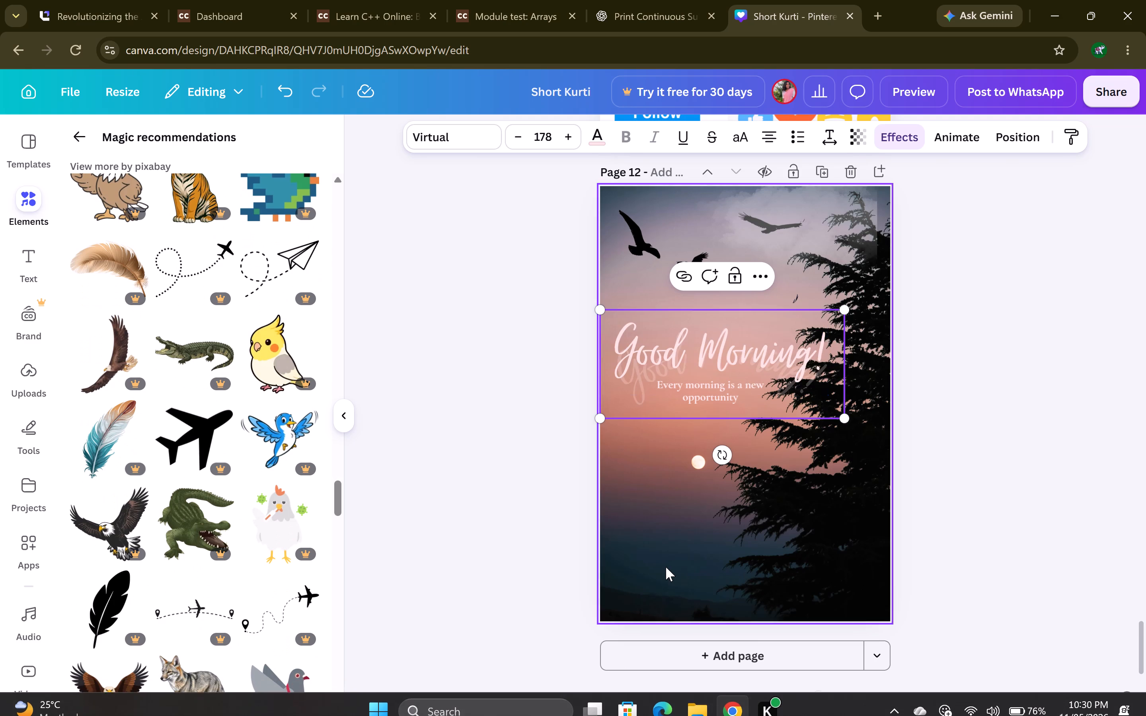
Move the "Good Morning!" heading slightly up and to the left, above its "Every morning is a new opportunity" line.
{"action": "left_click_drag", "start_coordinate": [709, 375], "coordinate": [700, 371]}
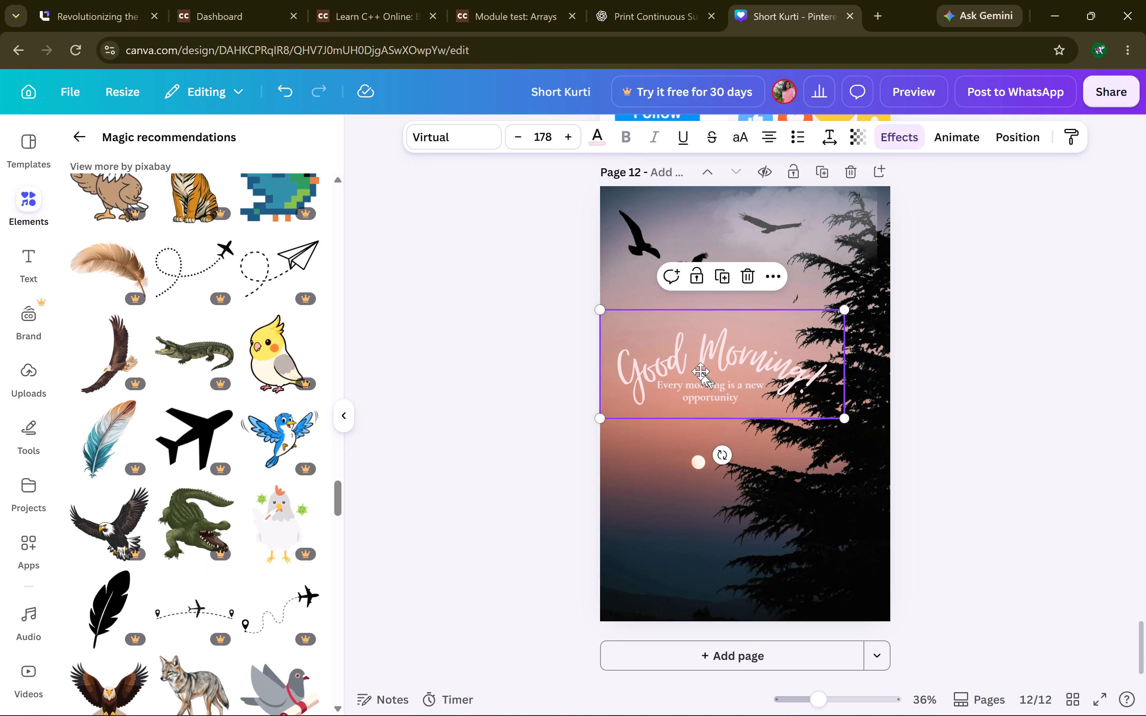
{"action": "left_click_drag", "start_coordinate": [700, 371], "coordinate": [697, 366]}
{"action": "left_click", "coordinate": [709, 388]}
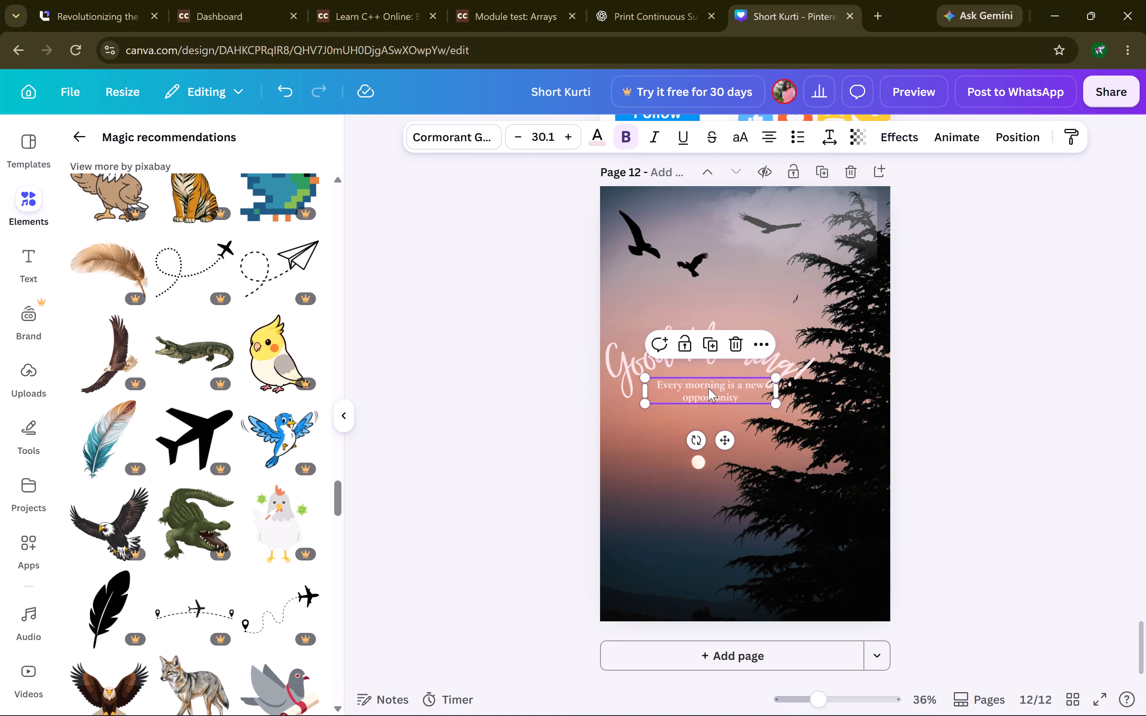
Find the orange gradient sun graphic further down the magic recommendations and add it to page 12.
{"action": "scroll", "coordinate": [284, 440], "scroll_direction": "down", "scroll_amount": 3}
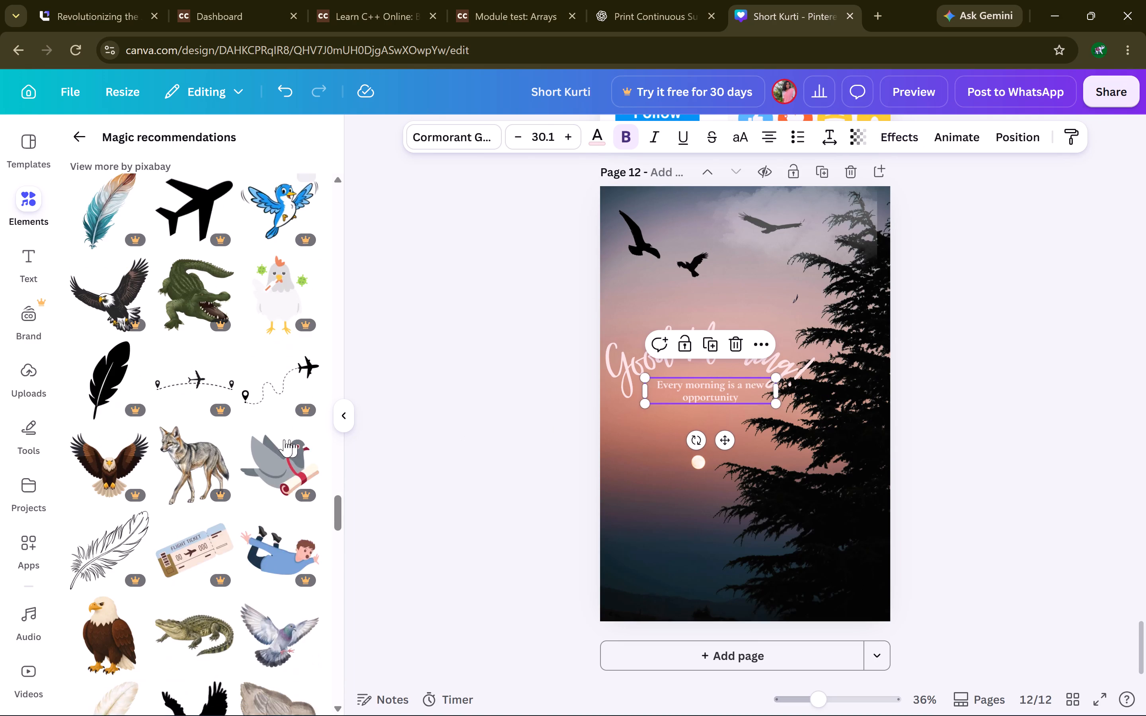
{"action": "scroll", "coordinate": [284, 440], "scroll_direction": "down", "scroll_amount": 4}
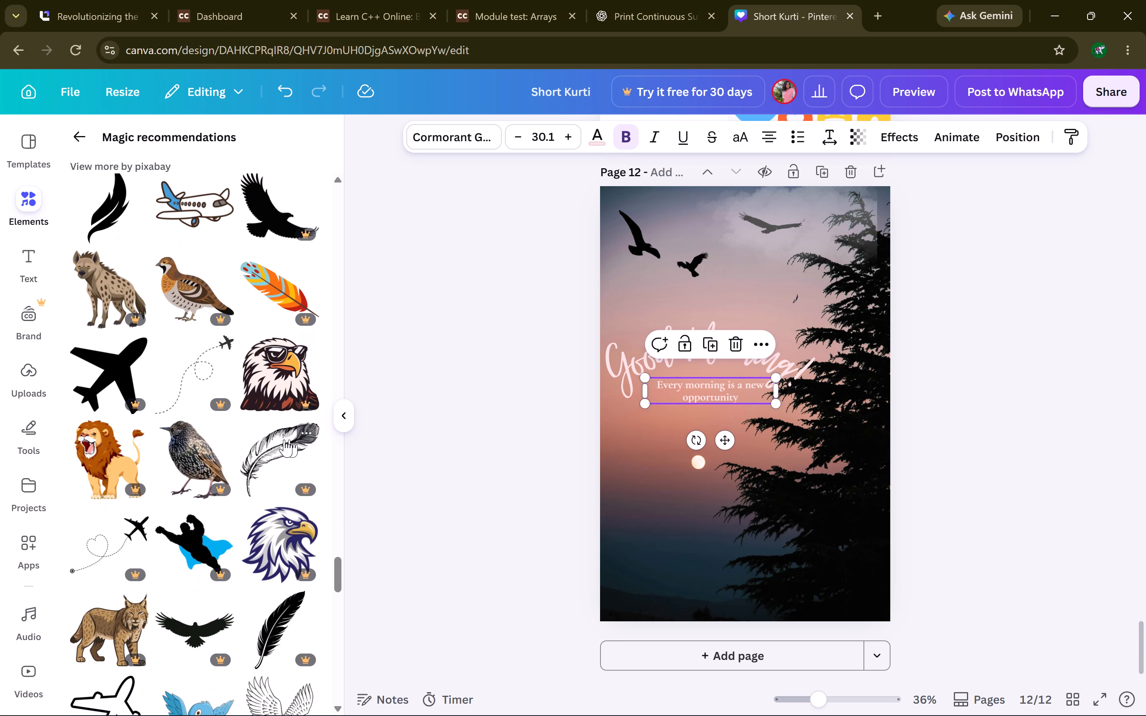
{"action": "scroll", "coordinate": [284, 440], "scroll_direction": "down", "scroll_amount": 4}
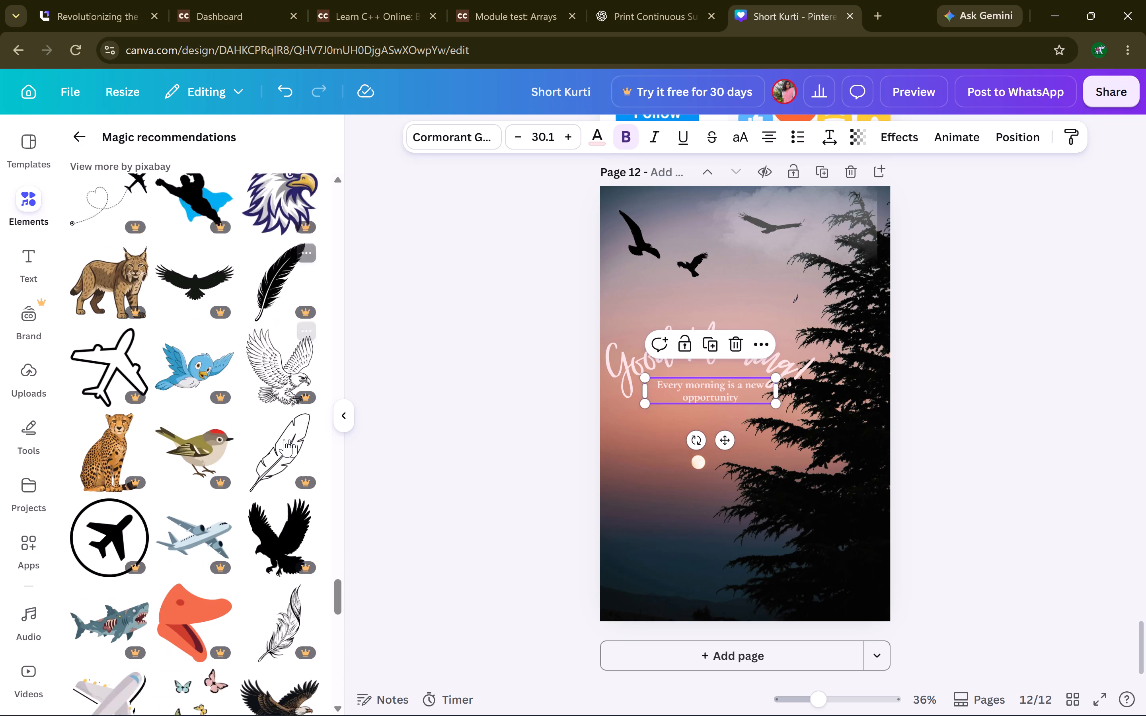
{"action": "scroll", "coordinate": [284, 440], "scroll_direction": "down", "scroll_amount": 6}
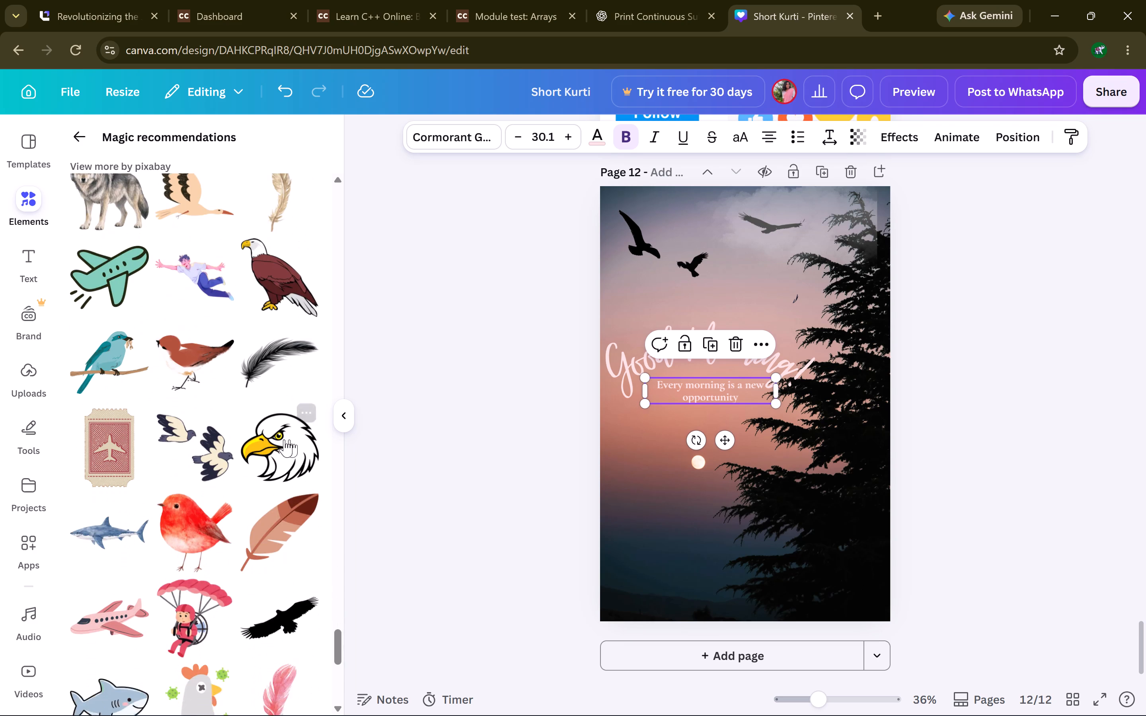
{"action": "scroll", "coordinate": [284, 440], "scroll_direction": "down", "scroll_amount": 2}
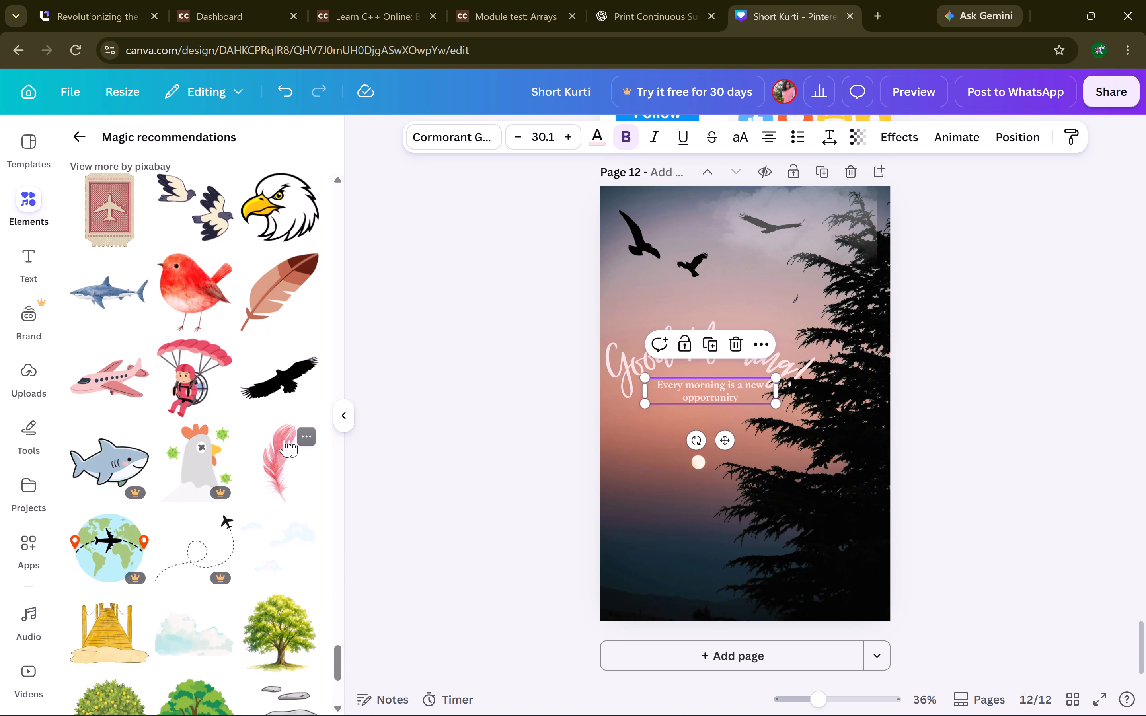
{"action": "scroll", "coordinate": [276, 387], "scroll_direction": "down", "scroll_amount": 2}
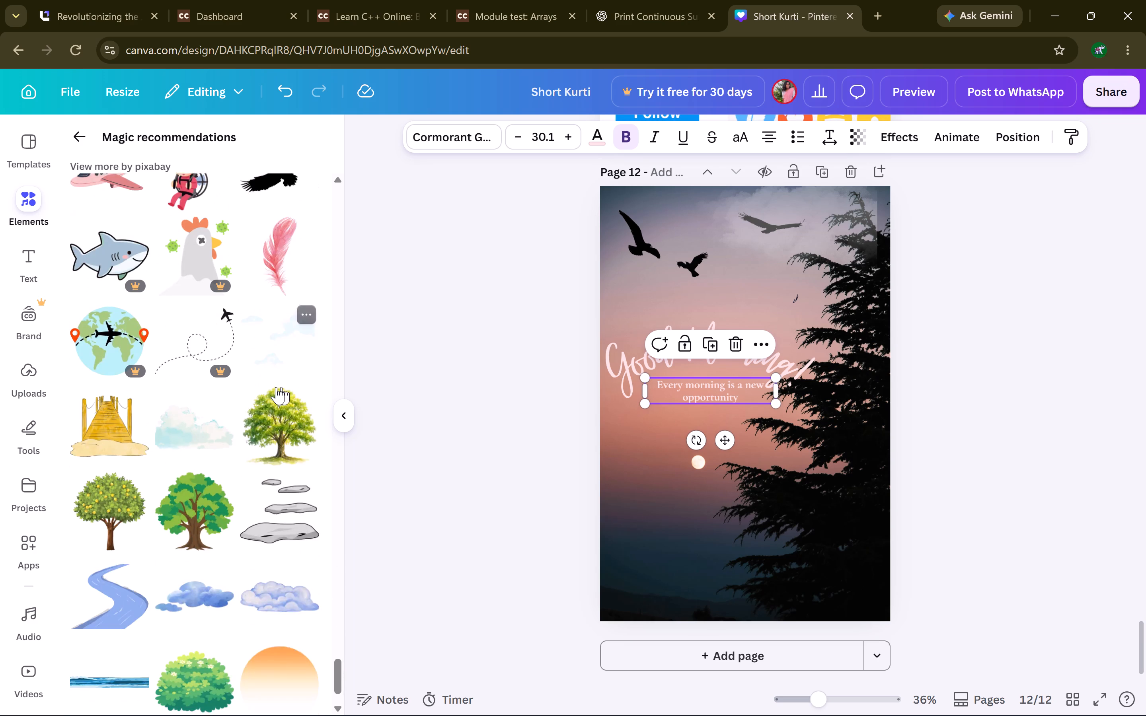
{"action": "scroll", "coordinate": [276, 387], "scroll_direction": "down", "scroll_amount": 6}
{"action": "left_click", "coordinate": [272, 572]}
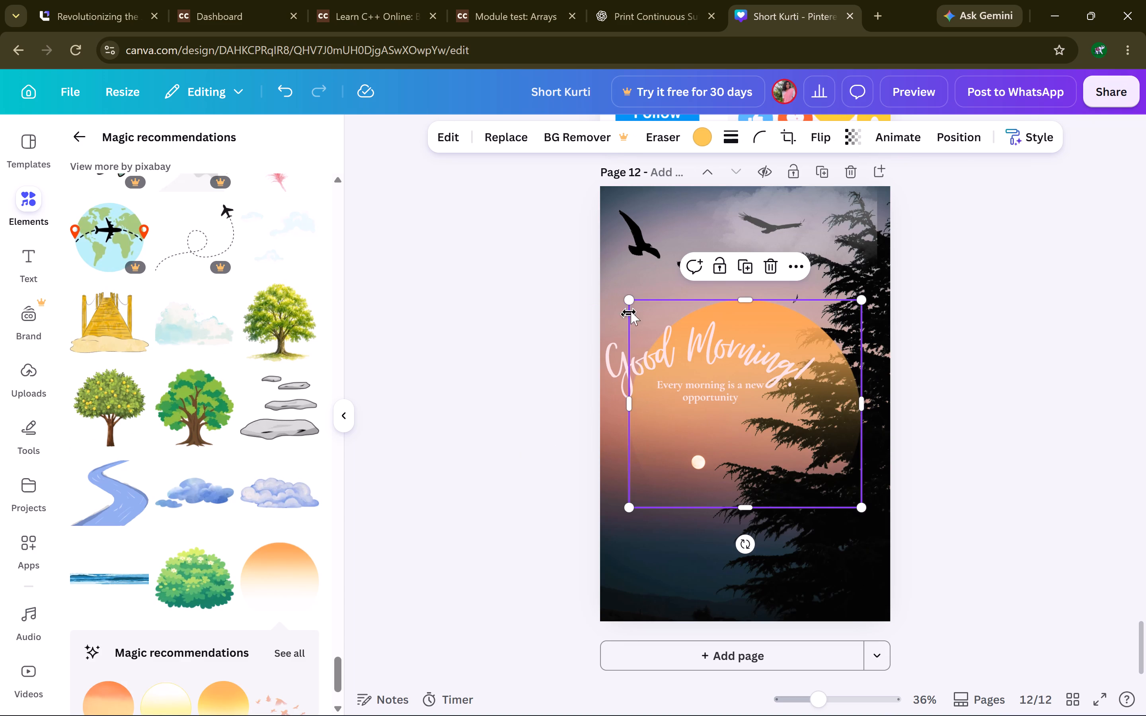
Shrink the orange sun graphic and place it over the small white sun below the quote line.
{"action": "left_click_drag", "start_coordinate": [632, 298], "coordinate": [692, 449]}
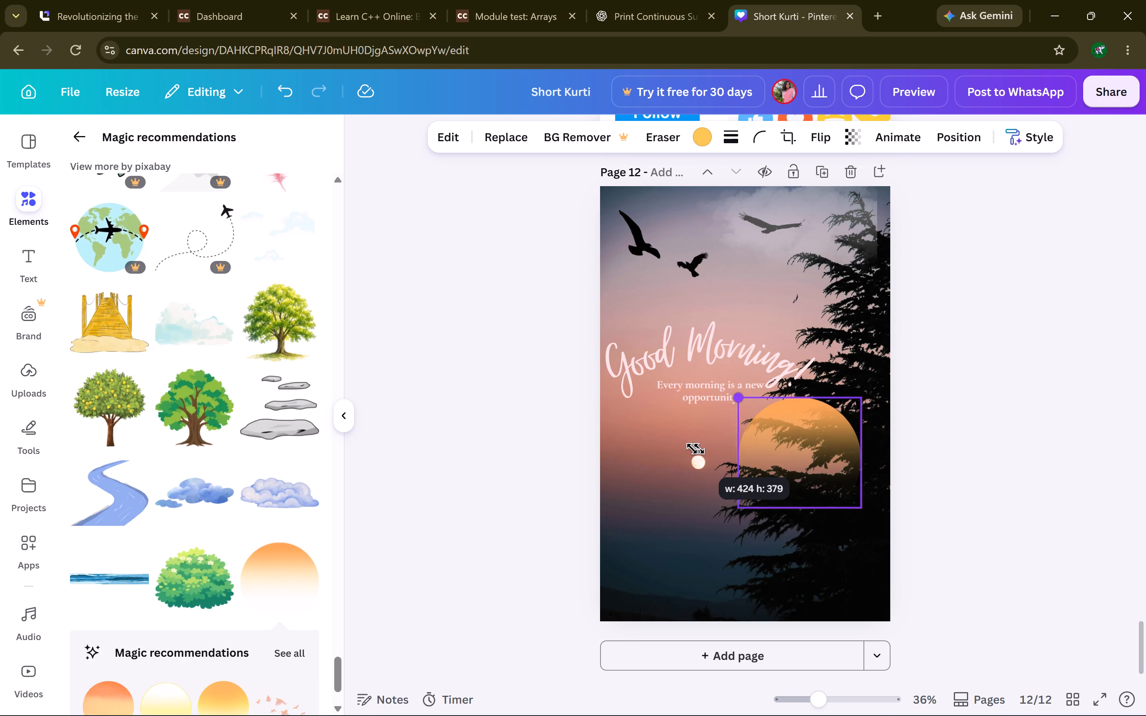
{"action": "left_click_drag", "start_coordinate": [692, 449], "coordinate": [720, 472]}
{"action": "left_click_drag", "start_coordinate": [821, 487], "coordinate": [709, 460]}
Delete the orange sun graphic from page 12.
{"action": "left_click", "coordinate": [709, 460]}
{"action": "key", "text": "BackSpace"}
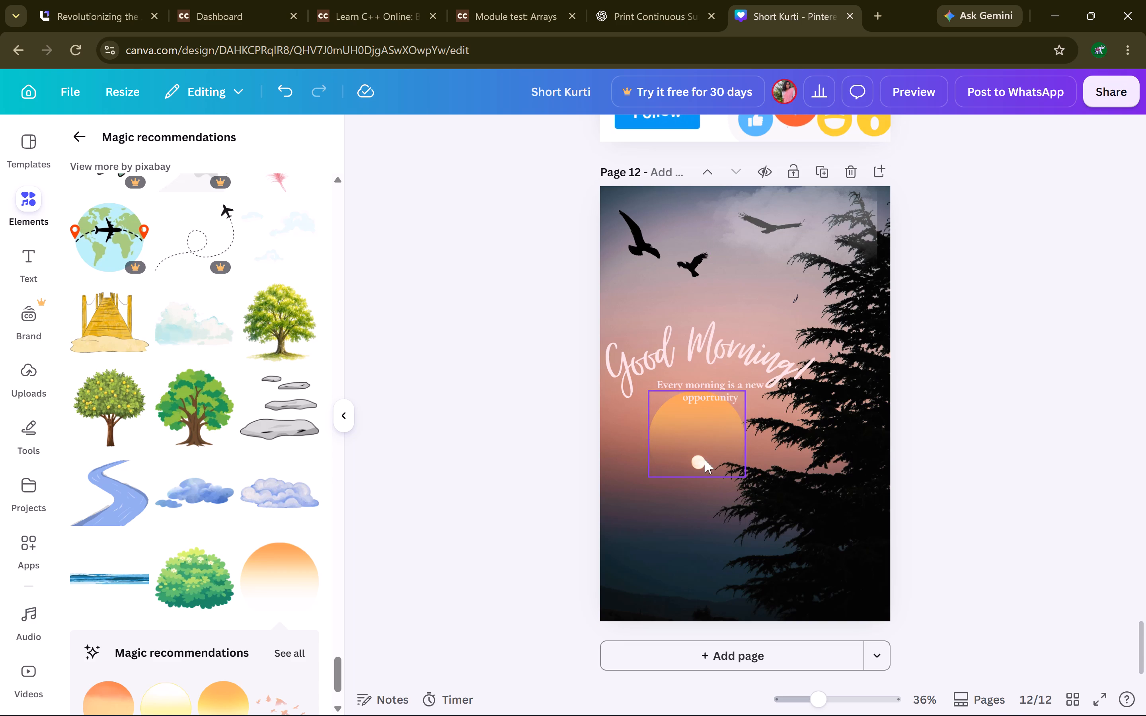
{"action": "left_click", "coordinate": [686, 446]}
{"action": "key", "text": "BackSpace"}
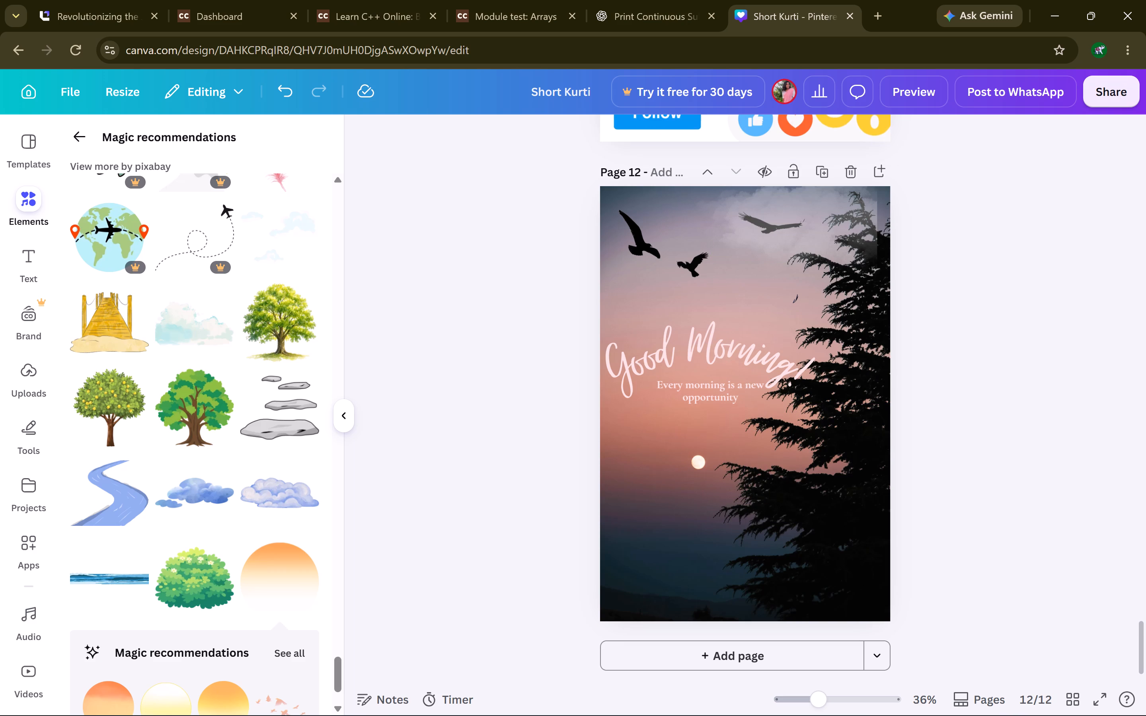
Look through the rest of the magic recommendations and the ready-made text combinations for something to add to the page.
{"action": "scroll", "coordinate": [288, 533], "scroll_direction": "down", "scroll_amount": 5}
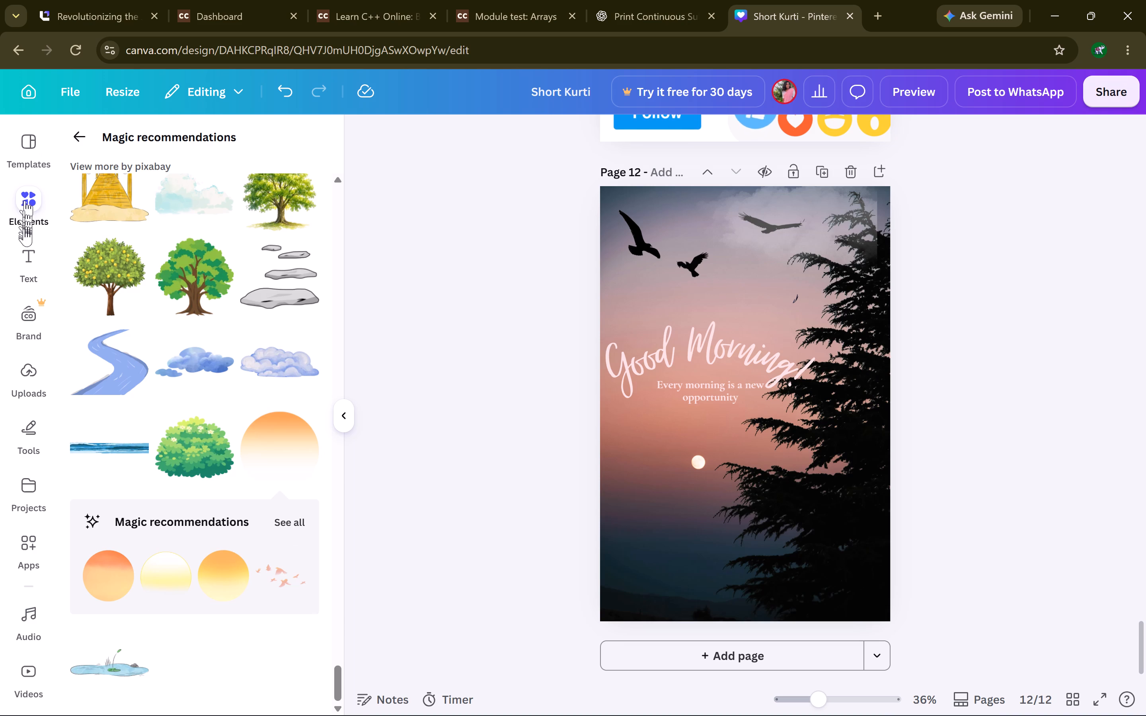
{"action": "left_click", "coordinate": [23, 251]}
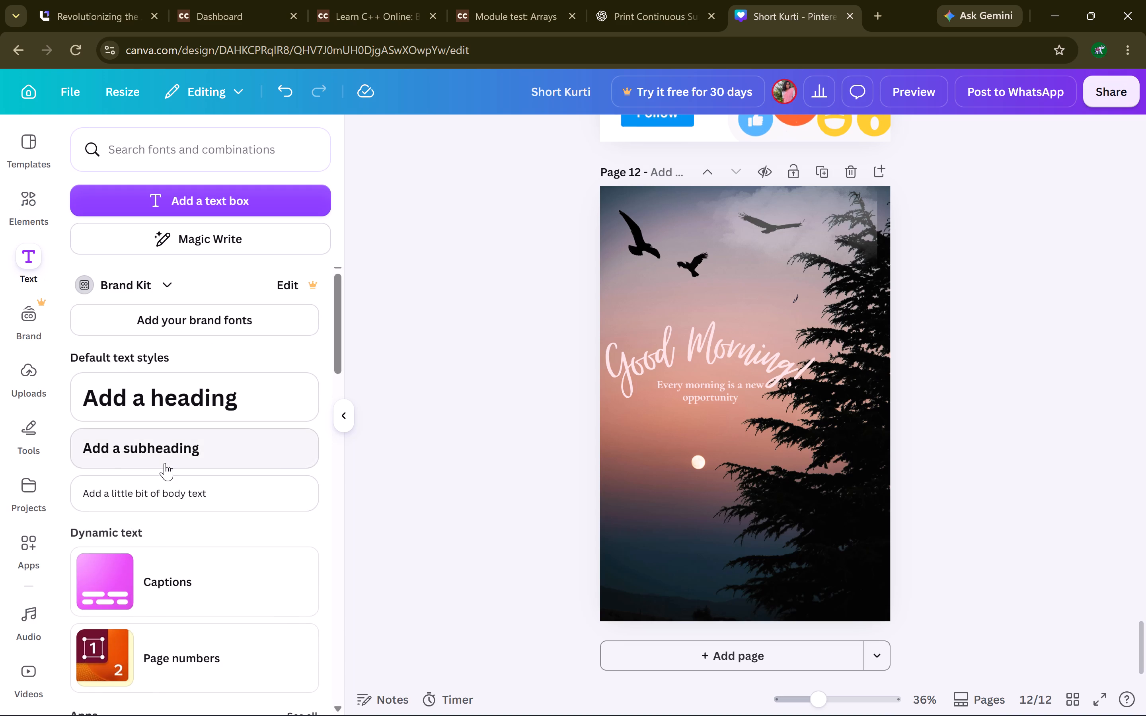
{"action": "scroll", "coordinate": [165, 463], "scroll_direction": "down", "scroll_amount": 3}
{"action": "scroll", "coordinate": [128, 516], "scroll_direction": "down", "scroll_amount": 4}
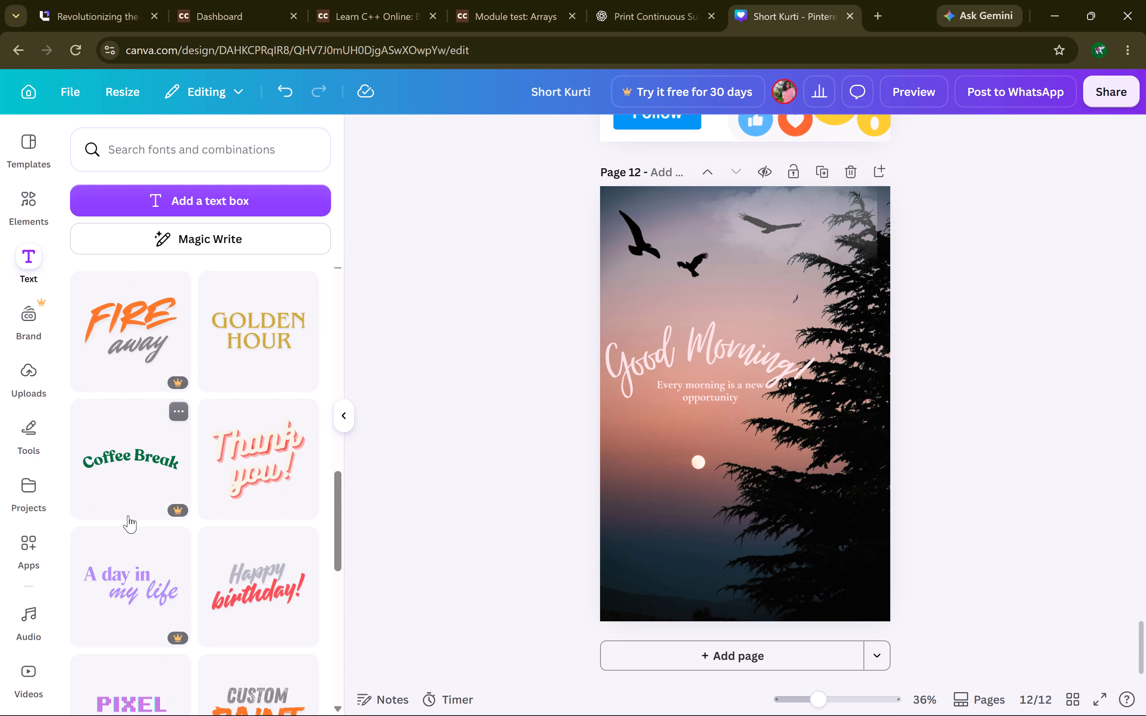
{"action": "scroll", "coordinate": [128, 516], "scroll_direction": "down", "scroll_amount": 7}
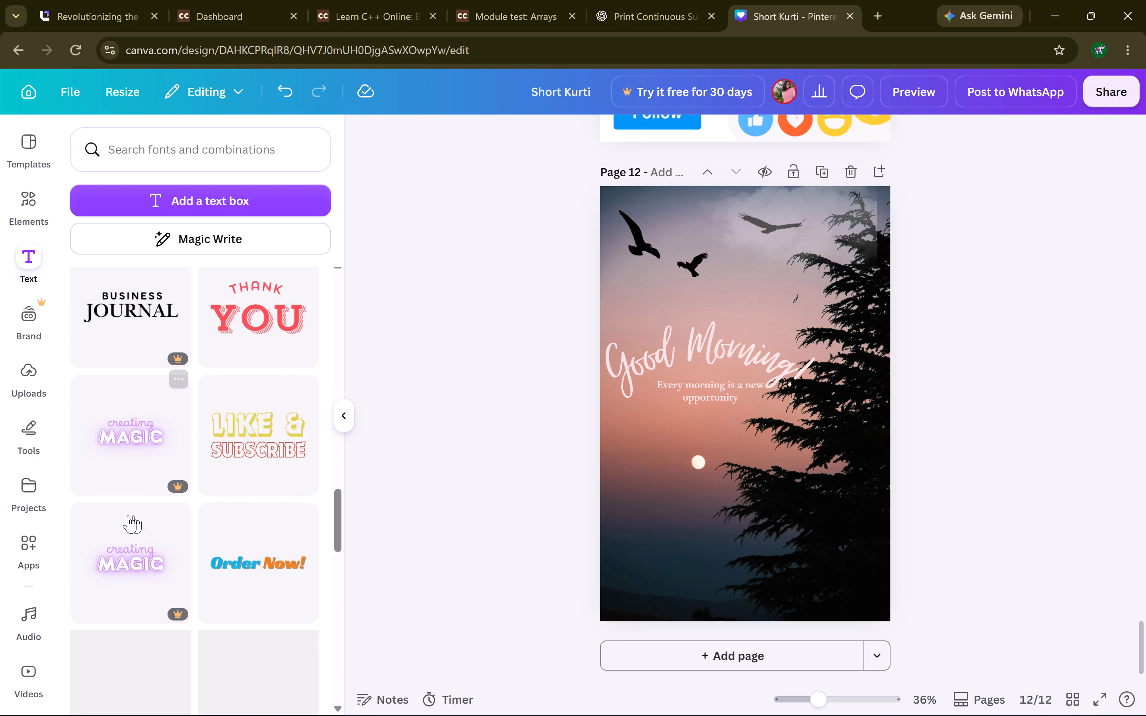
{"action": "scroll", "coordinate": [128, 516], "scroll_direction": "down", "scroll_amount": 3}
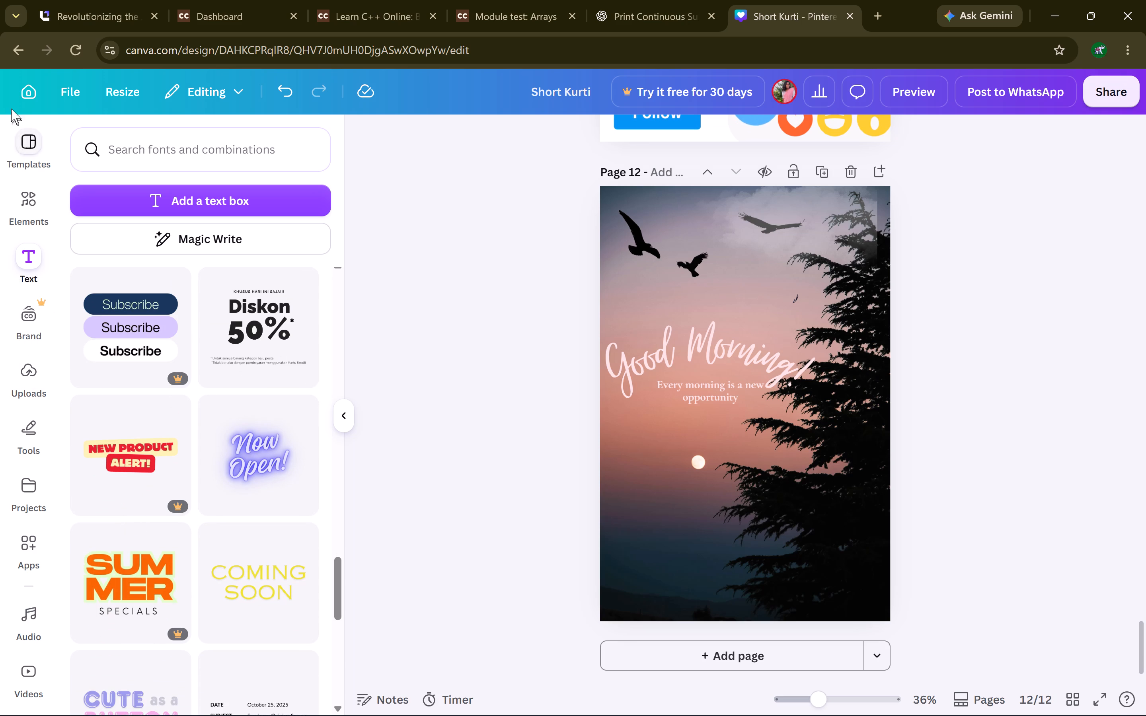
Look up "Mountain background" graphics and add the solid black mountain silhouette to page 12.
{"action": "left_click", "coordinate": [21, 138]}
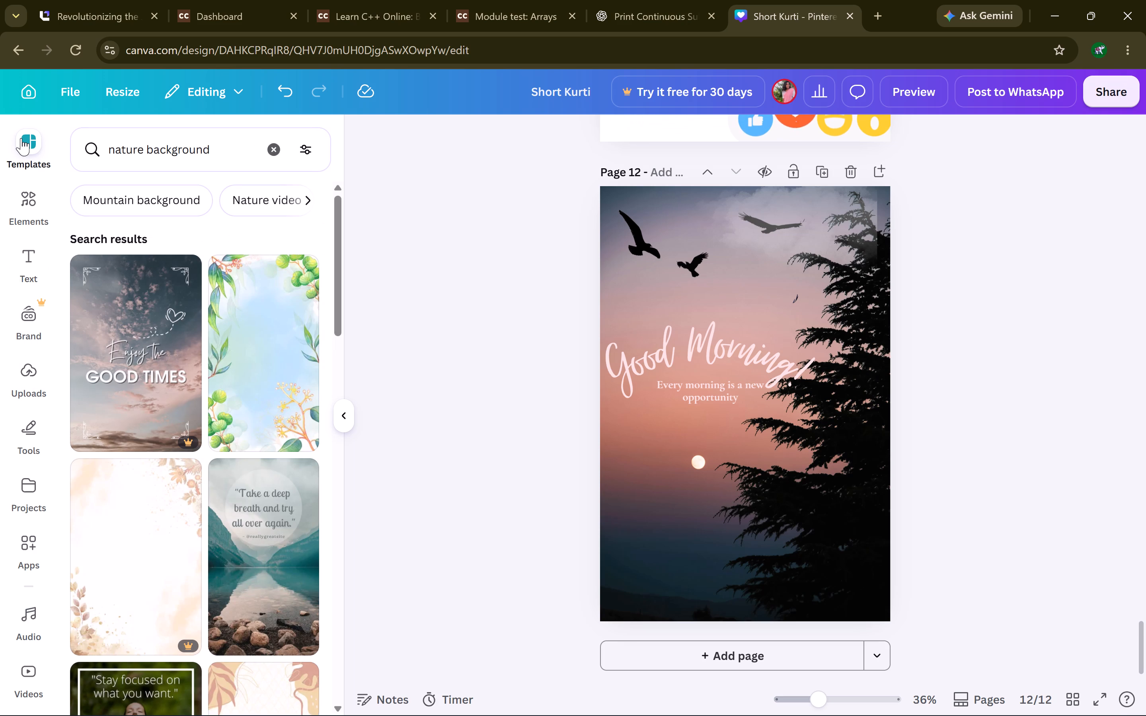
{"action": "scroll", "coordinate": [244, 191], "scroll_direction": "left", "scroll_amount": 2}
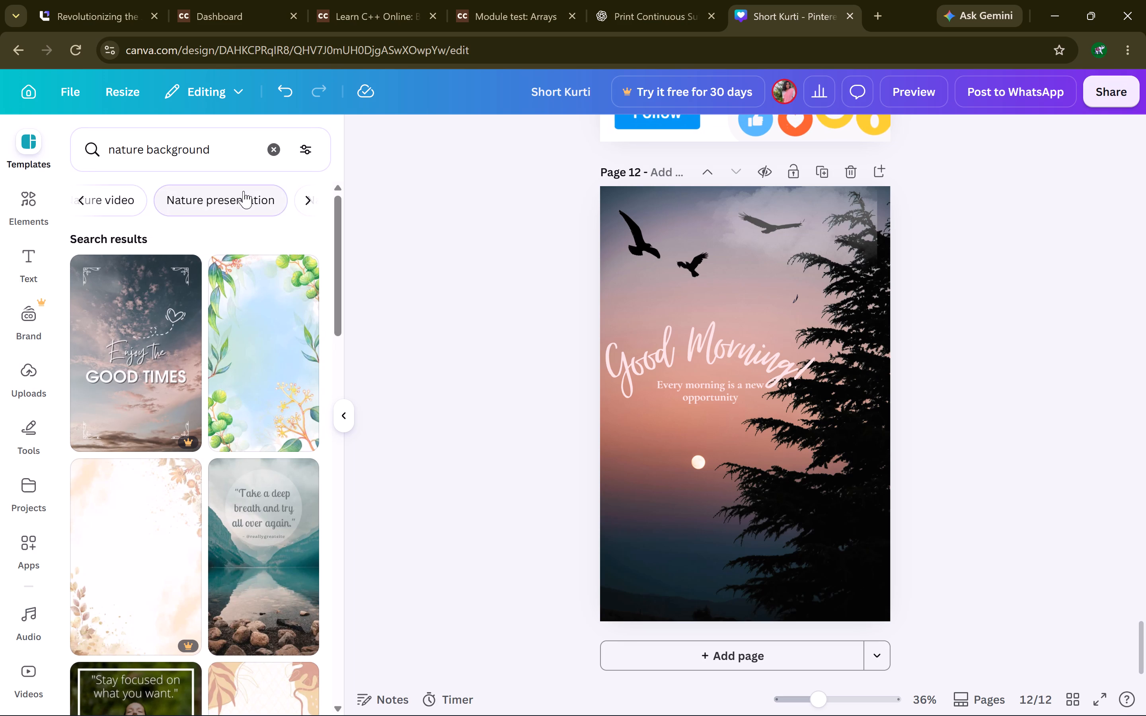
{"action": "scroll", "coordinate": [244, 191], "scroll_direction": "right", "scroll_amount": 1}
{"action": "left_click", "coordinate": [173, 201]}
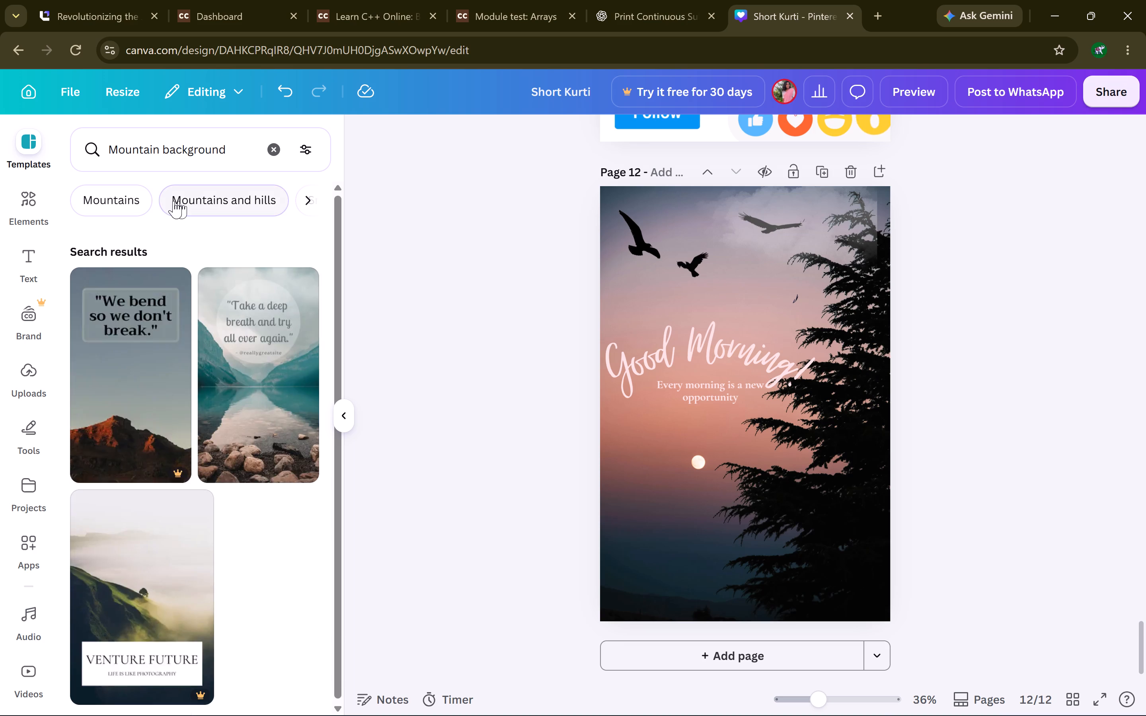
{"action": "scroll", "coordinate": [234, 547], "scroll_direction": "down", "scroll_amount": 4}
{"action": "scroll", "coordinate": [234, 547], "scroll_direction": "up", "scroll_amount": 6}
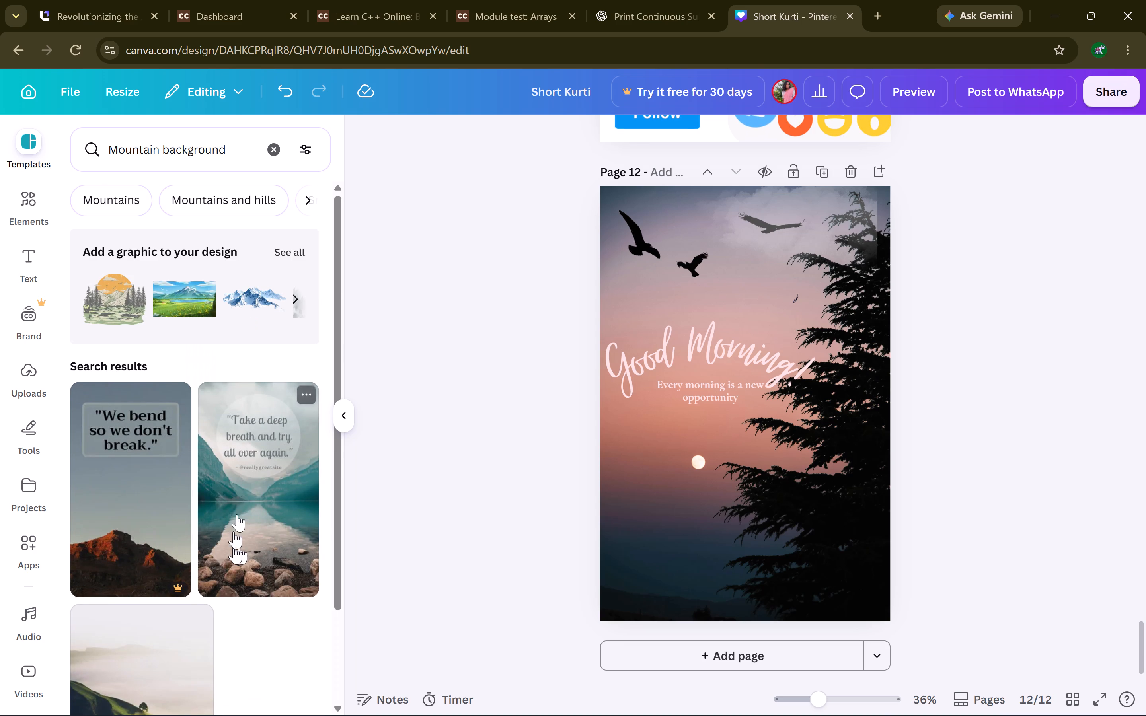
{"action": "left_click", "coordinate": [282, 250]}
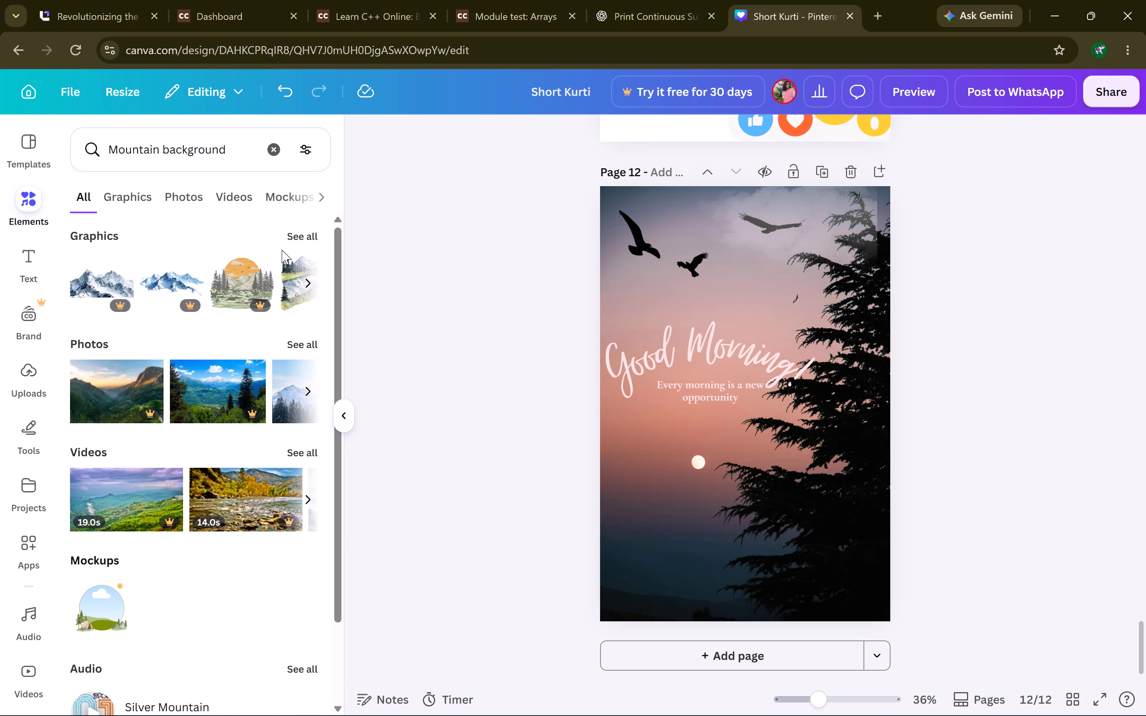
{"action": "left_click", "coordinate": [298, 237]}
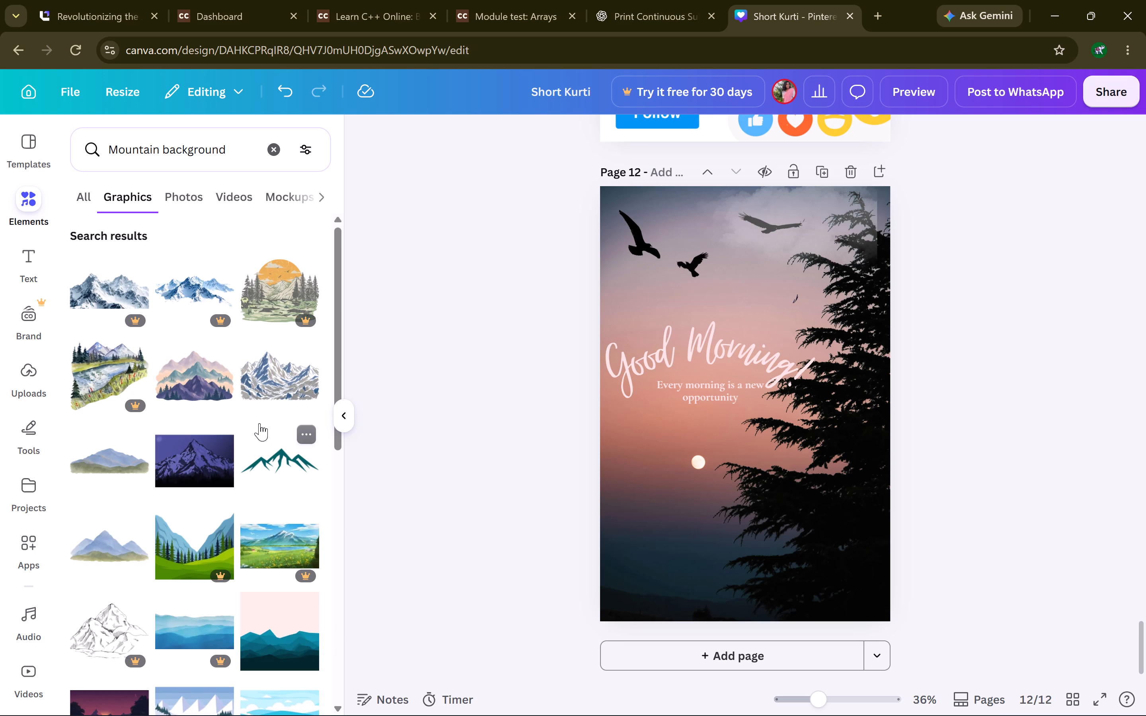
{"action": "scroll", "coordinate": [259, 423], "scroll_direction": "down", "scroll_amount": 5}
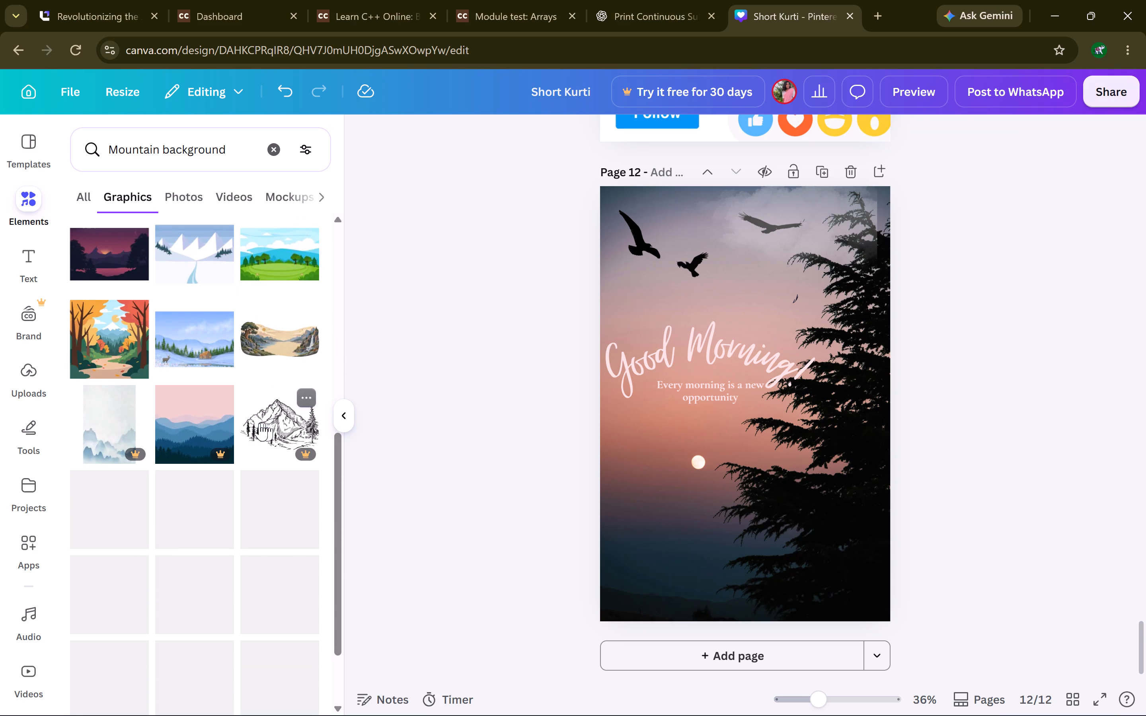
{"action": "scroll", "coordinate": [259, 423], "scroll_direction": "down", "scroll_amount": 3}
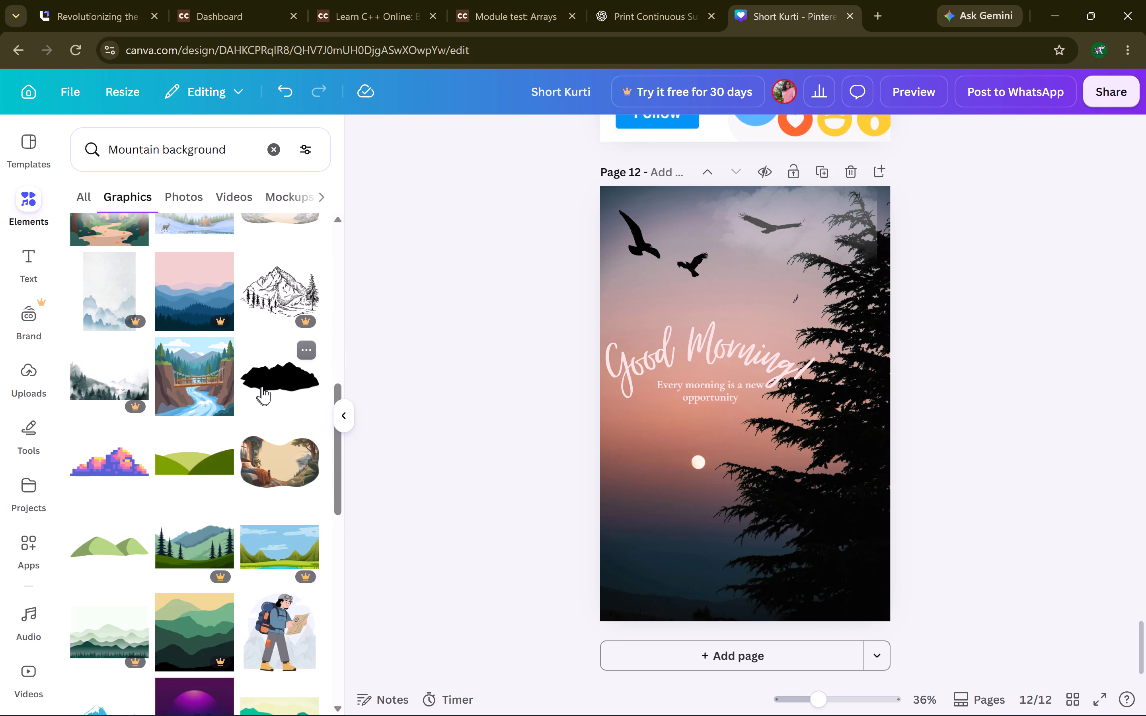
{"action": "left_click", "coordinate": [262, 387]}
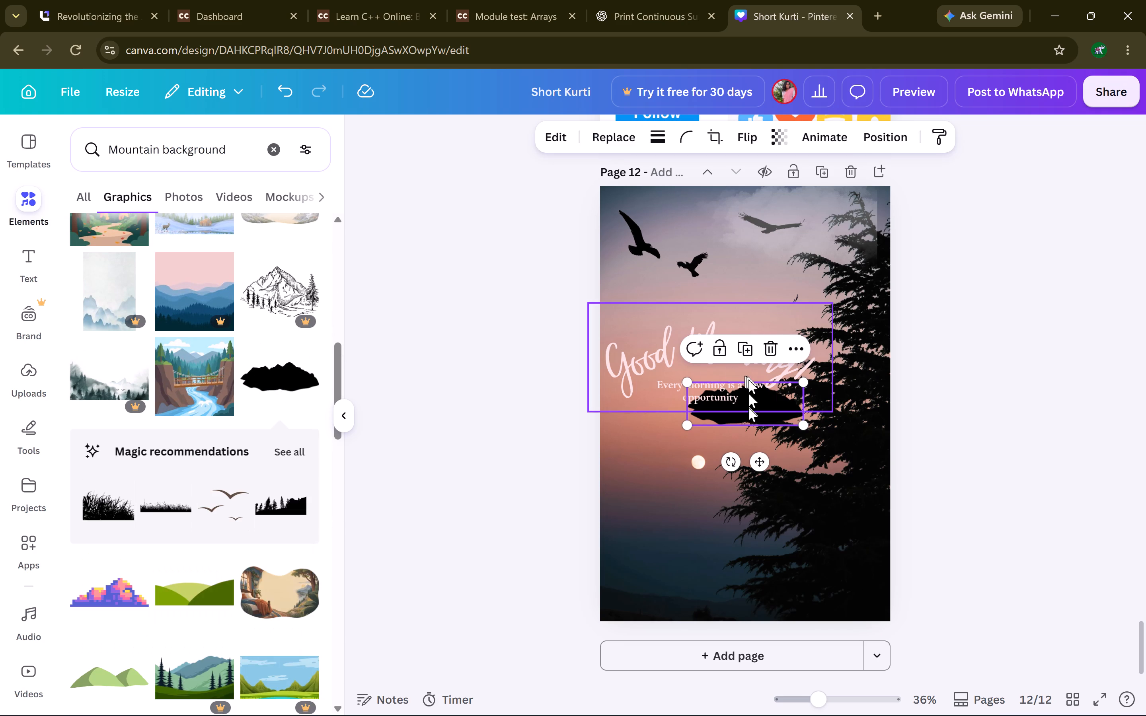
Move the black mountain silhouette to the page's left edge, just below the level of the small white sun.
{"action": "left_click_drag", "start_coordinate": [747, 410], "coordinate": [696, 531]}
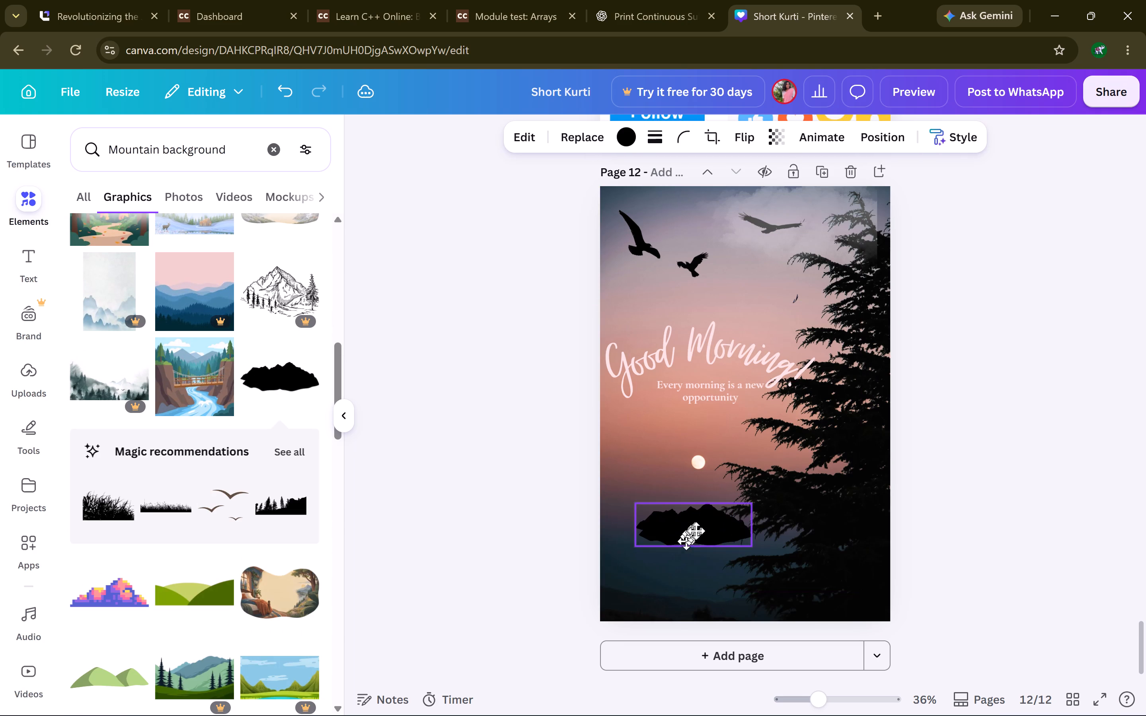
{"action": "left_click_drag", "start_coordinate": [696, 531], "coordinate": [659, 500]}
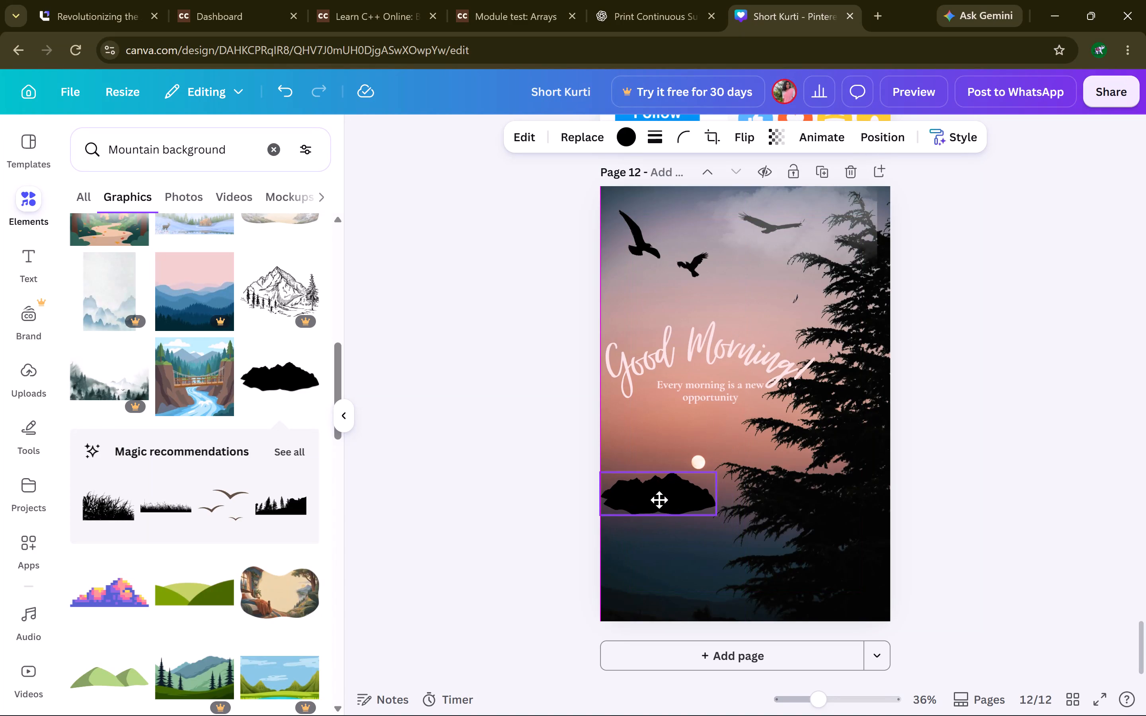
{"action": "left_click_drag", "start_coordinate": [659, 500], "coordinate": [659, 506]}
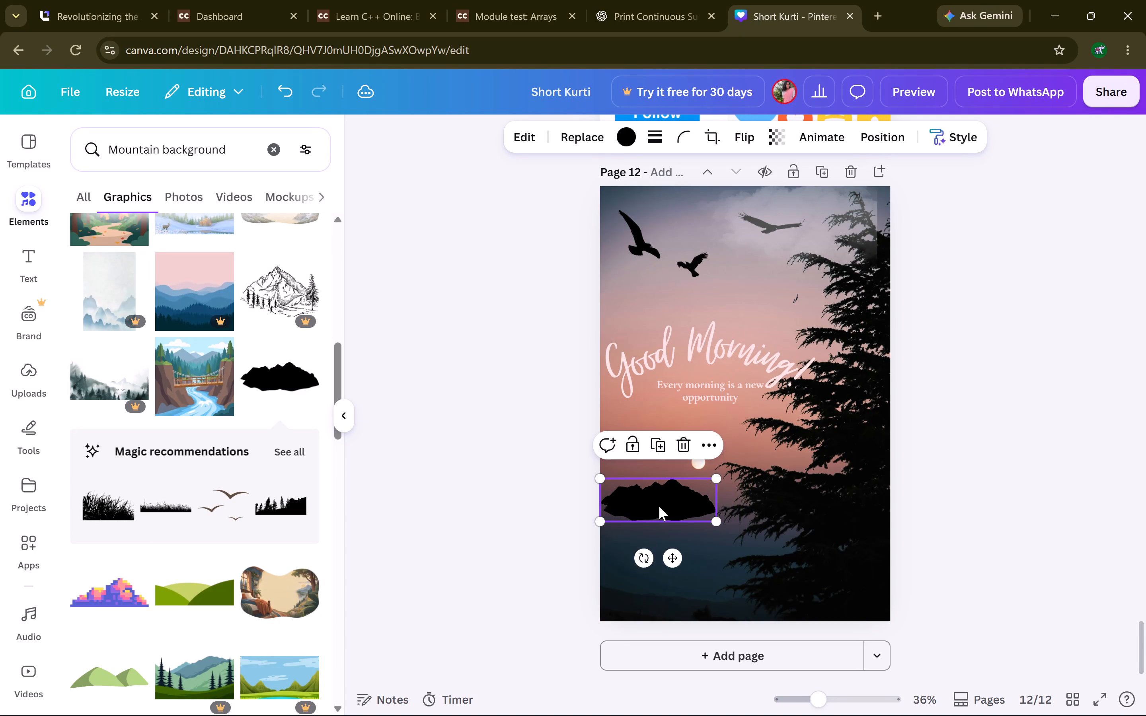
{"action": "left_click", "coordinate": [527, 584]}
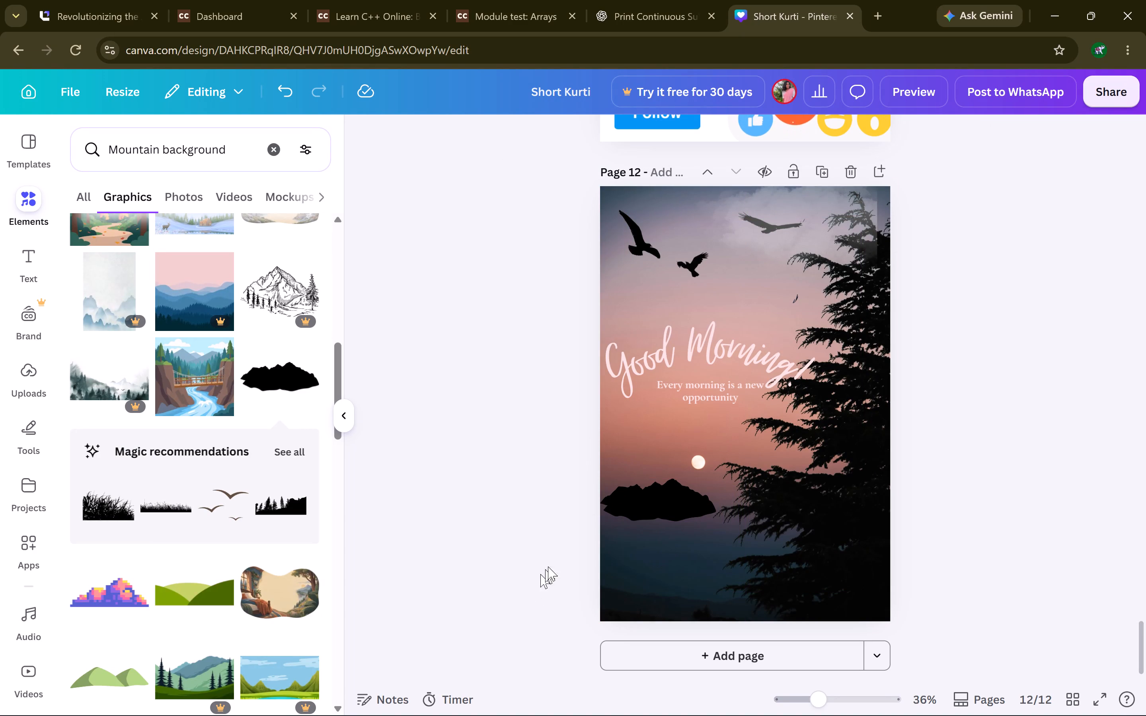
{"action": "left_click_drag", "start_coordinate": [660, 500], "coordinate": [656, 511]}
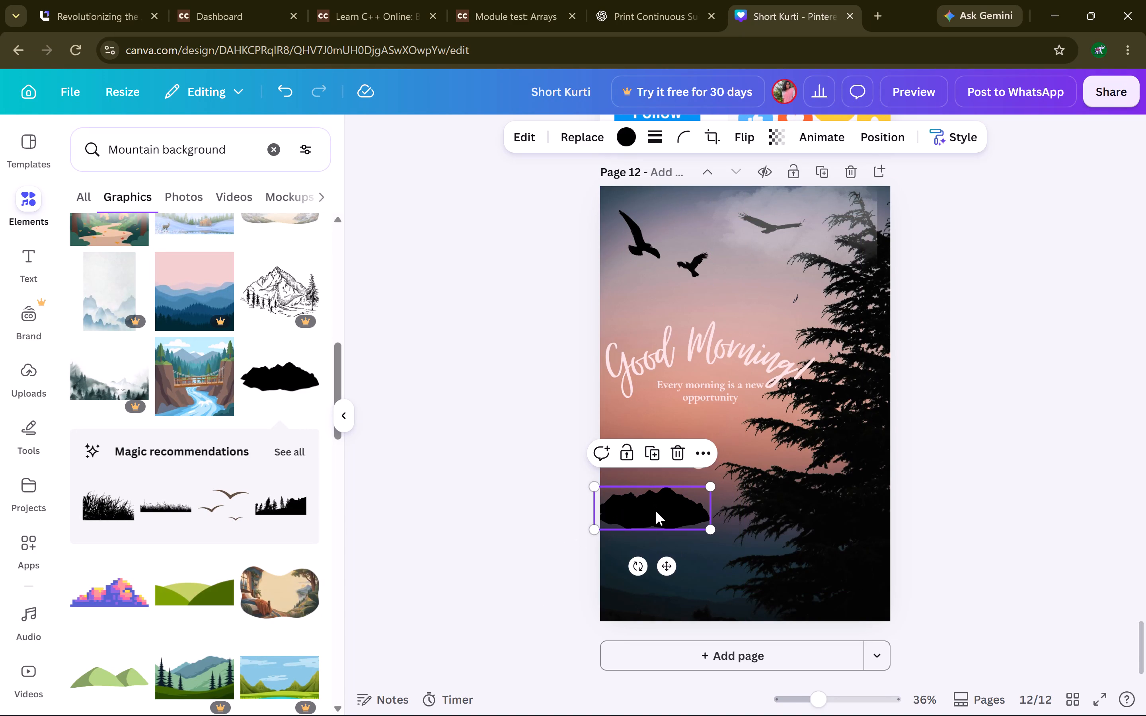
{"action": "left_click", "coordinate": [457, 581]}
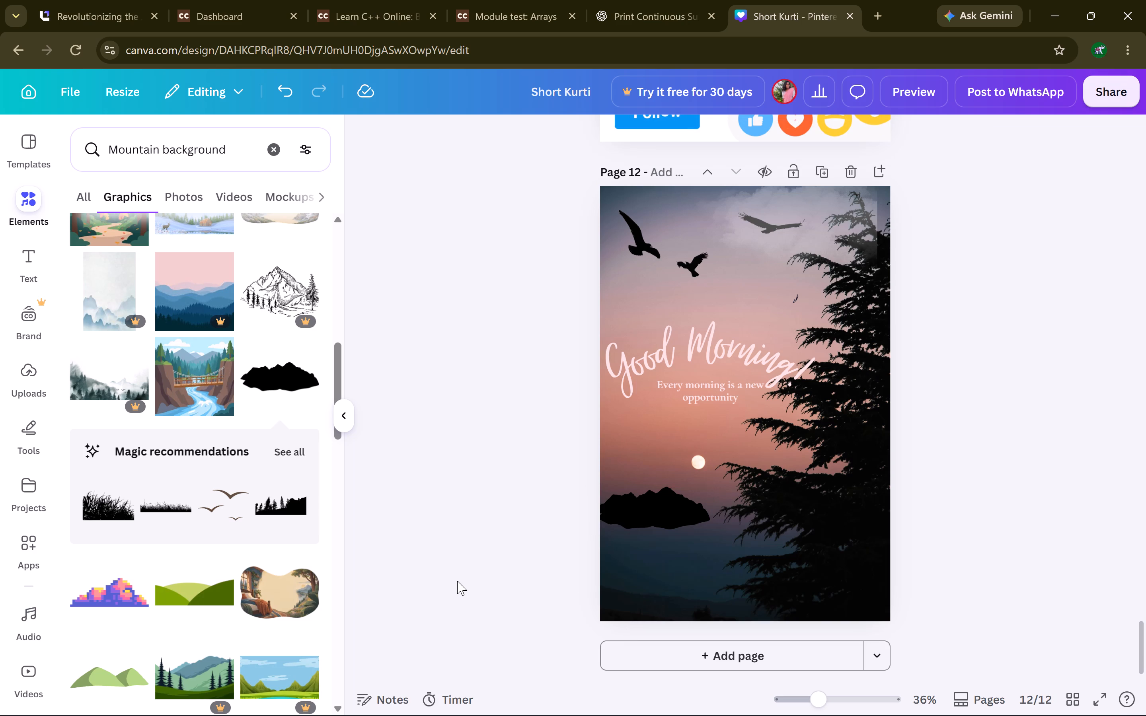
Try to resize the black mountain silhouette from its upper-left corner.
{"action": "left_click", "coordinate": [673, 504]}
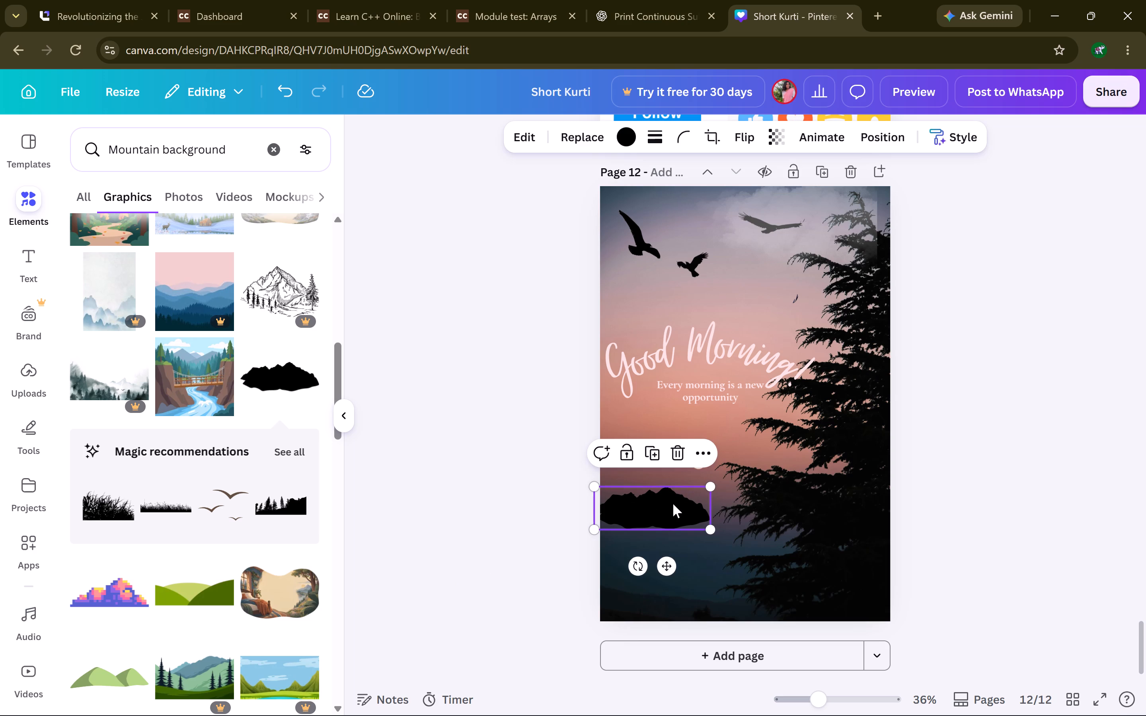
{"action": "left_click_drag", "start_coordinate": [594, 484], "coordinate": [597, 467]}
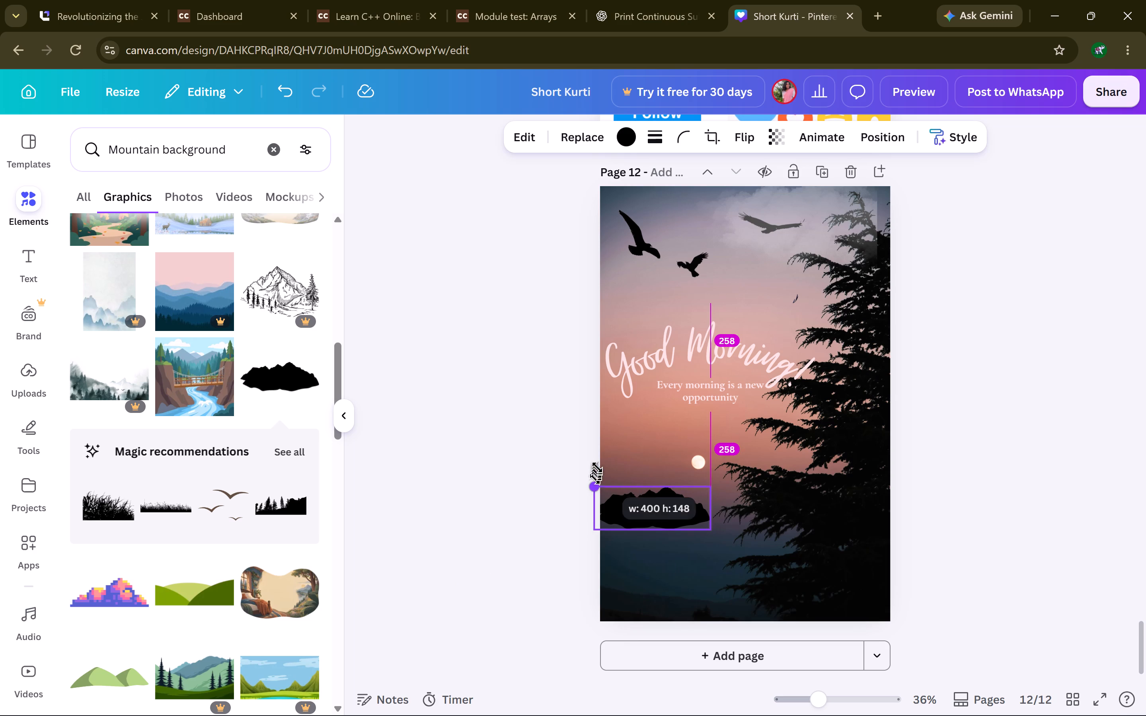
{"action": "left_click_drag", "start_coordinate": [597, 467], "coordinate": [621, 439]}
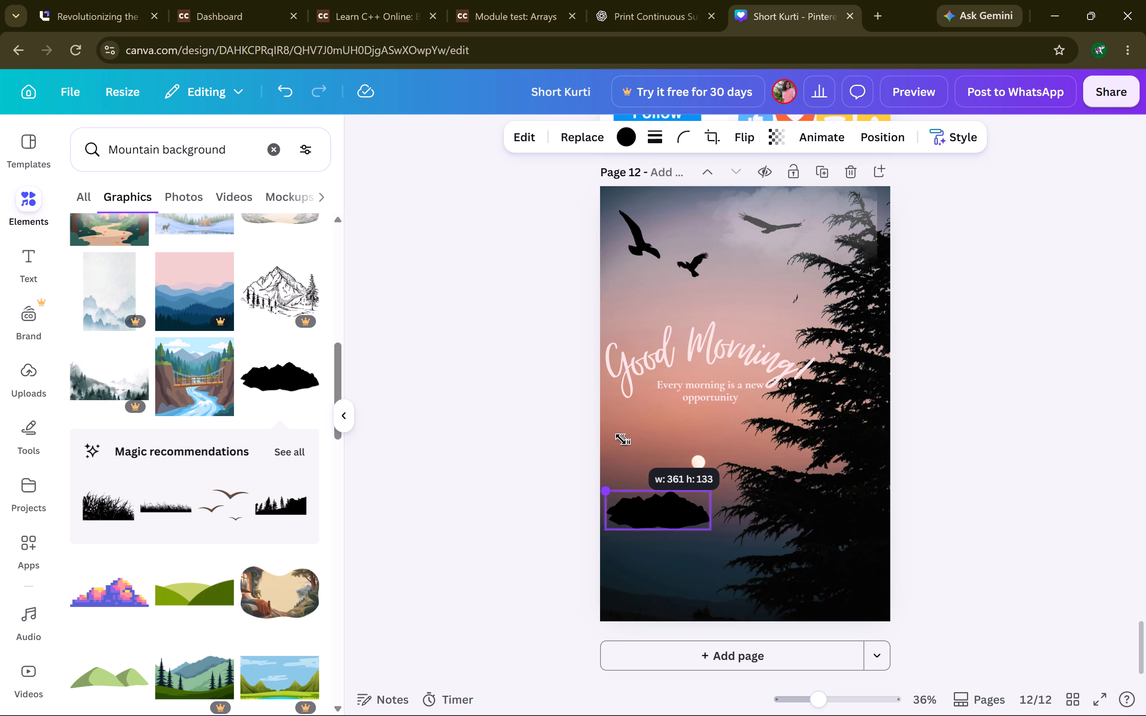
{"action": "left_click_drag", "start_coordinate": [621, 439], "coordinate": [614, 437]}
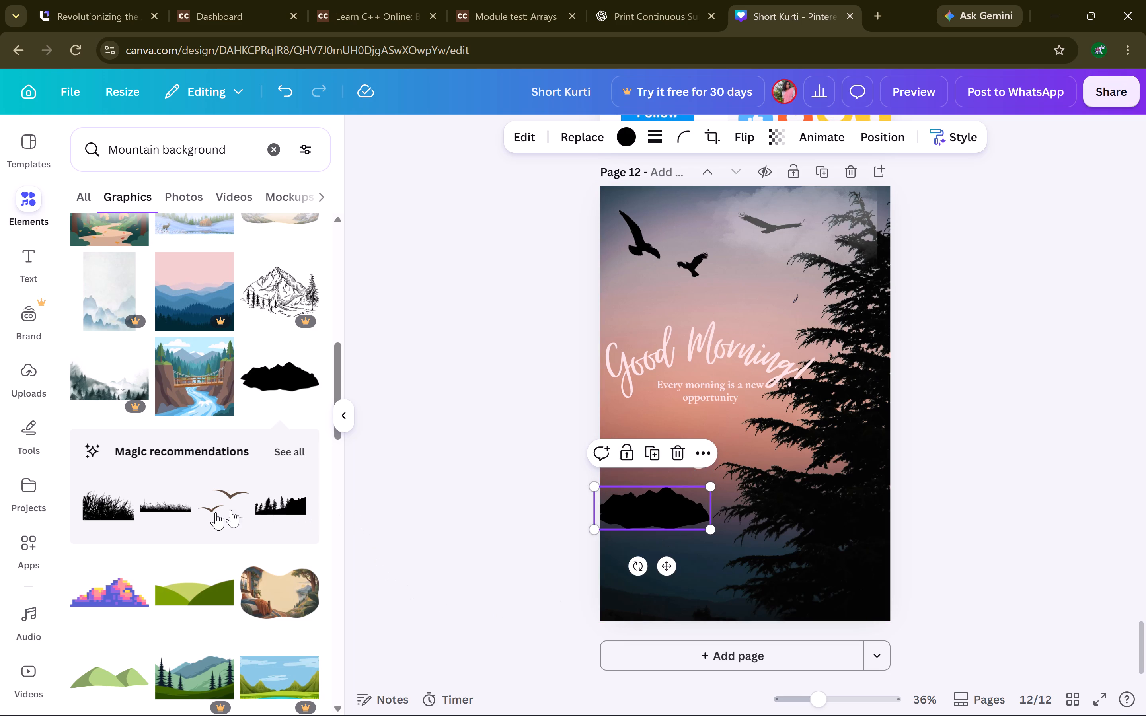
Add the tall black grass silhouette from the mountain's magic recommendations and place it in the page's bottom-left corner.
{"action": "left_click", "coordinate": [107, 497]}
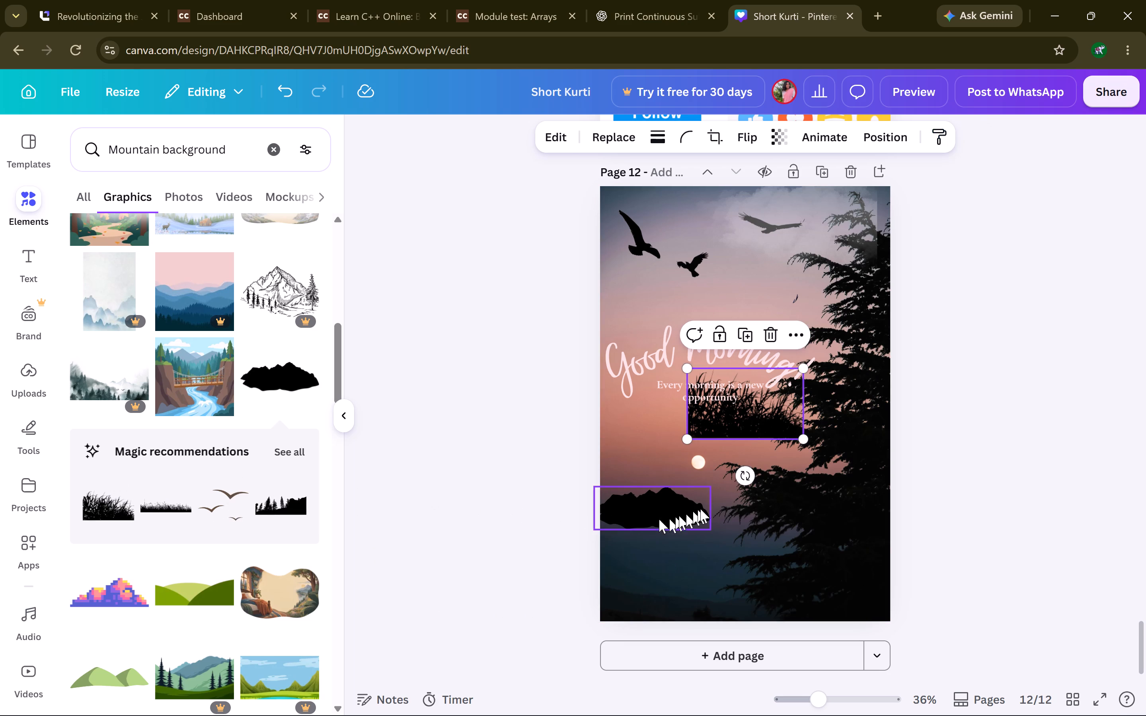
{"action": "left_click_drag", "start_coordinate": [754, 442], "coordinate": [713, 426]}
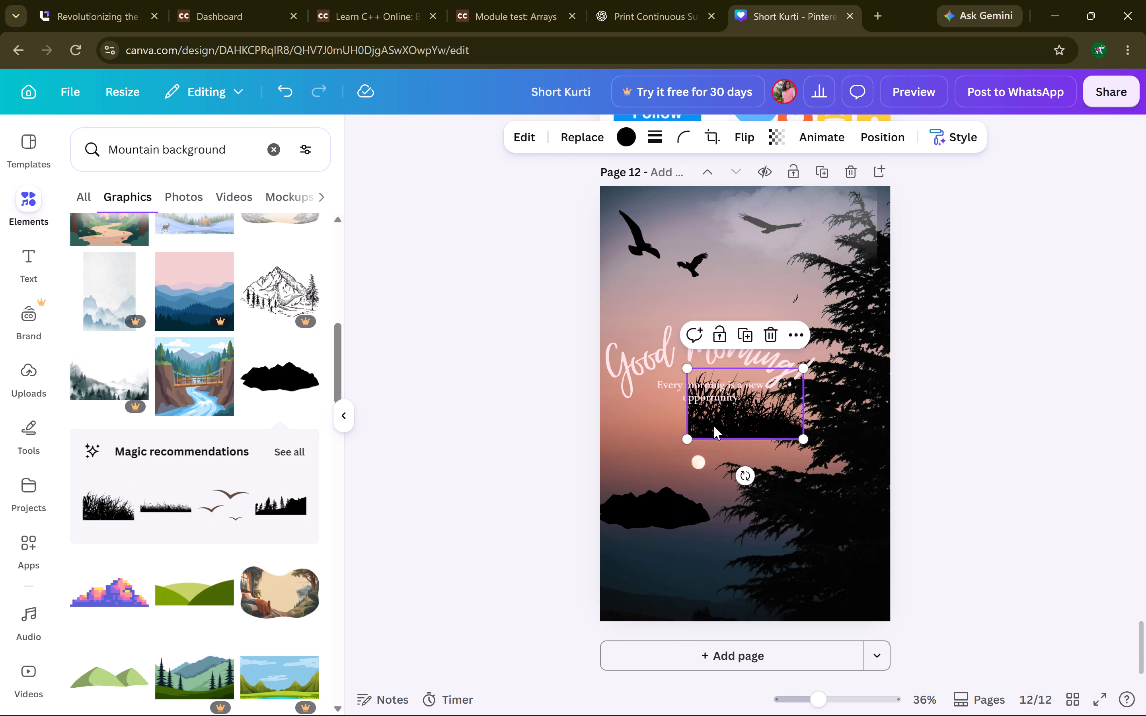
{"action": "left_click_drag", "start_coordinate": [754, 401], "coordinate": [669, 579]}
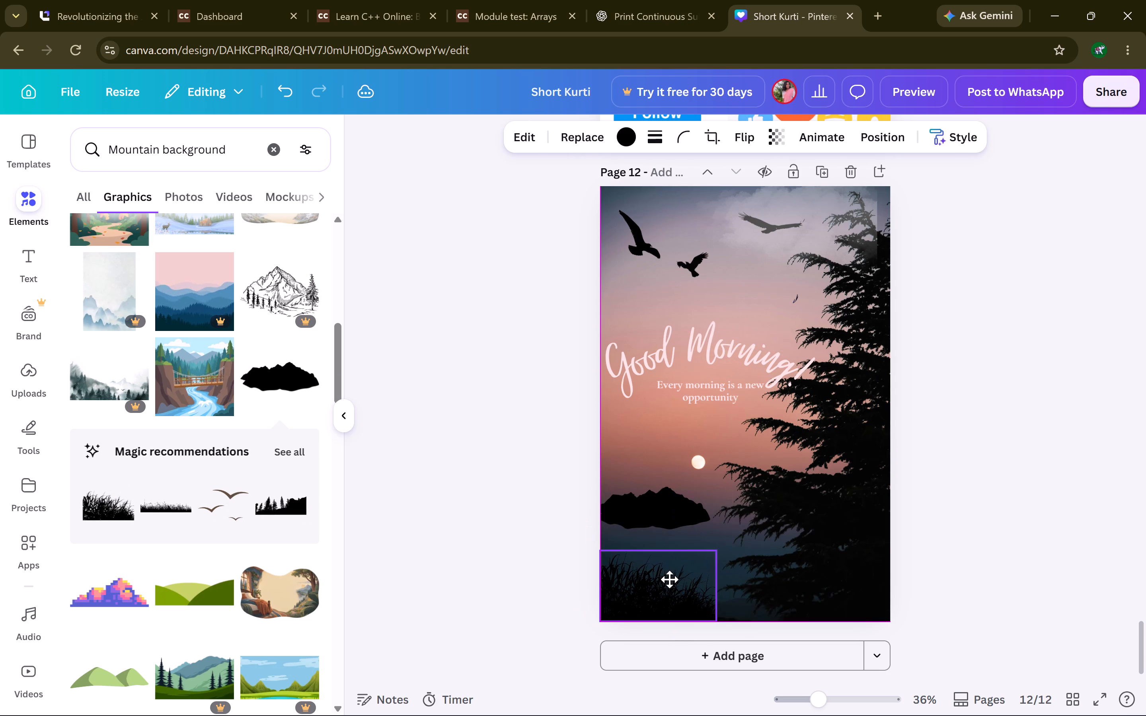
{"action": "left_click_drag", "start_coordinate": [669, 579], "coordinate": [672, 580]}
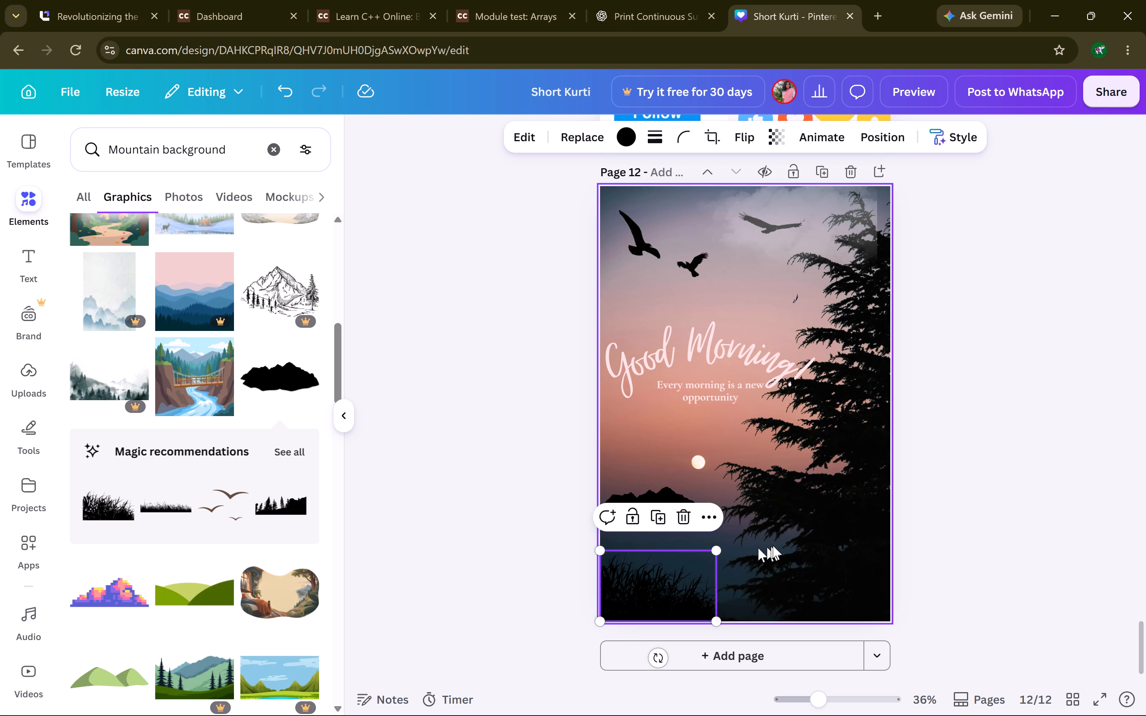
Delete the black mountain silhouette from page 12.
{"action": "left_click", "coordinate": [773, 545]}
{"action": "left_click", "coordinate": [692, 519]}
{"action": "key", "text": "BackSpace"}
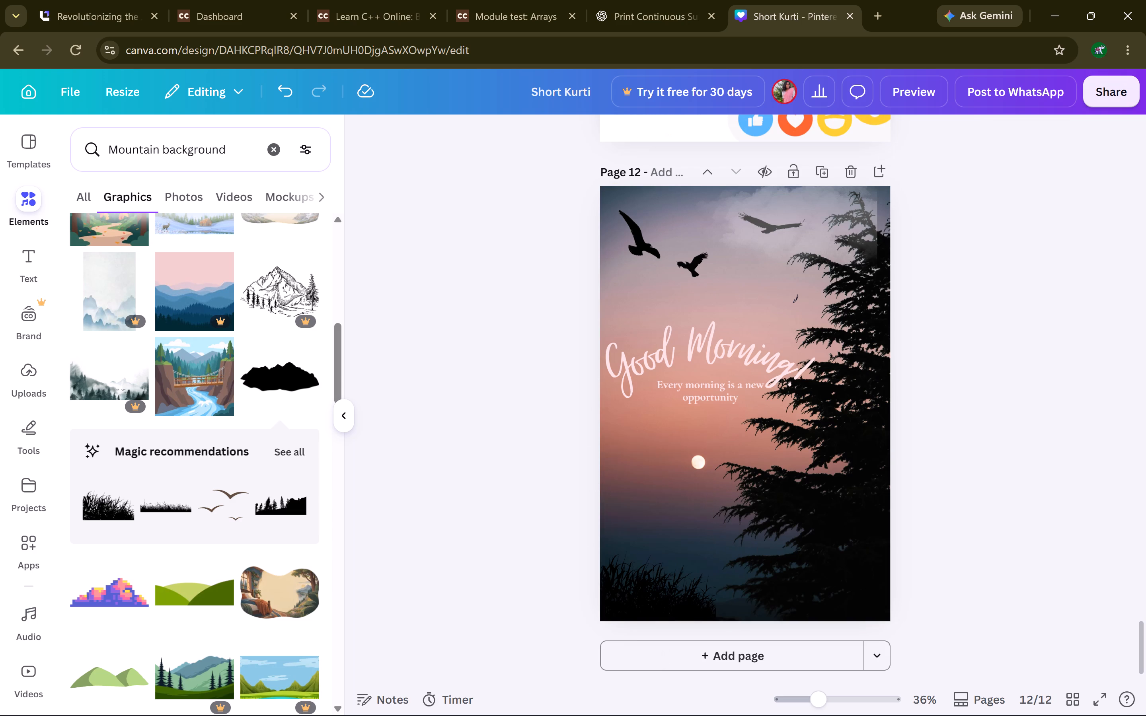
Browse the full set of magic recommendations for the mountain silhouette for more scenery graphics.
{"action": "left_click", "coordinate": [701, 464]}
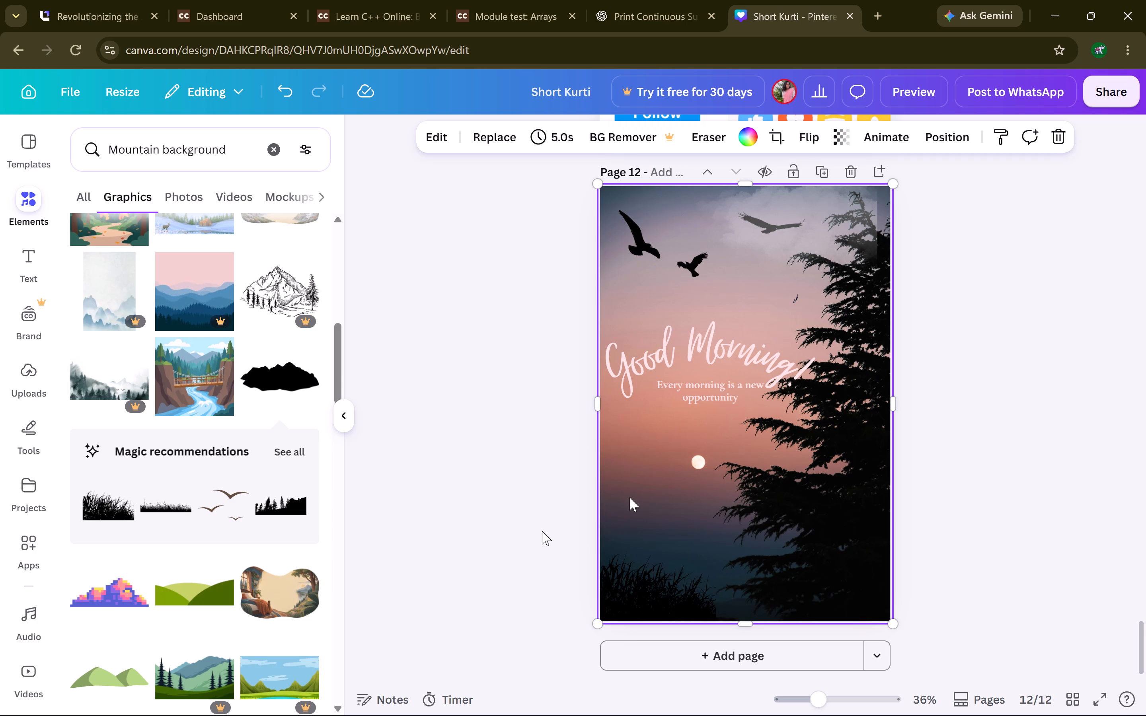
{"action": "left_click", "coordinate": [301, 448]}
{"action": "scroll", "coordinate": [301, 448], "scroll_direction": "down", "scroll_amount": 1}
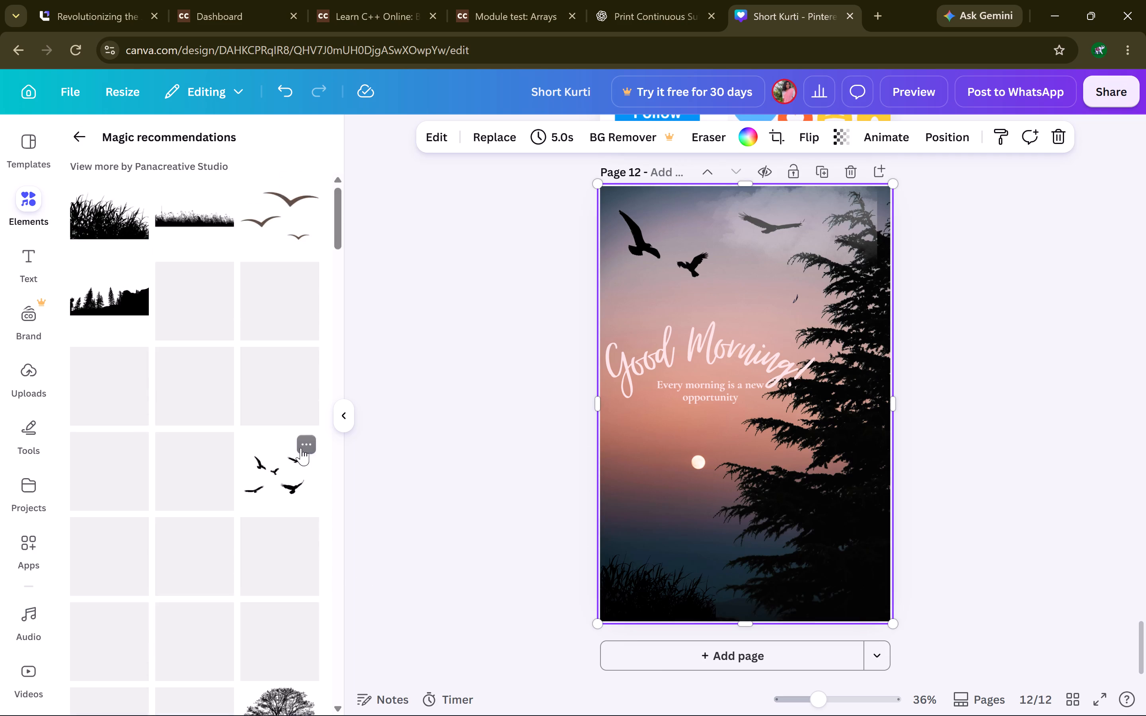
{"action": "scroll", "coordinate": [301, 448], "scroll_direction": "down", "scroll_amount": 2}
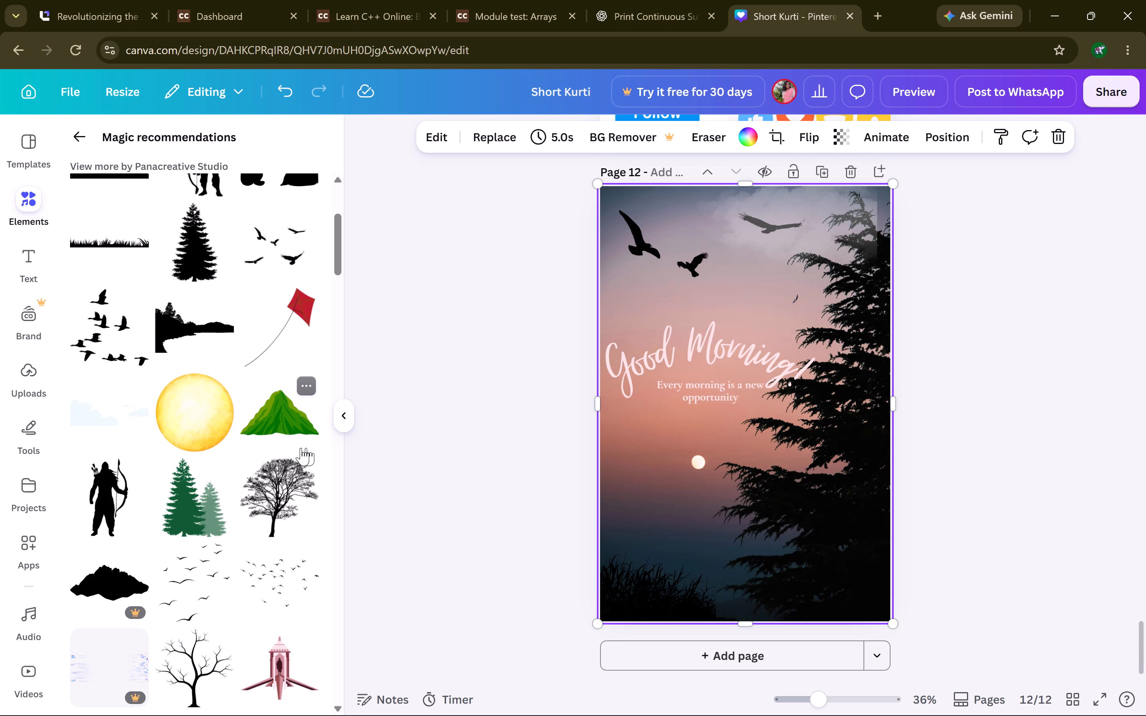
{"action": "scroll", "coordinate": [204, 477], "scroll_direction": "down", "scroll_amount": 8}
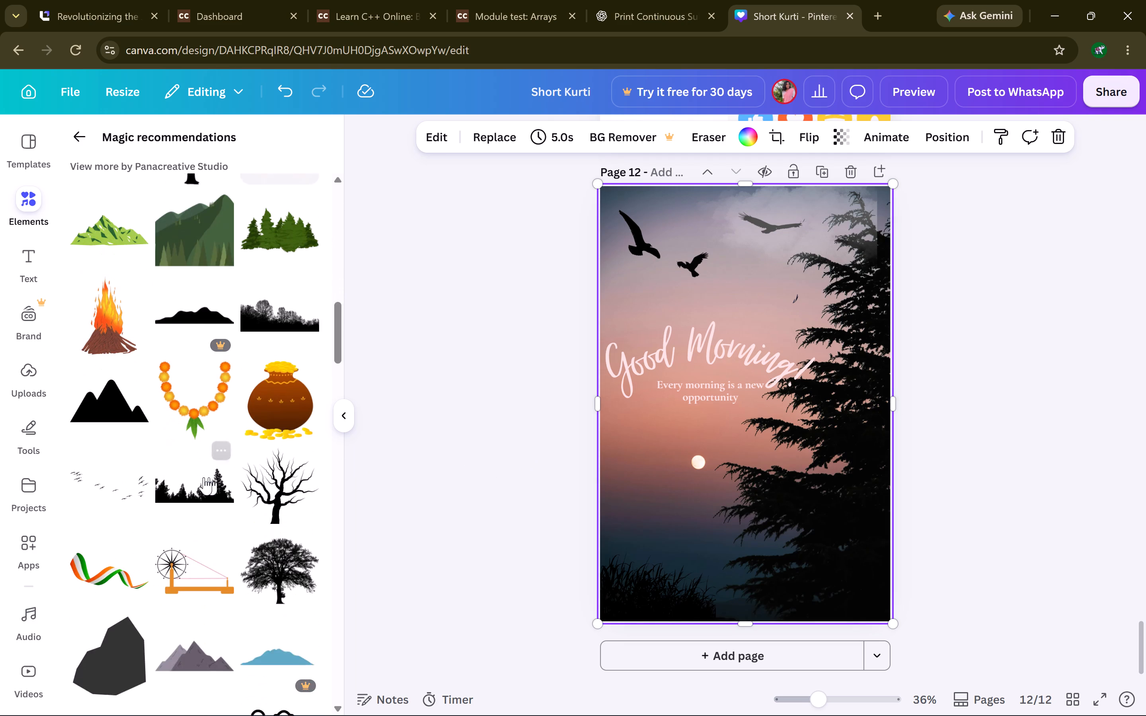
{"action": "scroll", "coordinate": [204, 477], "scroll_direction": "down", "scroll_amount": 3}
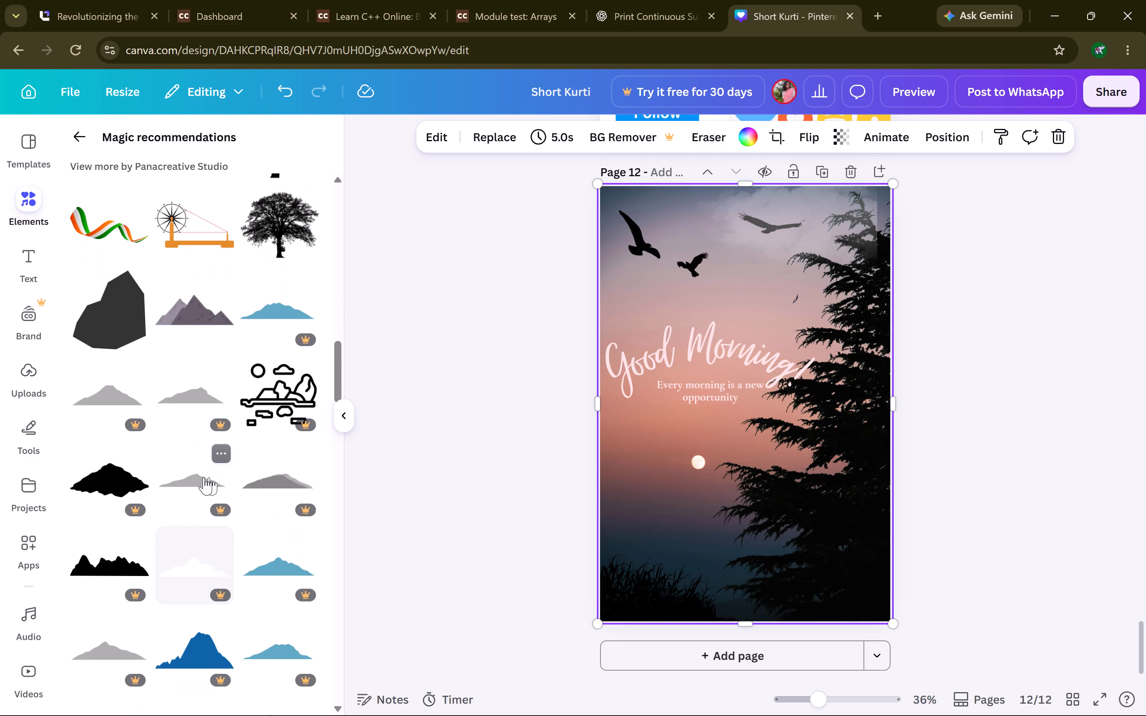
{"action": "scroll", "coordinate": [191, 539], "scroll_direction": "down", "scroll_amount": 6}
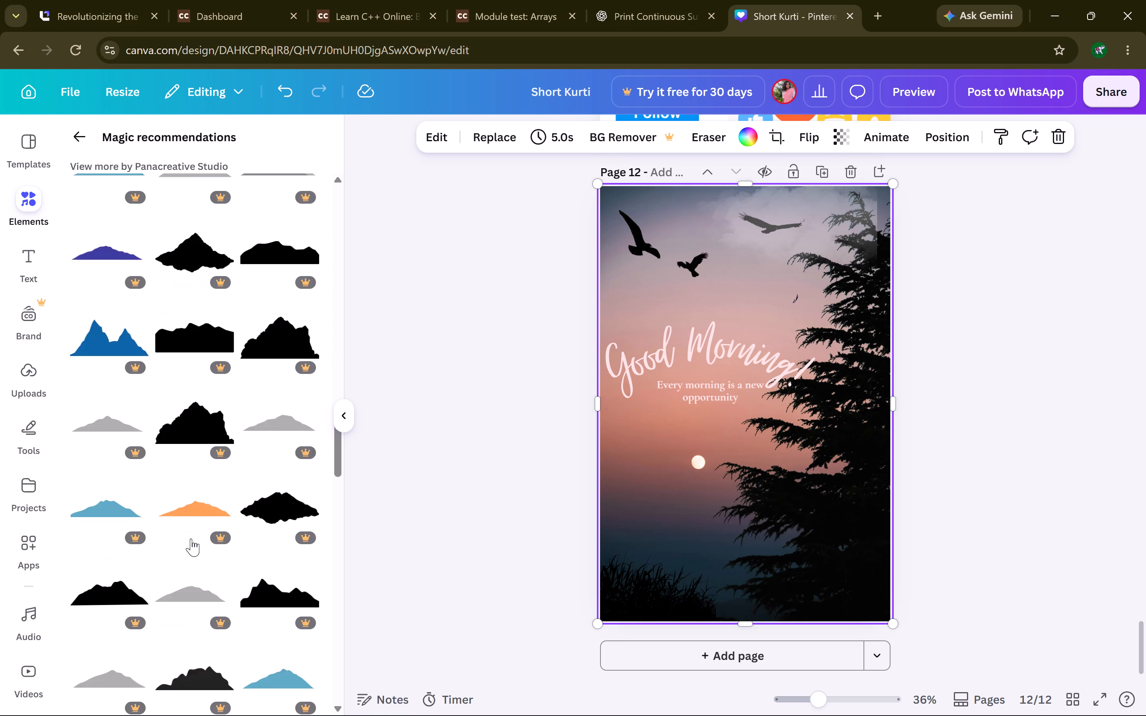
{"action": "scroll", "coordinate": [191, 539], "scroll_direction": "down", "scroll_amount": 10}
{"action": "scroll", "coordinate": [191, 539], "scroll_direction": "up", "scroll_amount": 6}
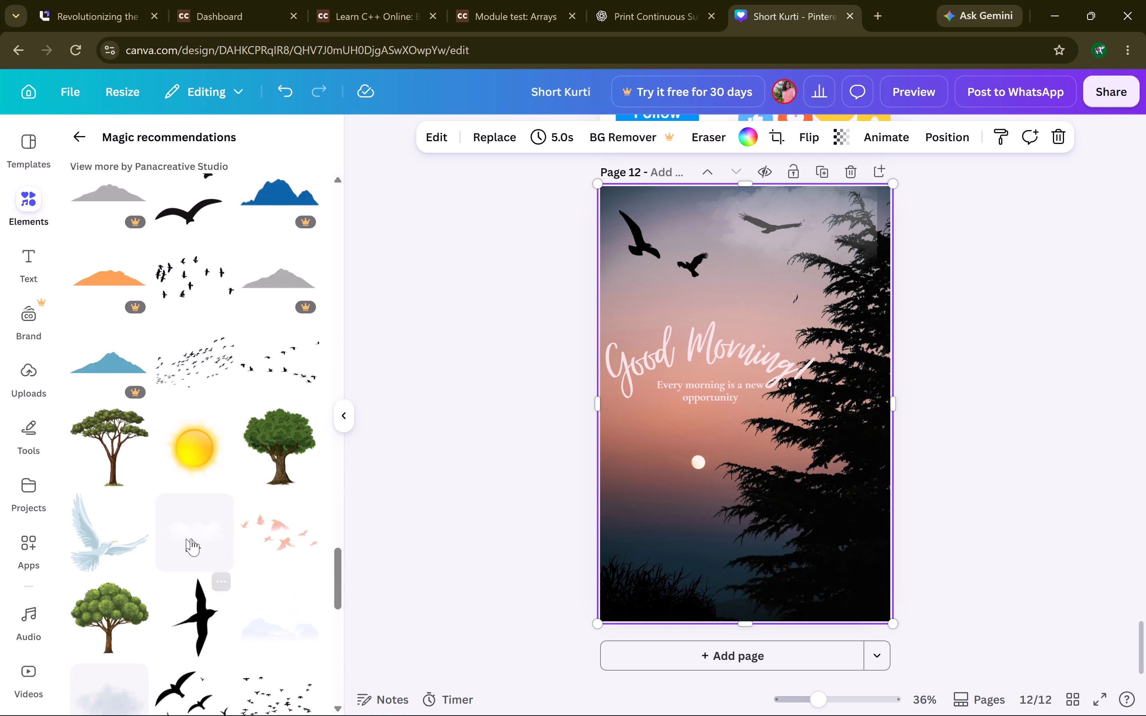
{"action": "scroll", "coordinate": [191, 539], "scroll_direction": "up", "scroll_amount": 5}
{"action": "scroll", "coordinate": [191, 539], "scroll_direction": "down", "scroll_amount": 4}
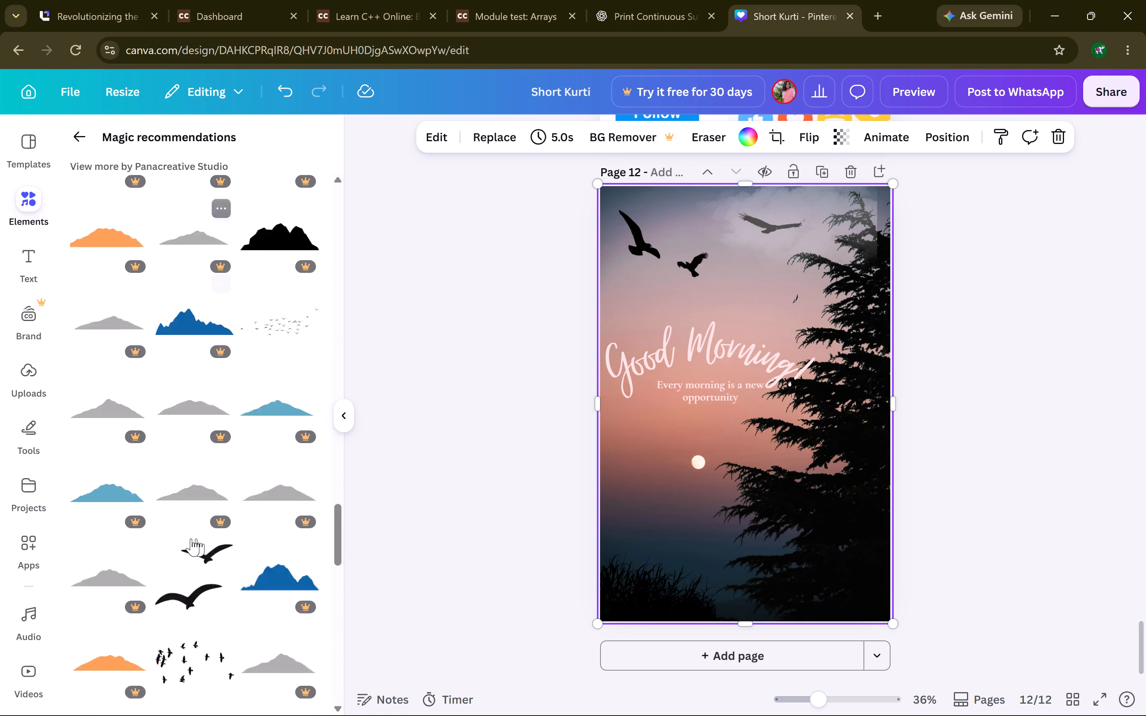
{"action": "scroll", "coordinate": [191, 539], "scroll_direction": "down", "scroll_amount": 11}
{"action": "scroll", "coordinate": [191, 539], "scroll_direction": "up", "scroll_amount": 4}
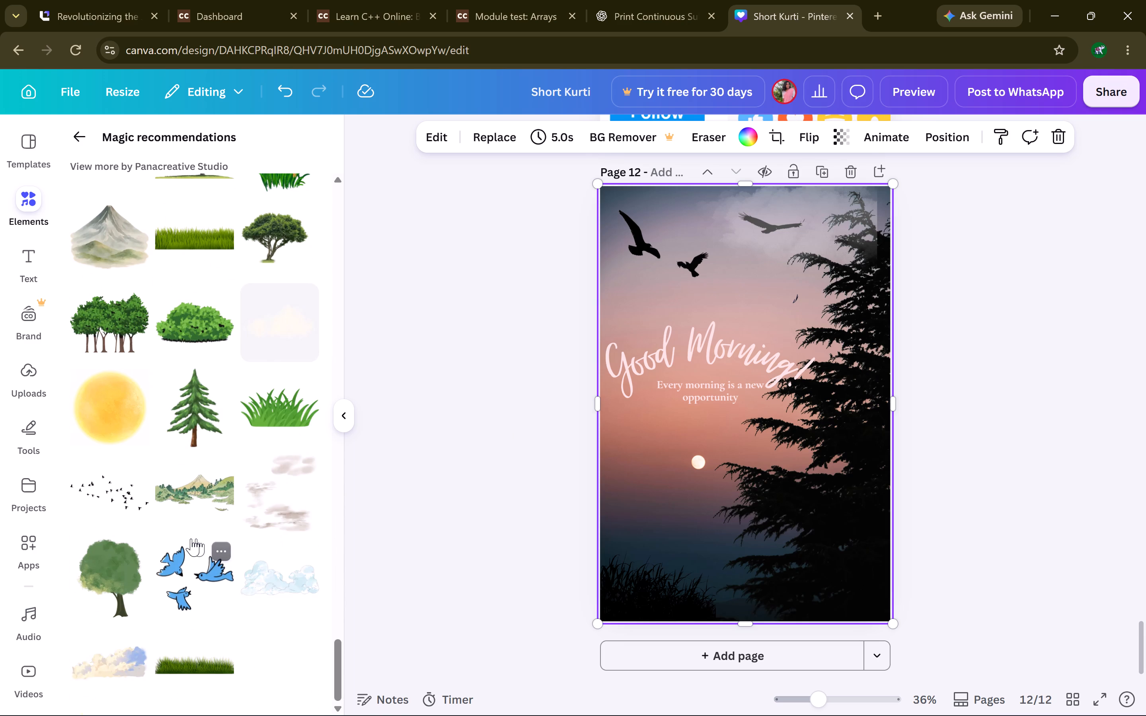
{"action": "scroll", "coordinate": [191, 539], "scroll_direction": "up", "scroll_amount": 2}
Look through the templates matching "Mountain background".
{"action": "left_click", "coordinate": [24, 148]}
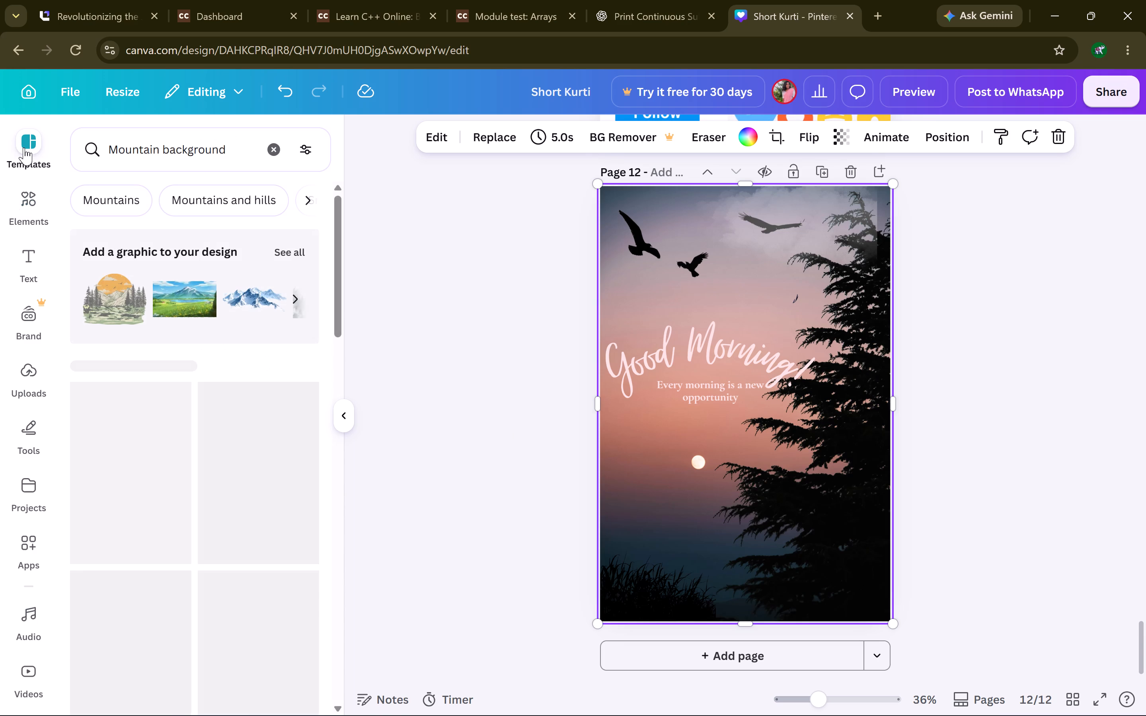
{"action": "scroll", "coordinate": [205, 427], "scroll_direction": "down", "scroll_amount": 6}
{"action": "scroll", "coordinate": [205, 427], "scroll_direction": "up", "scroll_amount": 3}
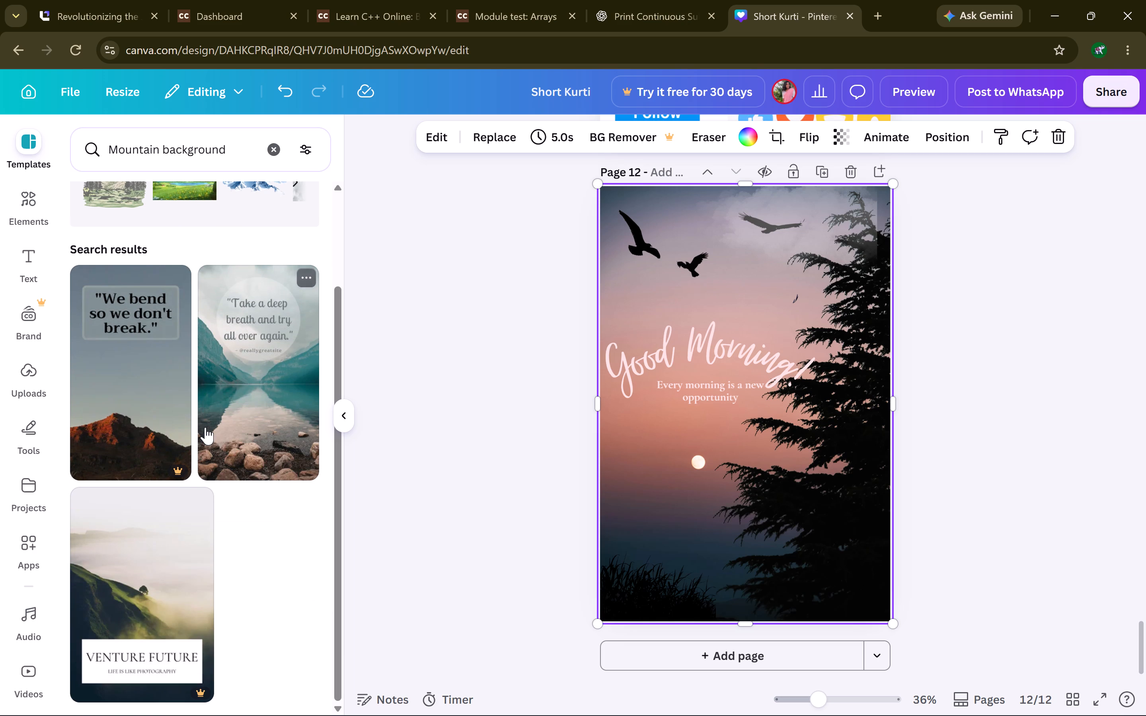
{"action": "scroll", "coordinate": [205, 427], "scroll_direction": "up", "scroll_amount": 7}
Look again through the magic recommendations and the "Mountain background" graphics for a suitable scenery element.
{"action": "left_click", "coordinate": [33, 192]}
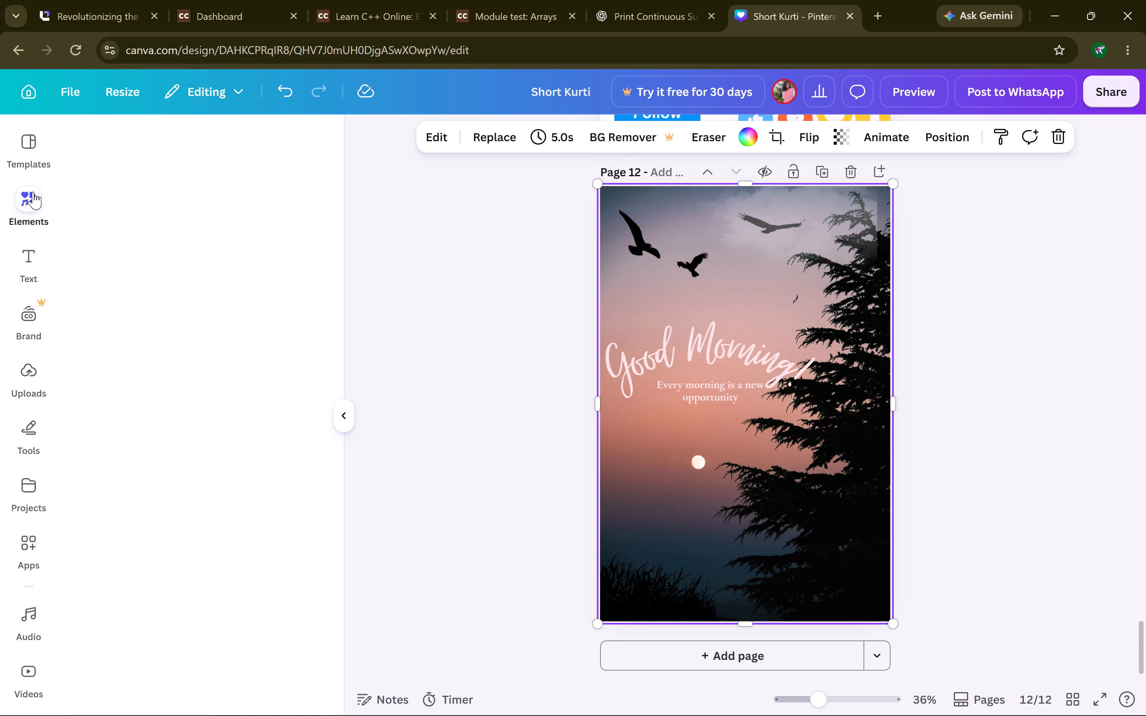
{"action": "scroll", "coordinate": [274, 545], "scroll_direction": "up", "scroll_amount": 17}
{"action": "scroll", "coordinate": [274, 545], "scroll_direction": "up", "scroll_amount": 8}
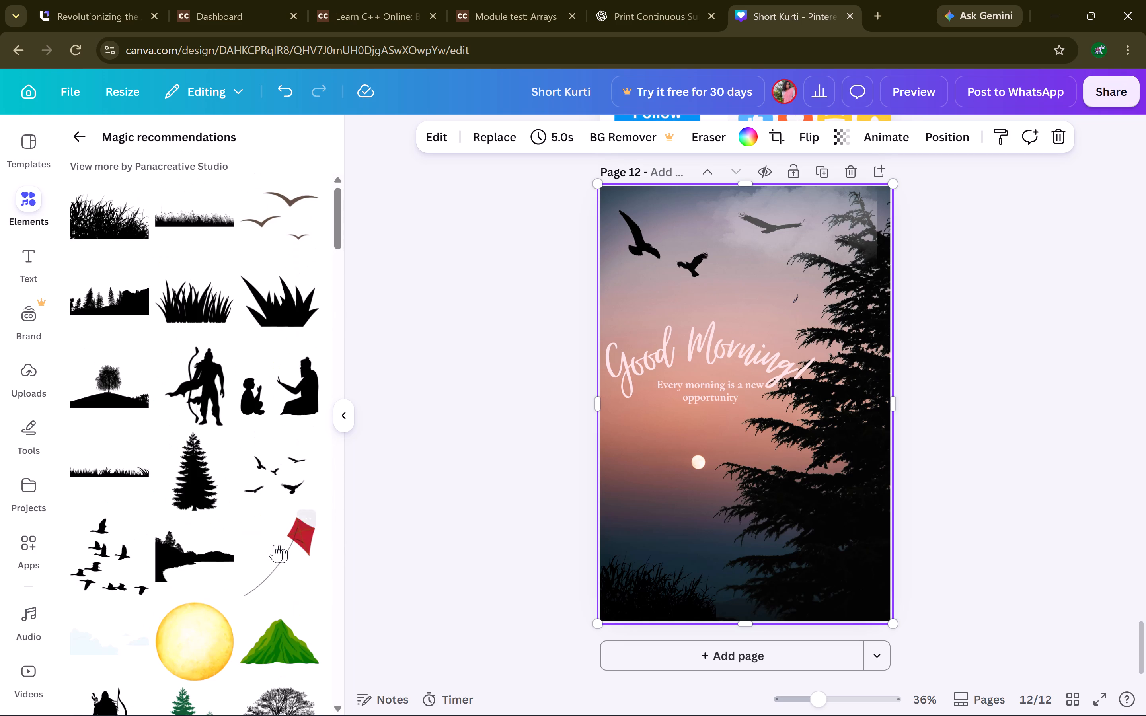
{"action": "scroll", "coordinate": [274, 545], "scroll_direction": "up", "scroll_amount": 6}
{"action": "scroll", "coordinate": [263, 338], "scroll_direction": "up", "scroll_amount": 5}
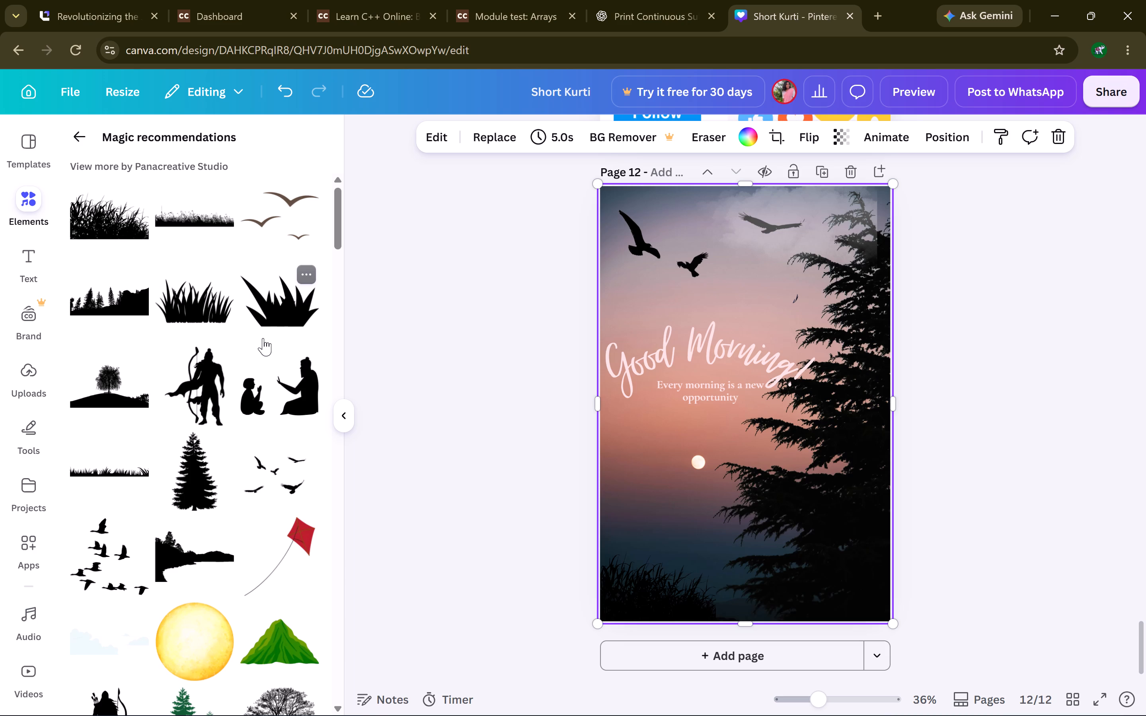
{"action": "scroll", "coordinate": [263, 338], "scroll_direction": "up", "scroll_amount": 5}
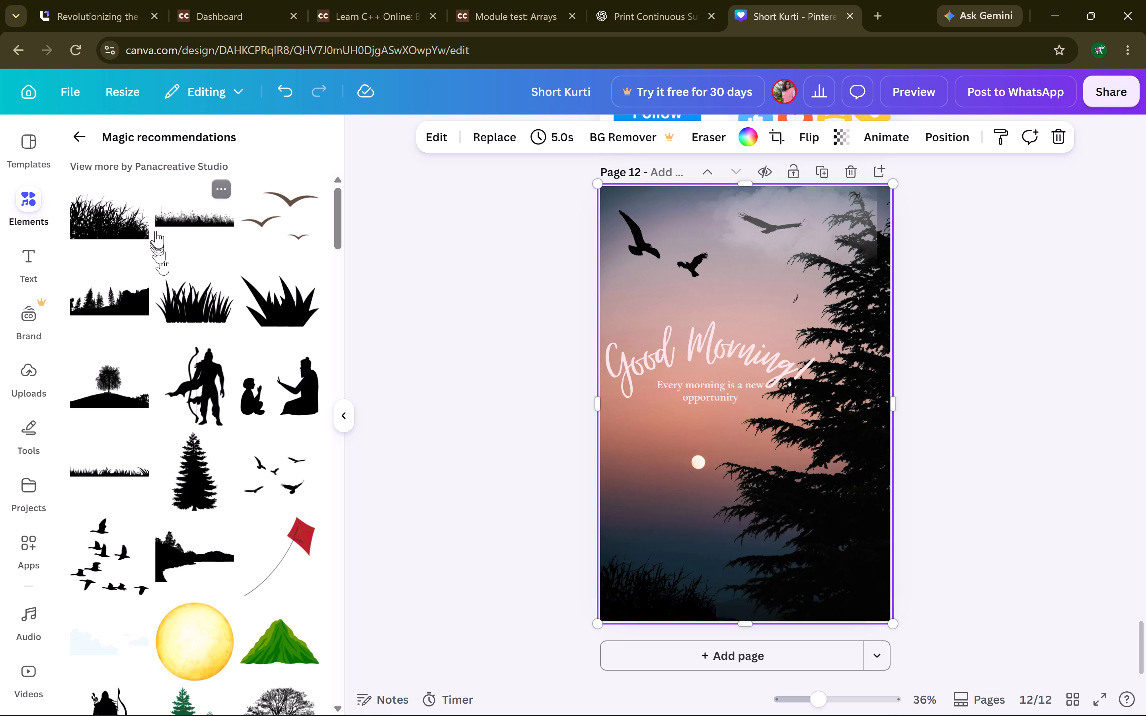
{"action": "scroll", "coordinate": [156, 231], "scroll_direction": "up", "scroll_amount": 3}
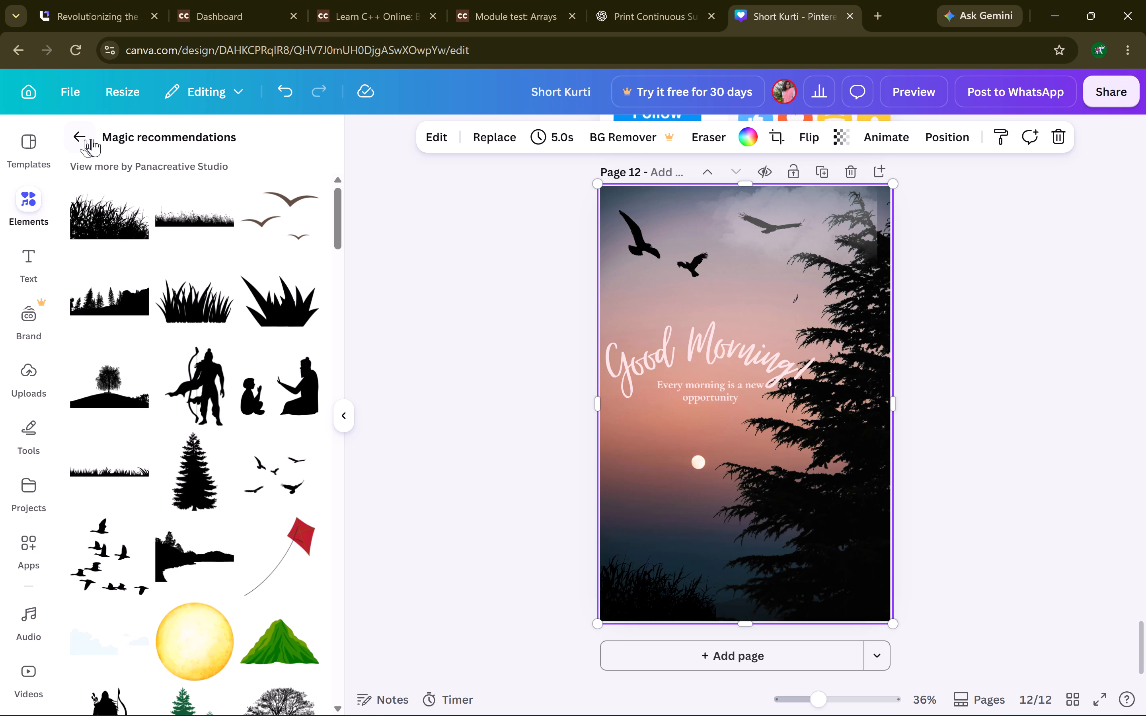
{"action": "left_click", "coordinate": [95, 139]}
{"action": "scroll", "coordinate": [146, 330], "scroll_direction": "down", "scroll_amount": 4}
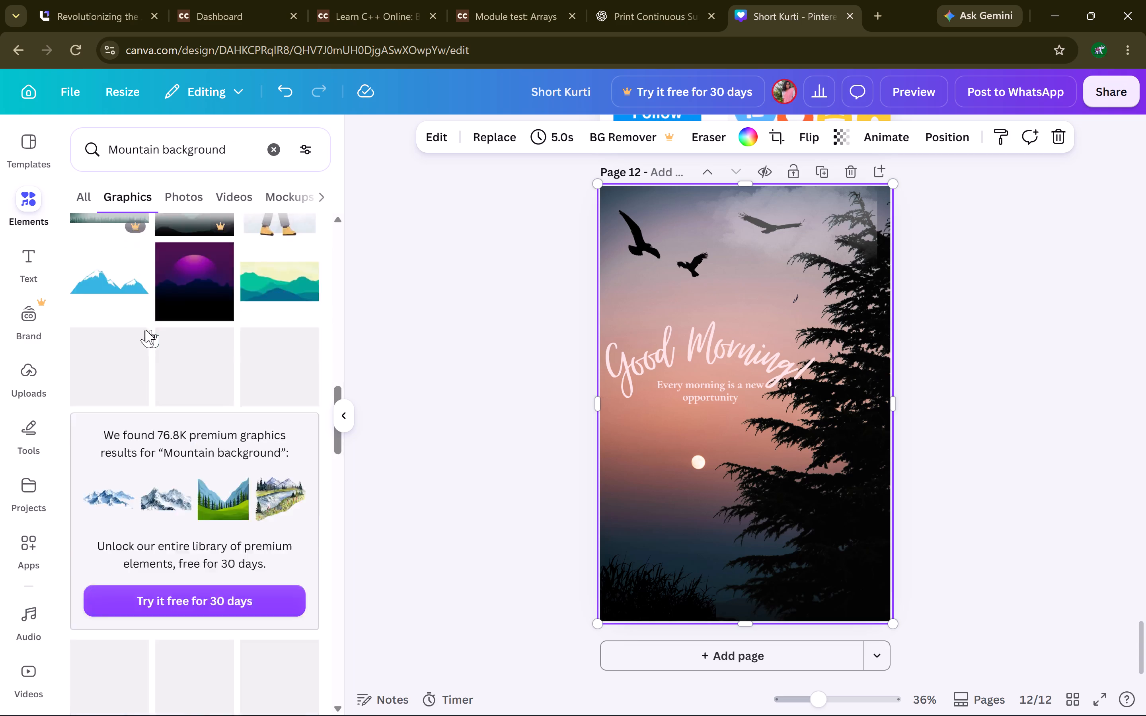
{"action": "scroll", "coordinate": [146, 330], "scroll_direction": "down", "scroll_amount": 2}
{"action": "scroll", "coordinate": [647, 359], "scroll_direction": "down", "scroll_amount": 1}
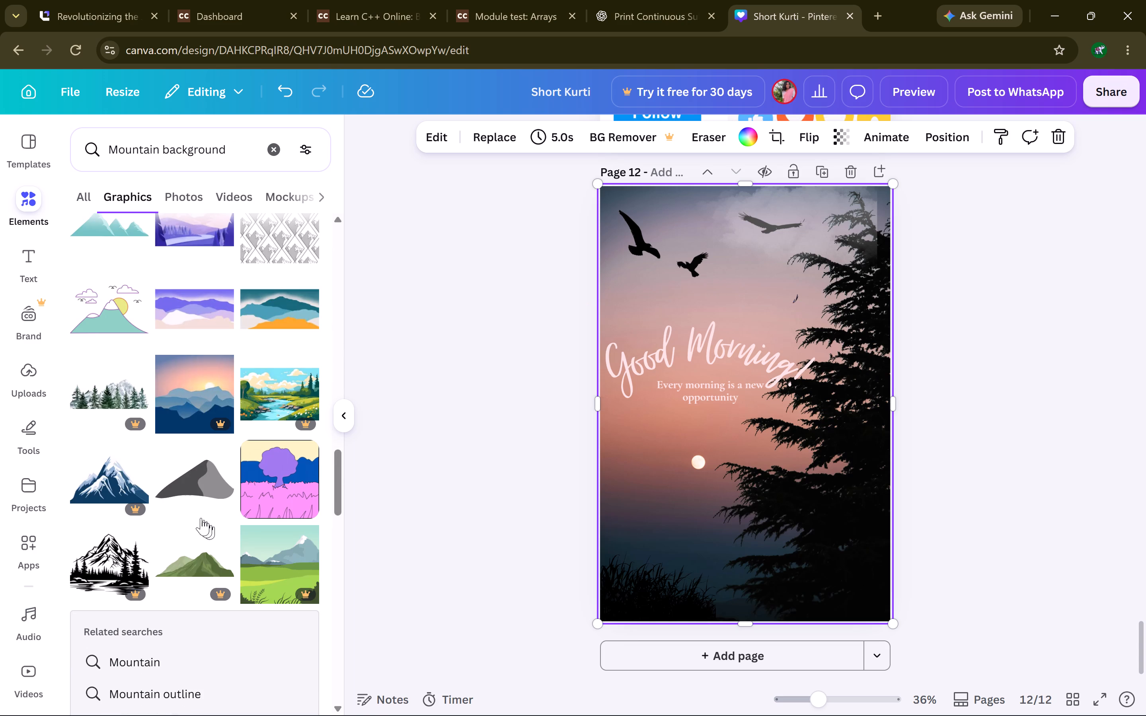
Move the "Every morning is a new opportunity" text slightly up, centred close beneath the "Good Morning!" heading on page 12.
{"action": "left_click_drag", "start_coordinate": [711, 385], "coordinate": [707, 297]}
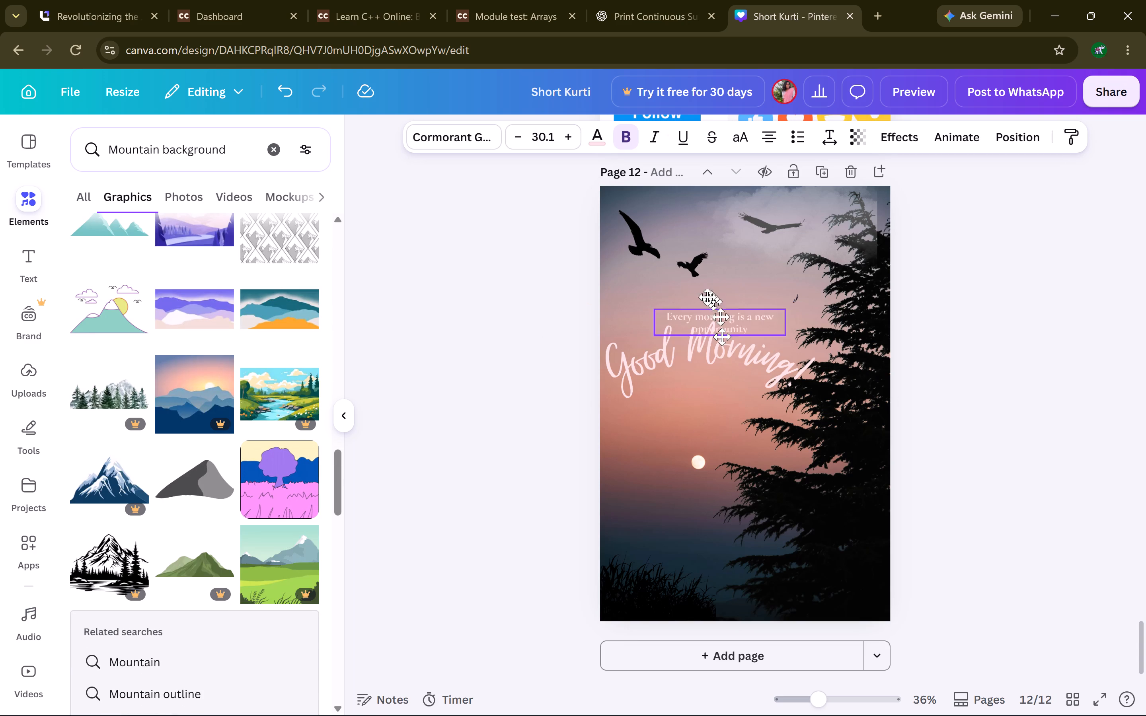
{"action": "left_click_drag", "start_coordinate": [707, 297], "coordinate": [765, 388]}
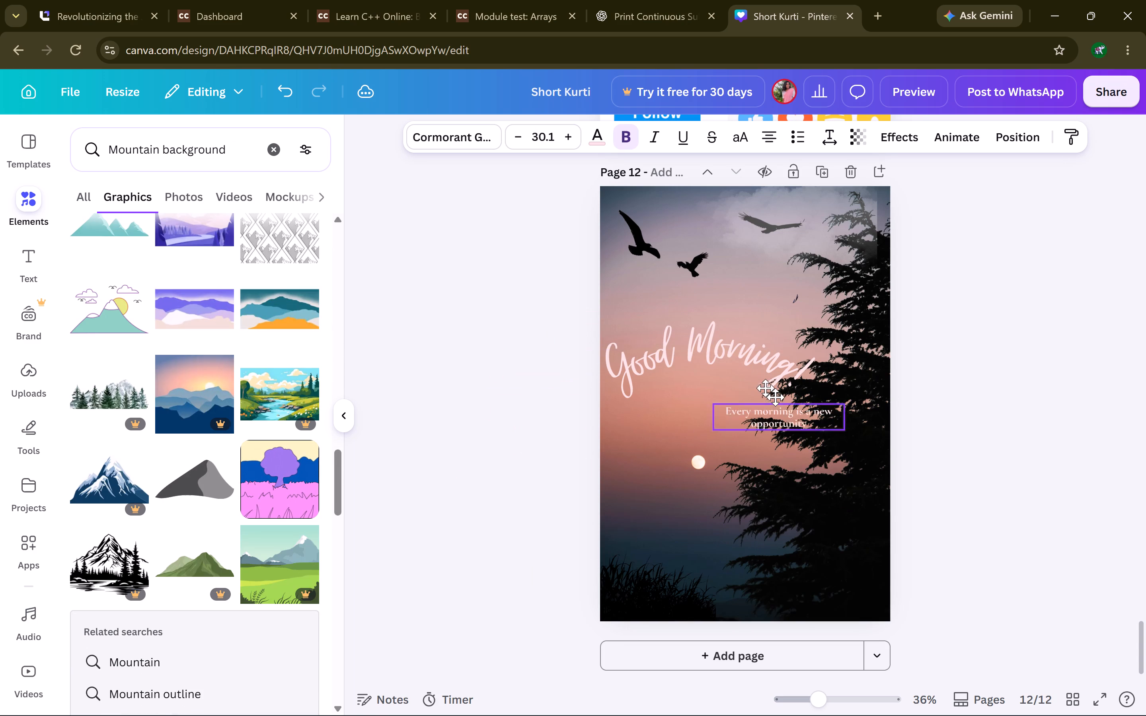
{"action": "left_click_drag", "start_coordinate": [765, 388], "coordinate": [711, 380]}
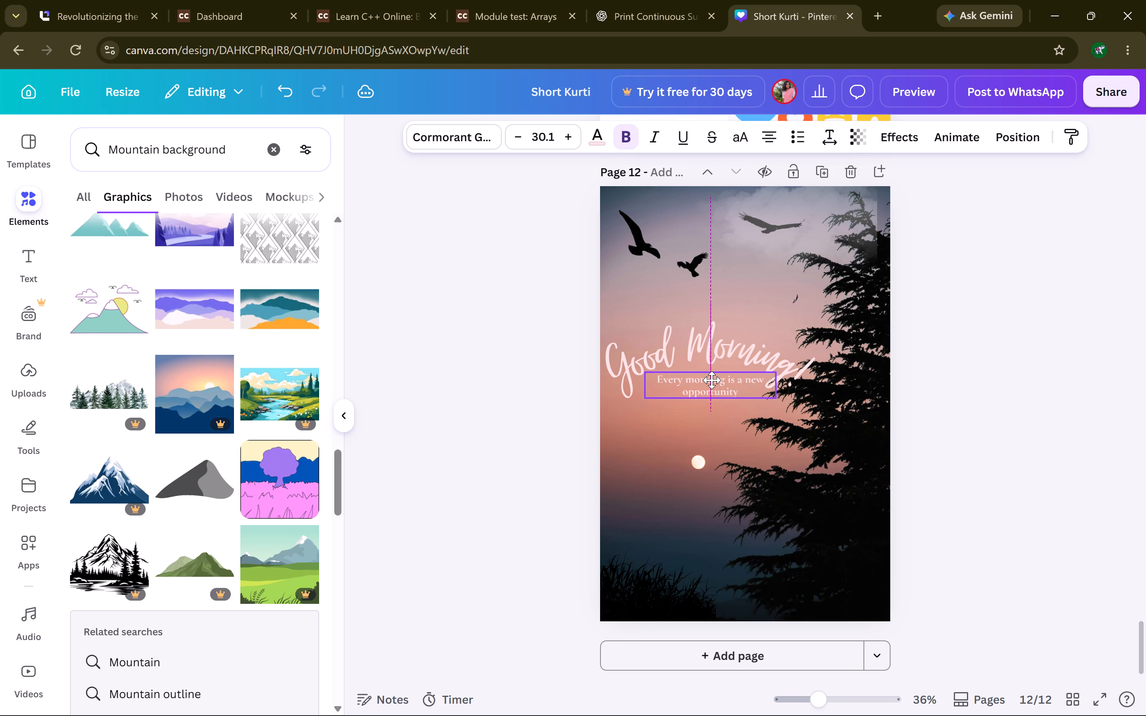
{"action": "left_click_drag", "start_coordinate": [711, 380], "coordinate": [696, 408]}
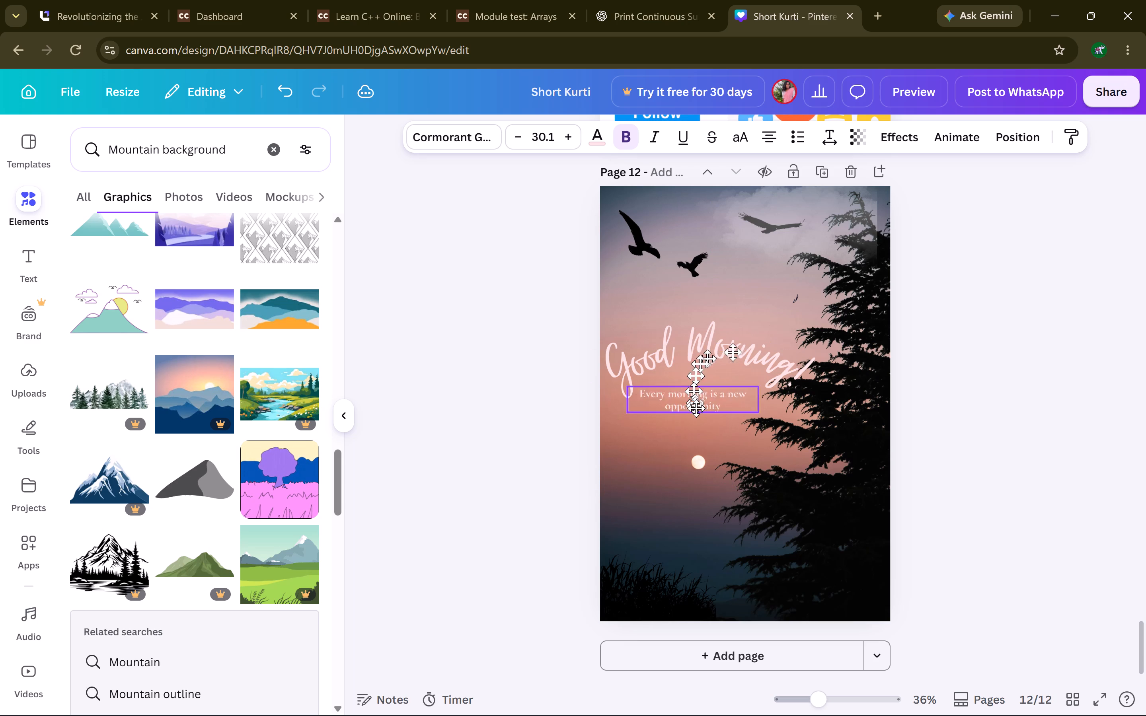
{"action": "left_click_drag", "start_coordinate": [696, 408], "coordinate": [739, 374]}
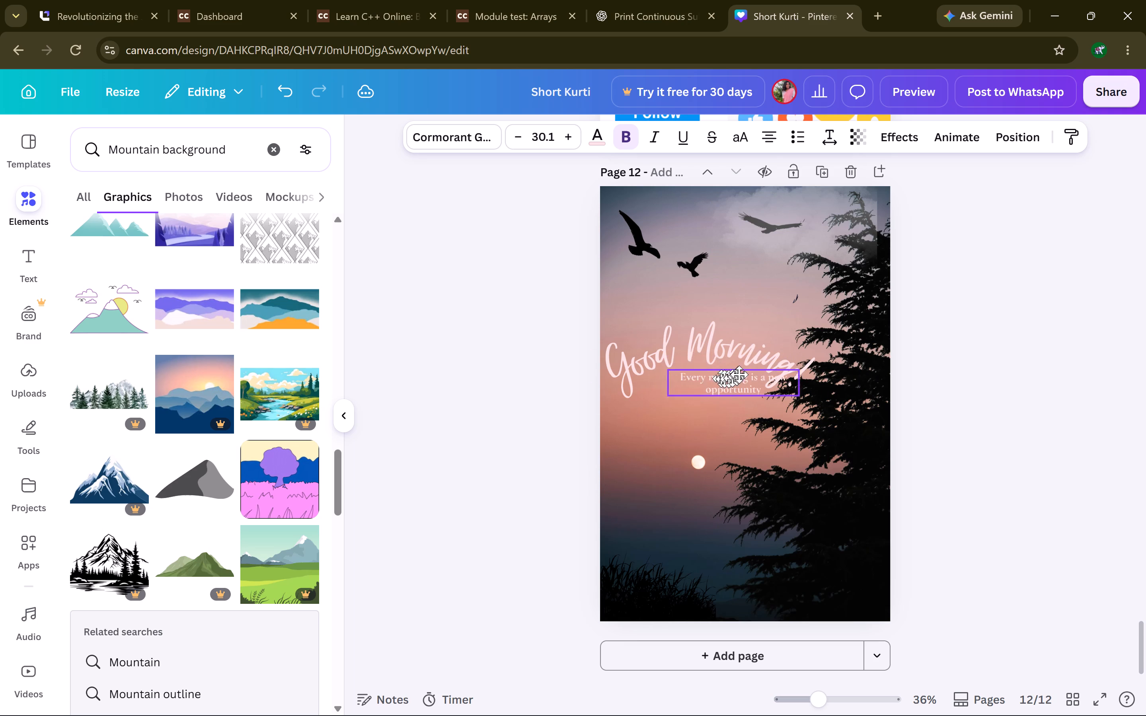
{"action": "left_click_drag", "start_coordinate": [739, 374], "coordinate": [753, 358]}
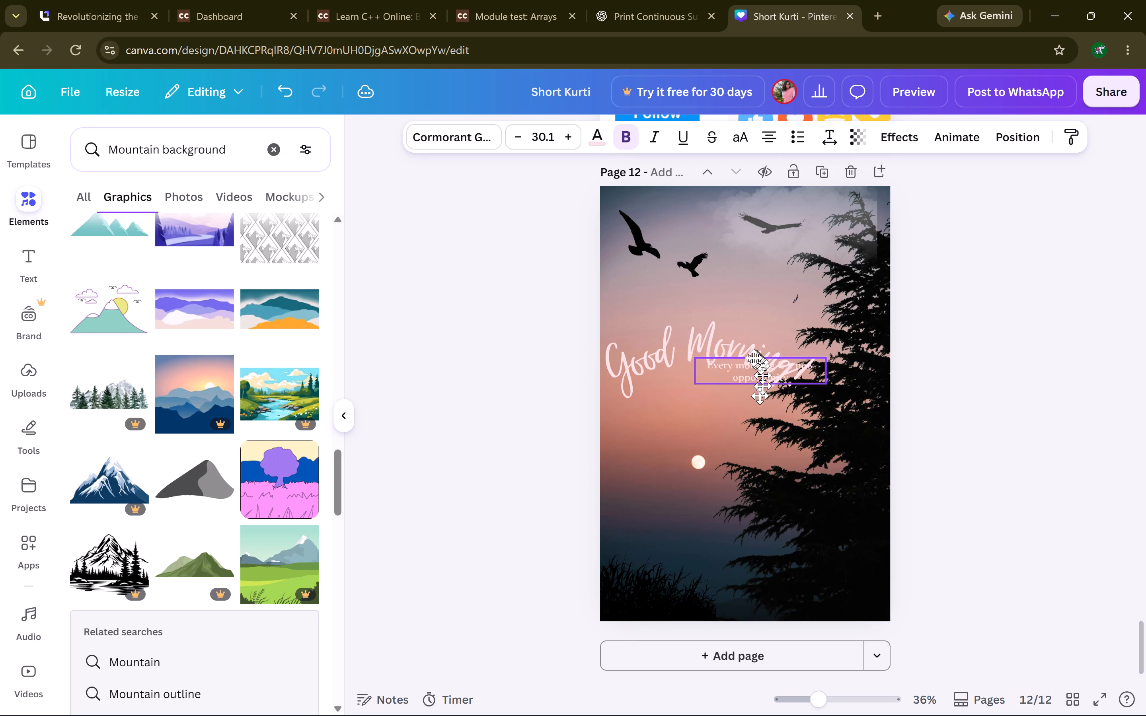
{"action": "left_click_drag", "start_coordinate": [753, 358], "coordinate": [756, 409]}
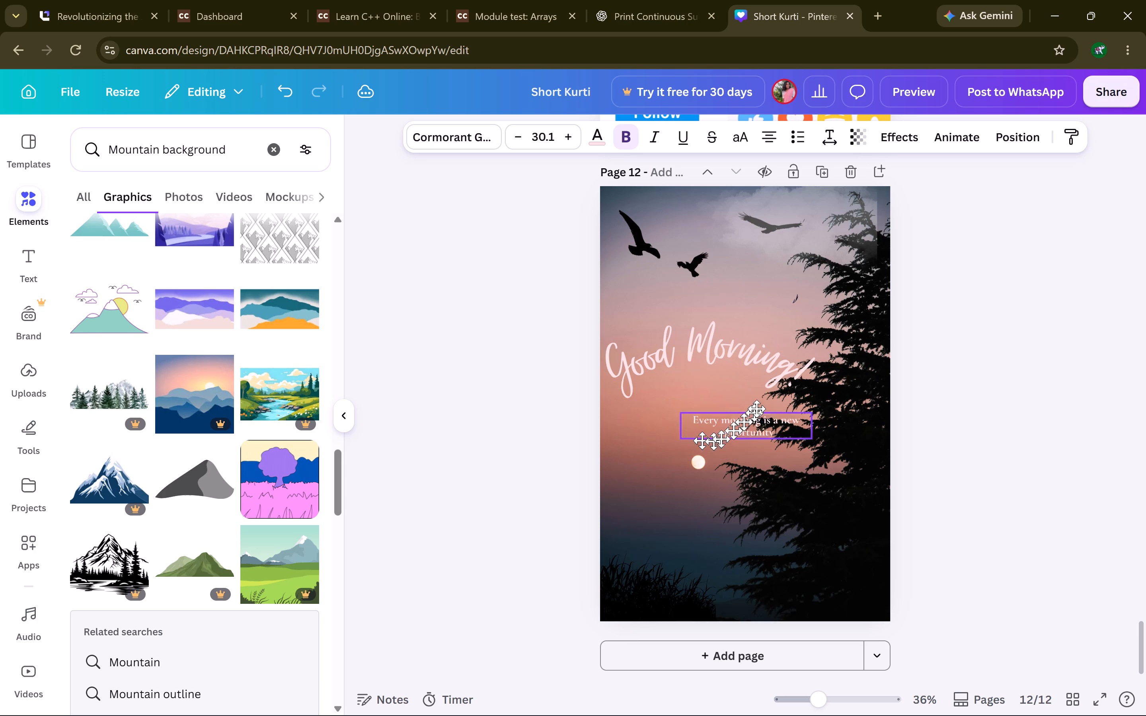
{"action": "left_click_drag", "start_coordinate": [756, 409], "coordinate": [682, 412]}
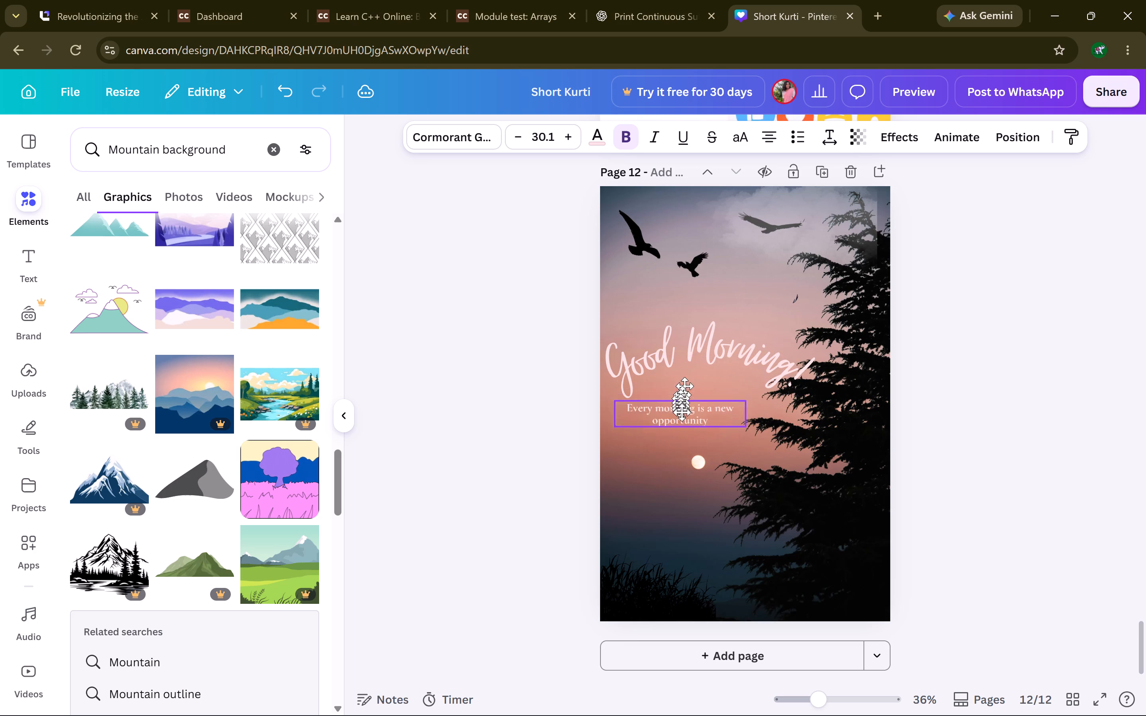
{"action": "left_click_drag", "start_coordinate": [682, 412], "coordinate": [691, 388]}
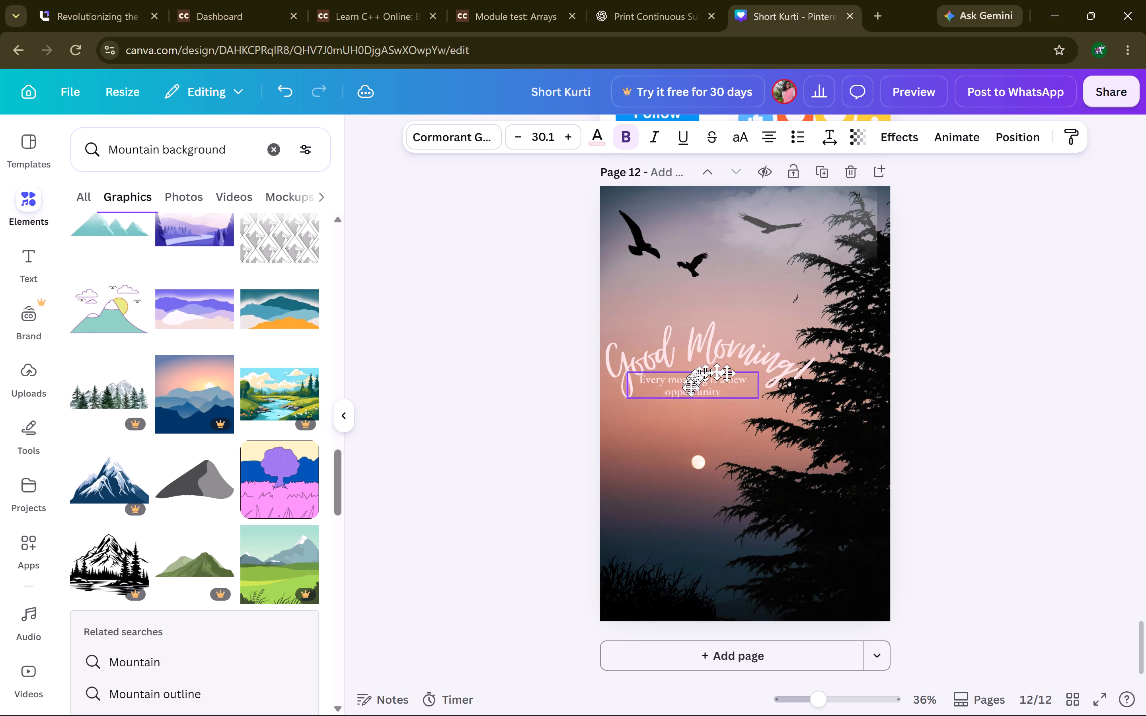
{"action": "left_click_drag", "start_coordinate": [691, 388], "coordinate": [762, 386]}
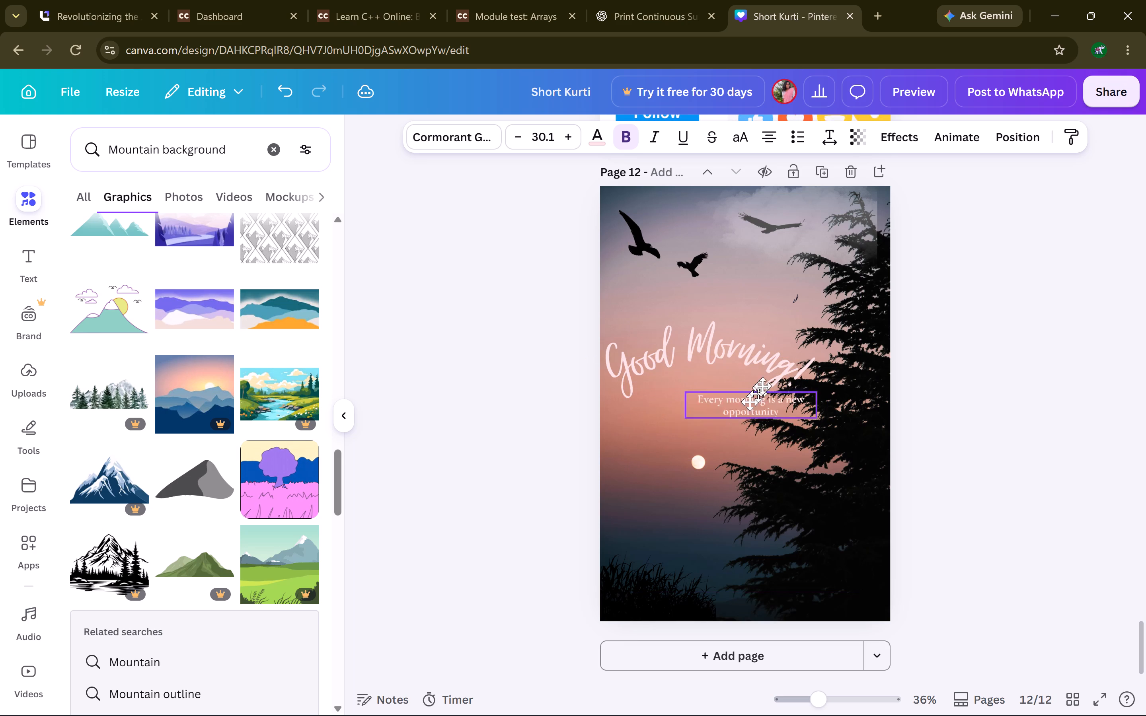
{"action": "left_click_drag", "start_coordinate": [762, 386], "coordinate": [716, 344]}
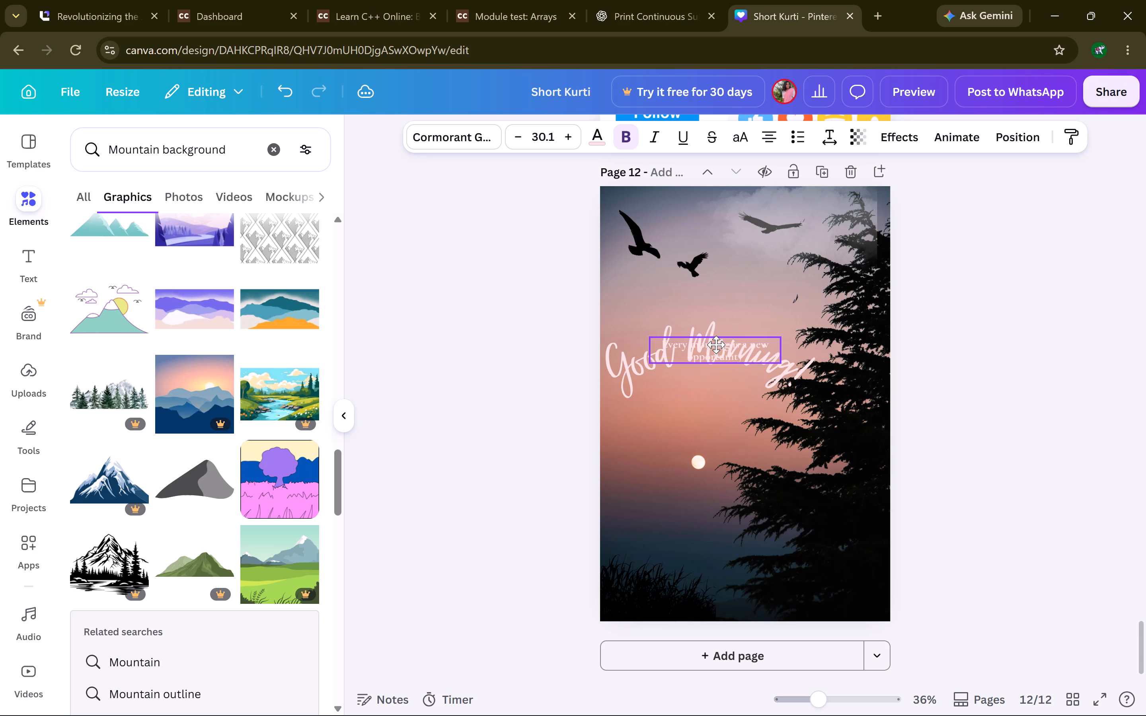
{"action": "left_click_drag", "start_coordinate": [716, 344], "coordinate": [709, 363]}
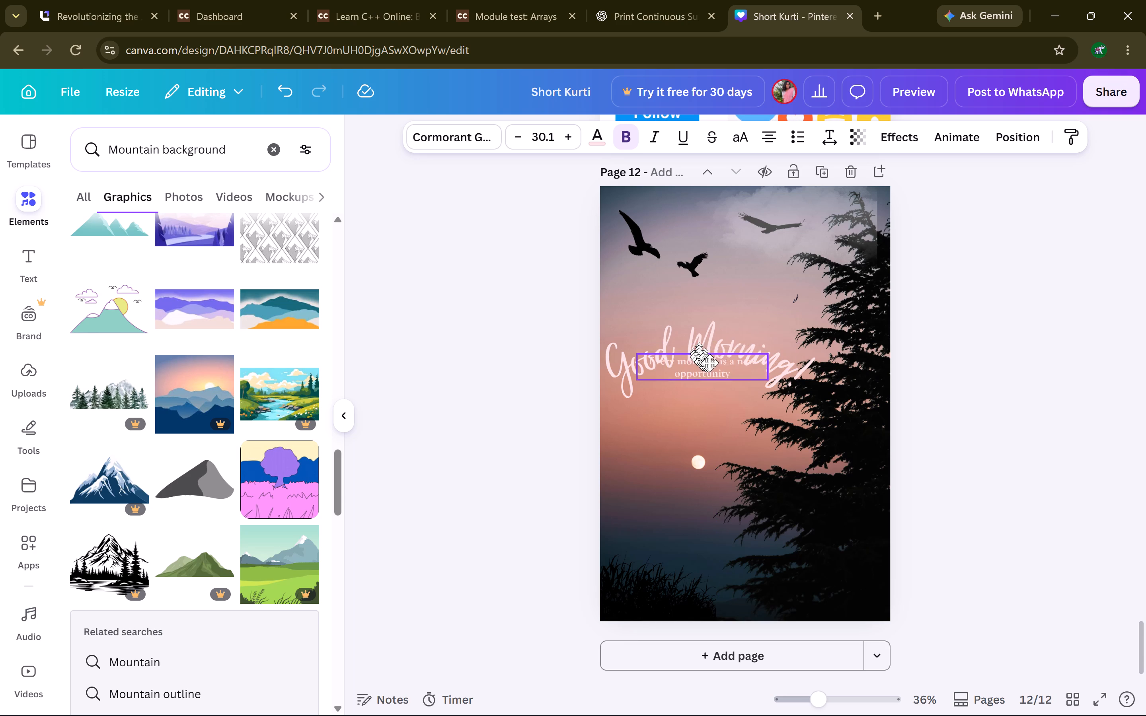
{"action": "left_click_drag", "start_coordinate": [709, 363], "coordinate": [708, 343]}
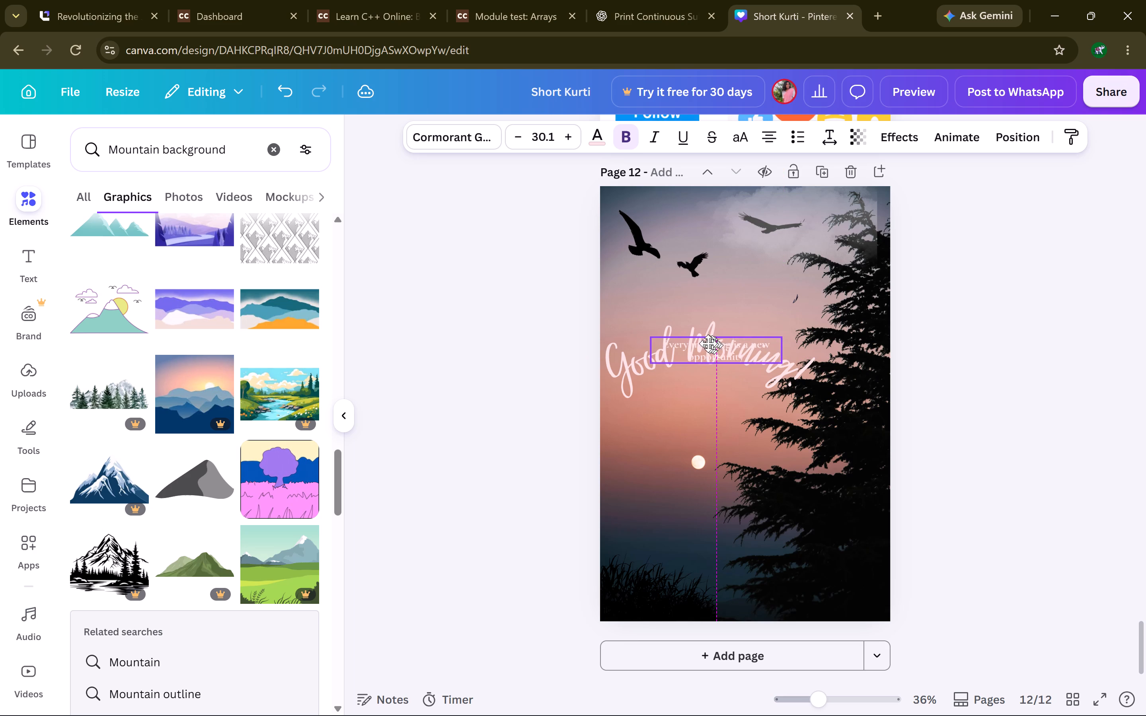
{"action": "left_click_drag", "start_coordinate": [708, 343], "coordinate": [745, 352]}
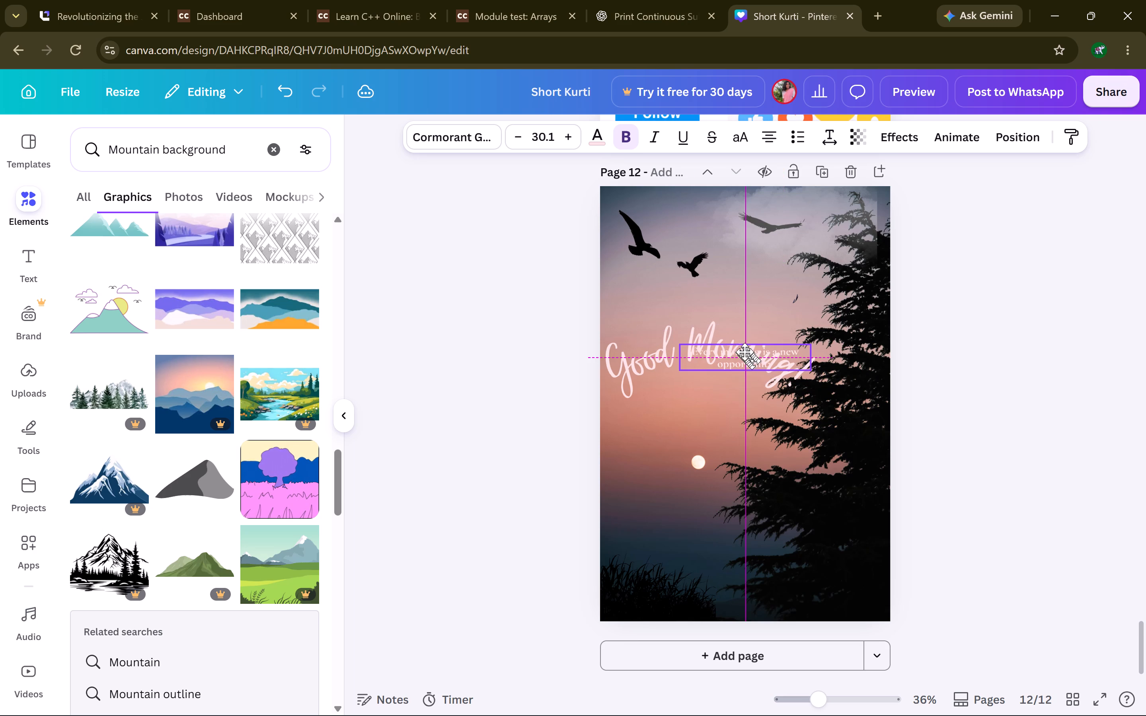
{"action": "left_click_drag", "start_coordinate": [745, 352], "coordinate": [709, 387]}
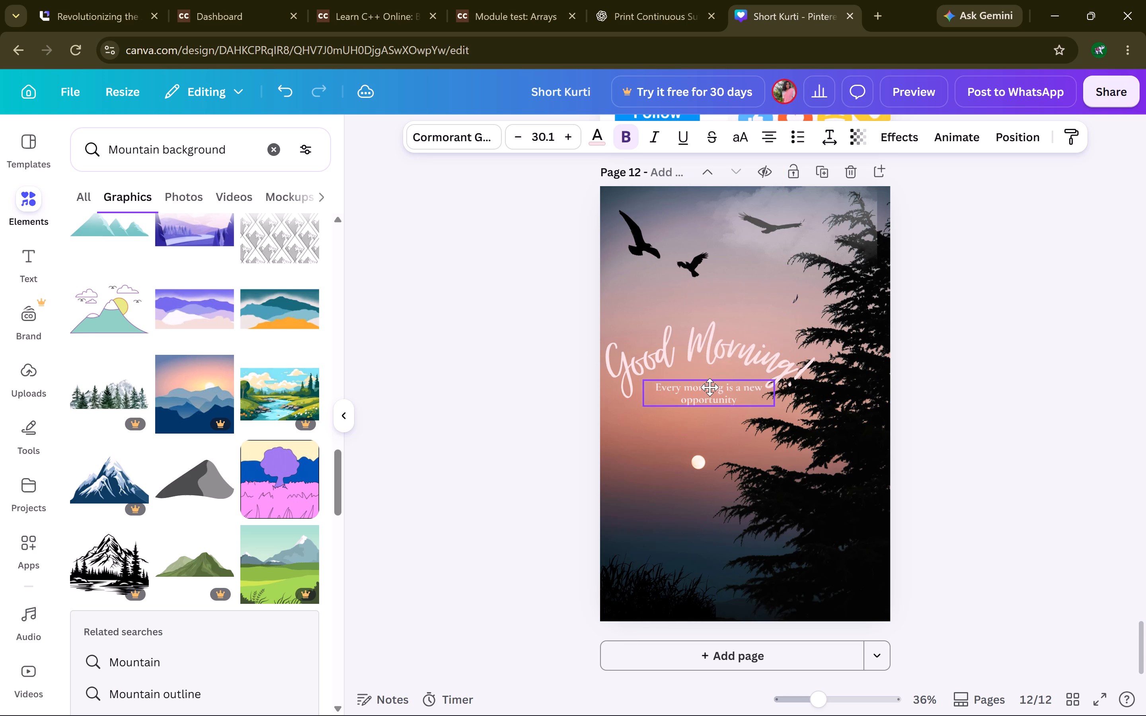
{"action": "left_click_drag", "start_coordinate": [709, 387], "coordinate": [713, 377]}
{"action": "left_click", "coordinate": [713, 377]}
{"action": "left_click", "coordinate": [713, 377]}
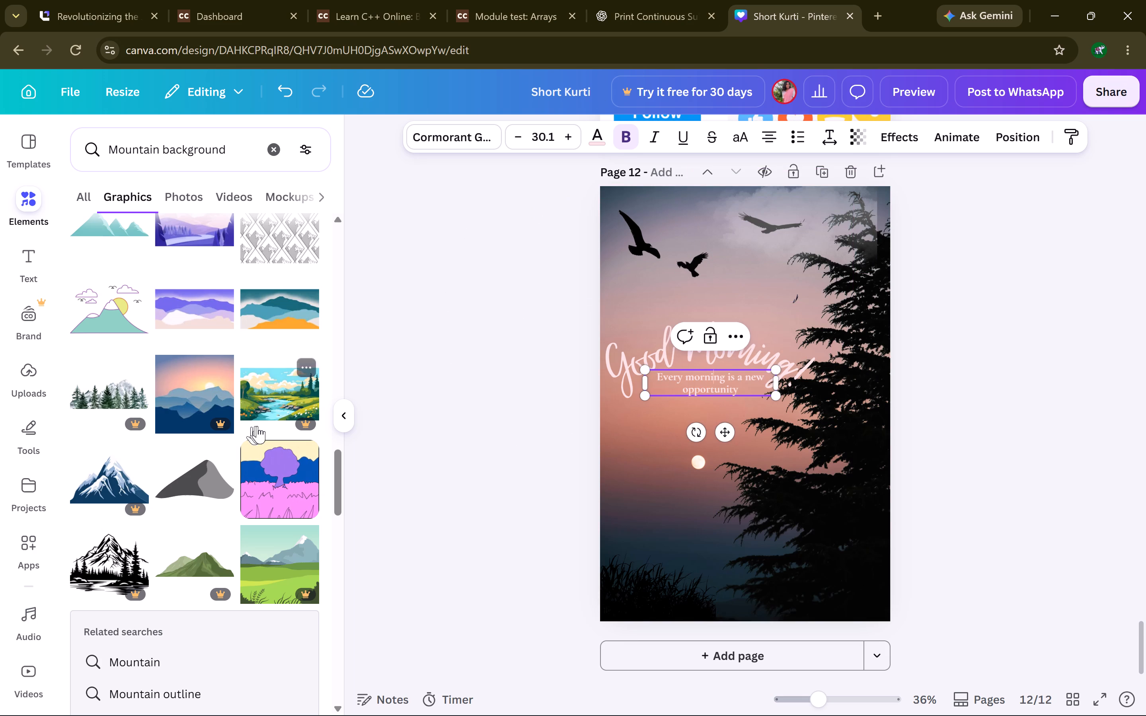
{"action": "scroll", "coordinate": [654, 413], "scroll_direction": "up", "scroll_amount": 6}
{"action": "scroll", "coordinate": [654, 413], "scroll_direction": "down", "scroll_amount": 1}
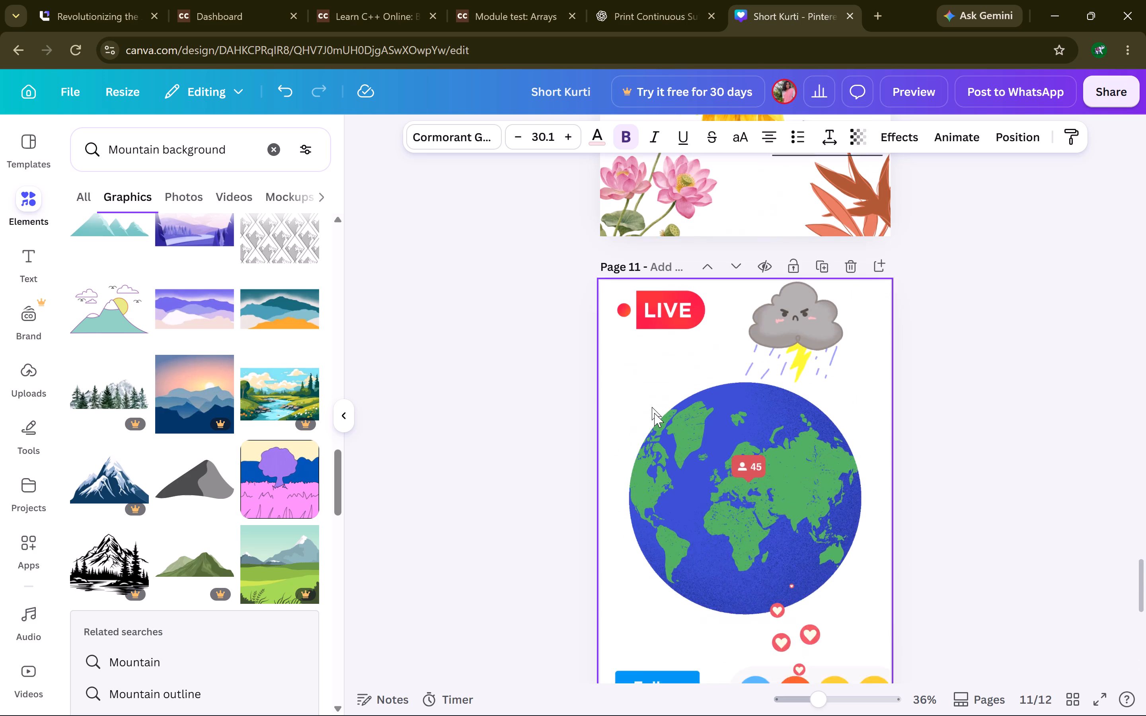
Reposition the red follower-count badge on page 11 so it sits over the globe, slightly right of and below its centre.
{"action": "left_click_drag", "start_coordinate": [746, 375], "coordinate": [795, 329]}
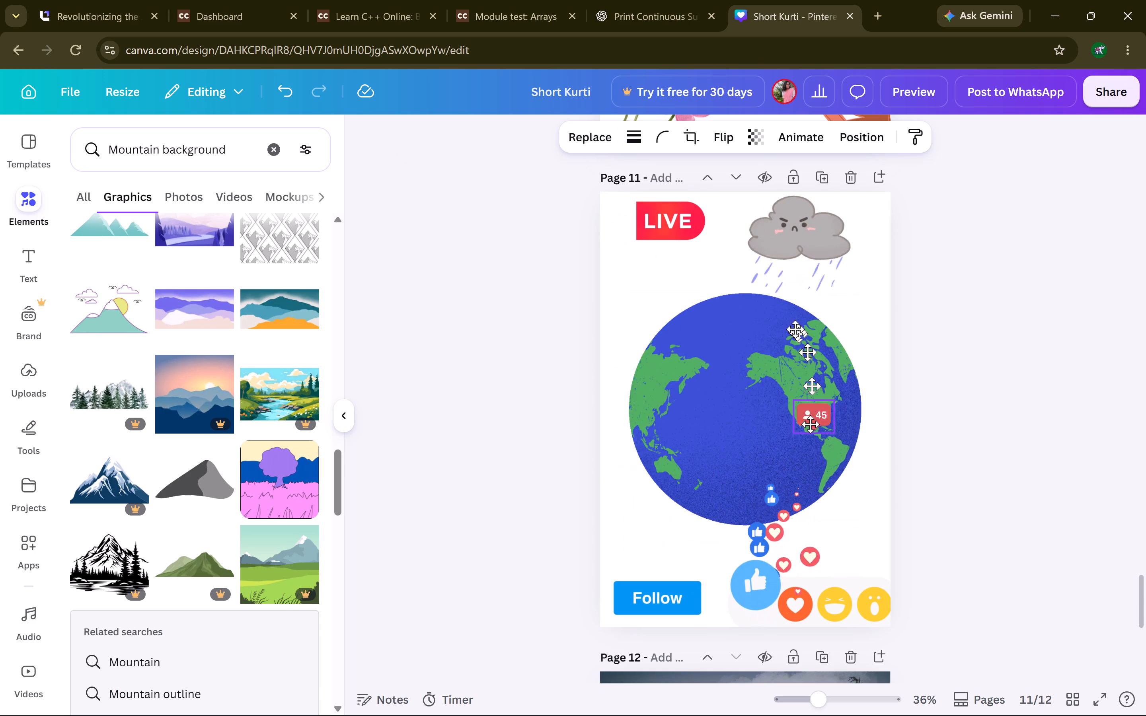
{"action": "left_click_drag", "start_coordinate": [795, 329], "coordinate": [852, 453]}
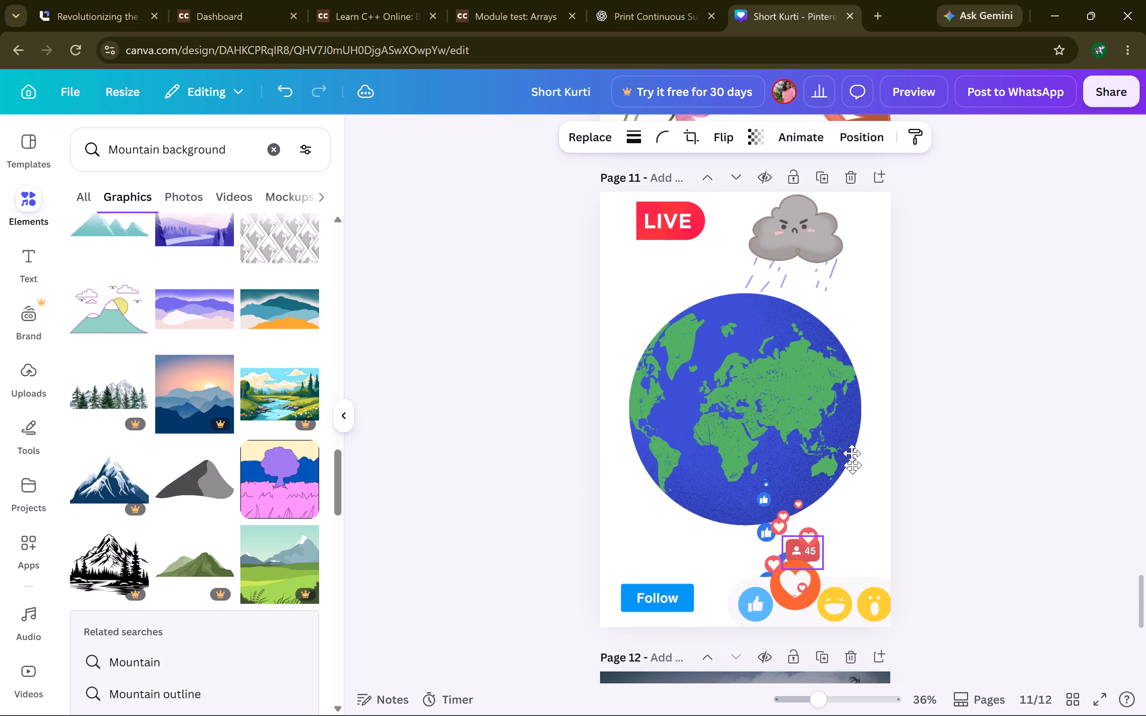
{"action": "left_click_drag", "start_coordinate": [852, 453], "coordinate": [801, 383]}
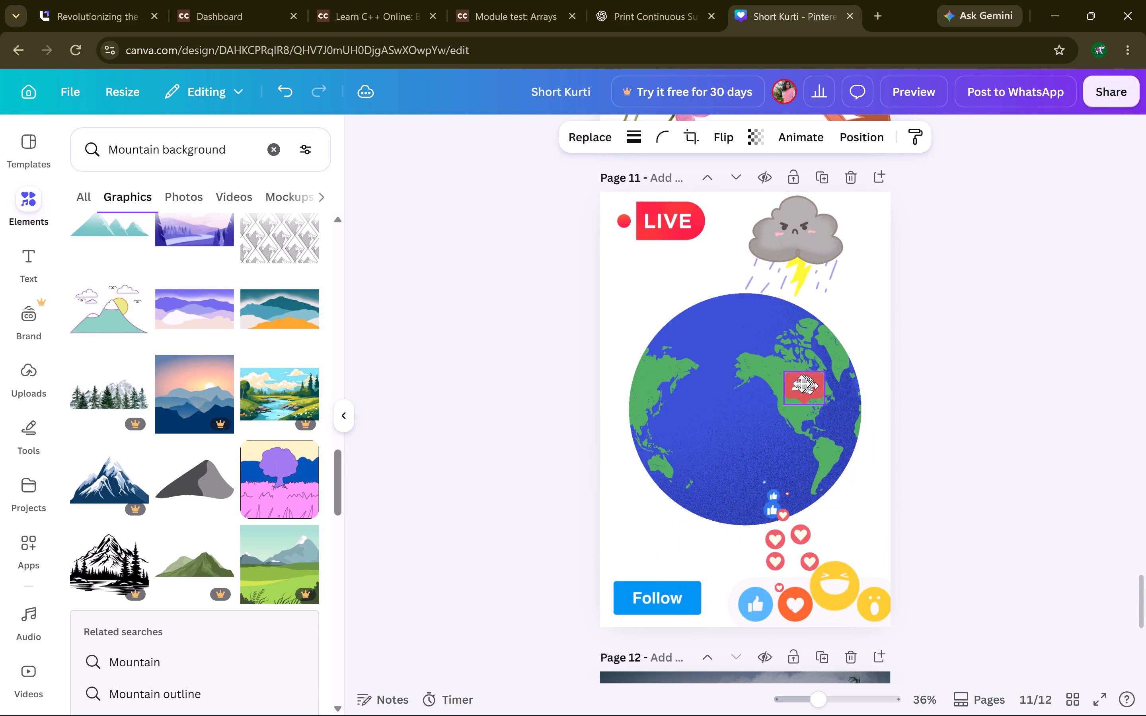
{"action": "left_click_drag", "start_coordinate": [801, 383], "coordinate": [710, 366]}
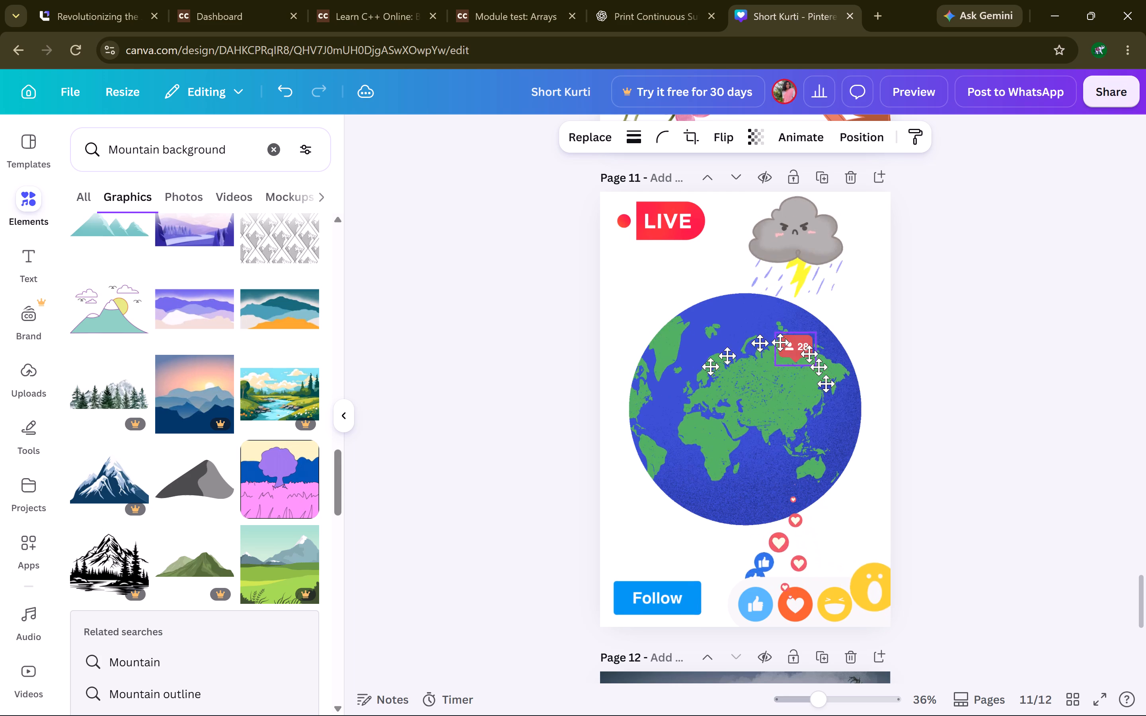
{"action": "left_click_drag", "start_coordinate": [710, 366], "coordinate": [764, 409]}
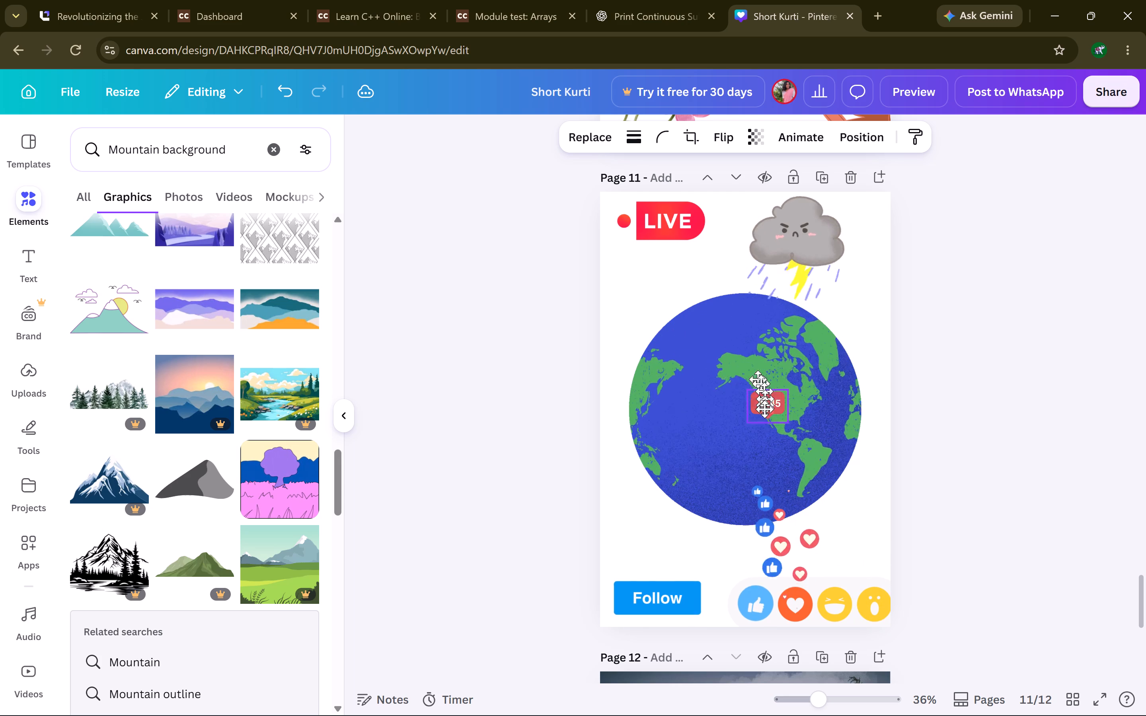
{"action": "left_click_drag", "start_coordinate": [764, 409], "coordinate": [785, 511]}
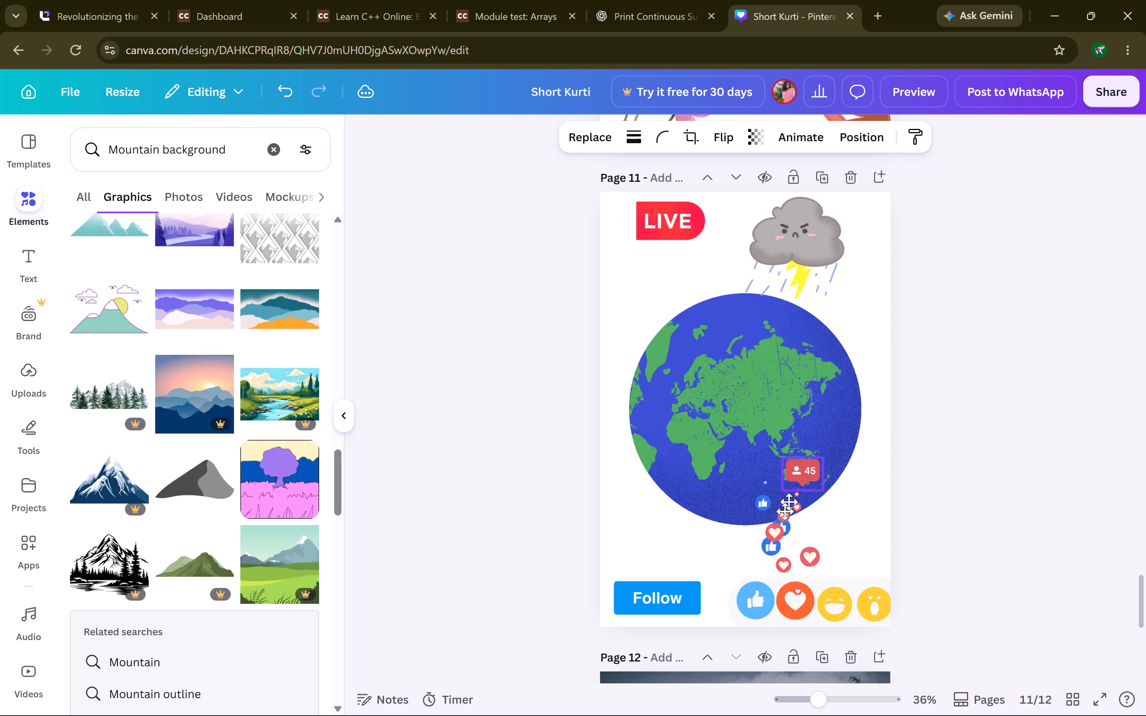
{"action": "left_click_drag", "start_coordinate": [785, 511], "coordinate": [728, 412]}
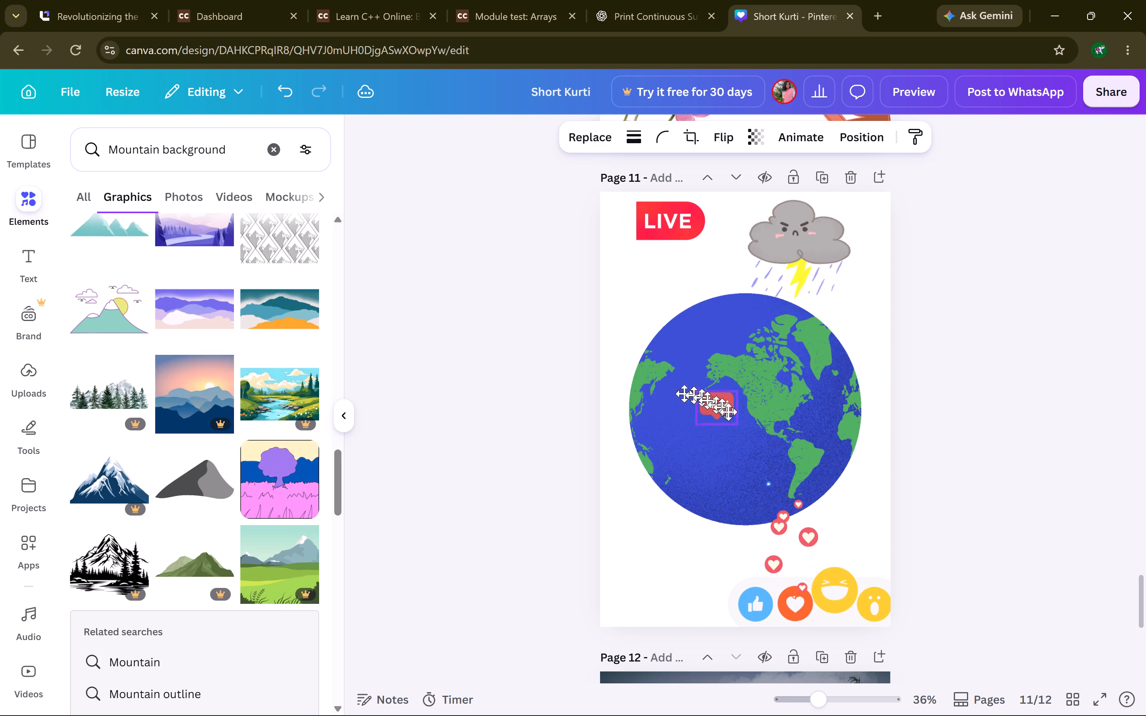
{"action": "left_click_drag", "start_coordinate": [728, 412], "coordinate": [765, 494]}
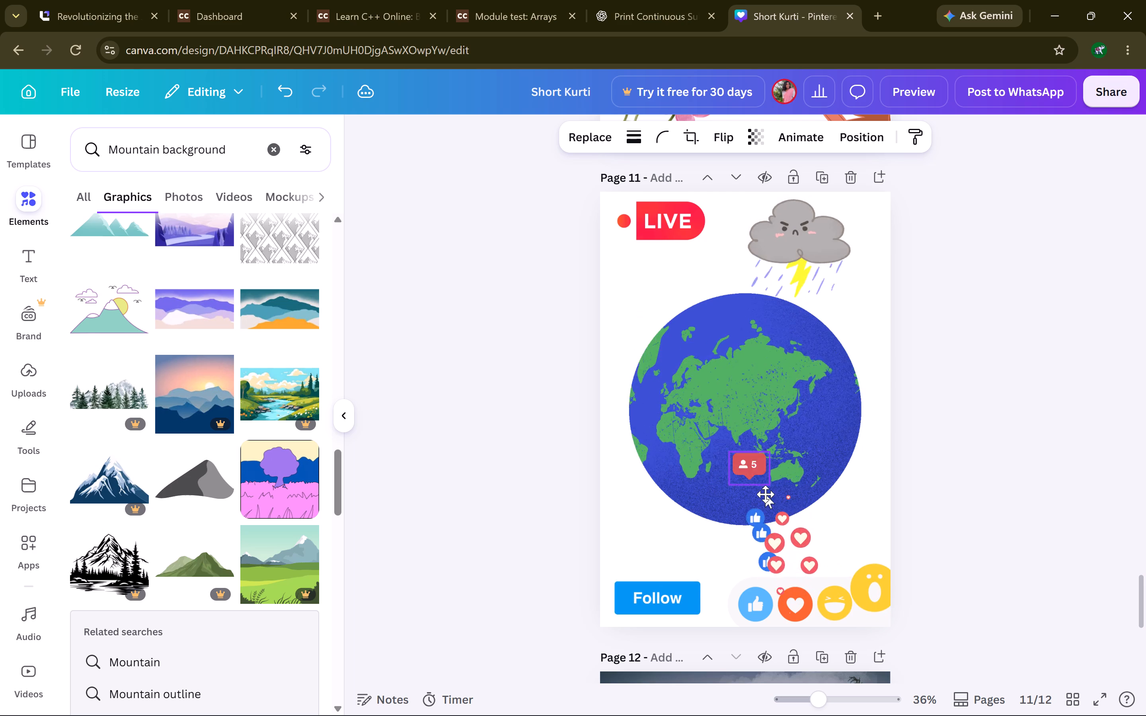
{"action": "left_click_drag", "start_coordinate": [765, 494], "coordinate": [730, 436]}
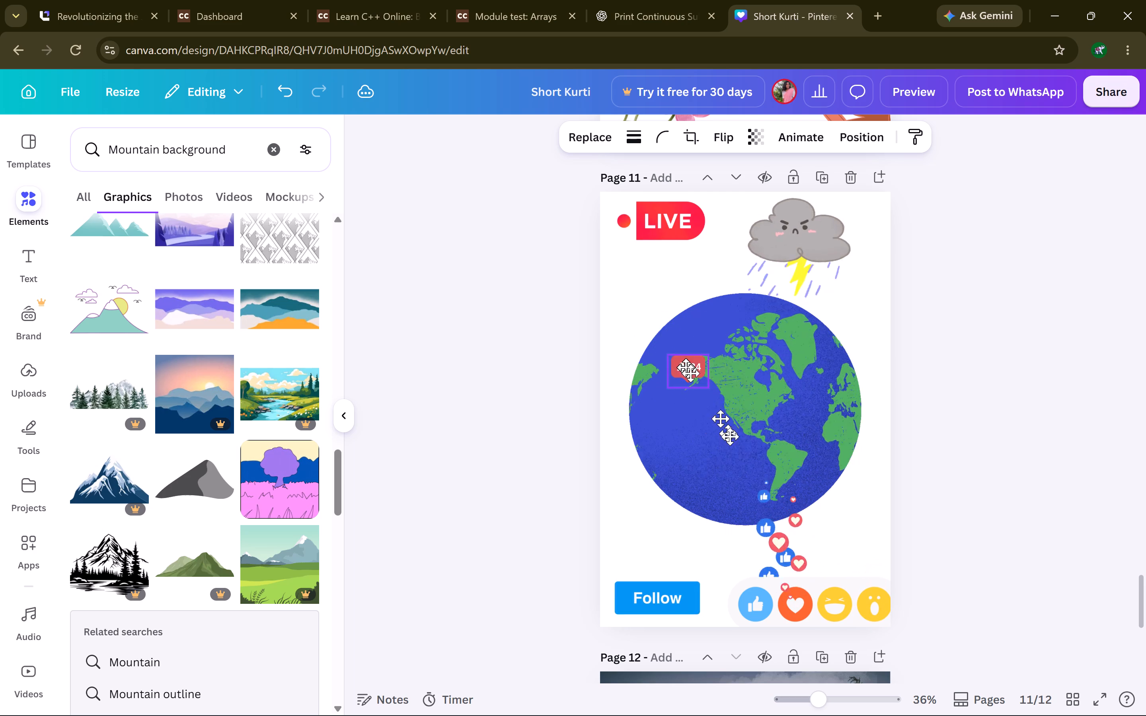
{"action": "left_click_drag", "start_coordinate": [730, 436], "coordinate": [725, 419]}
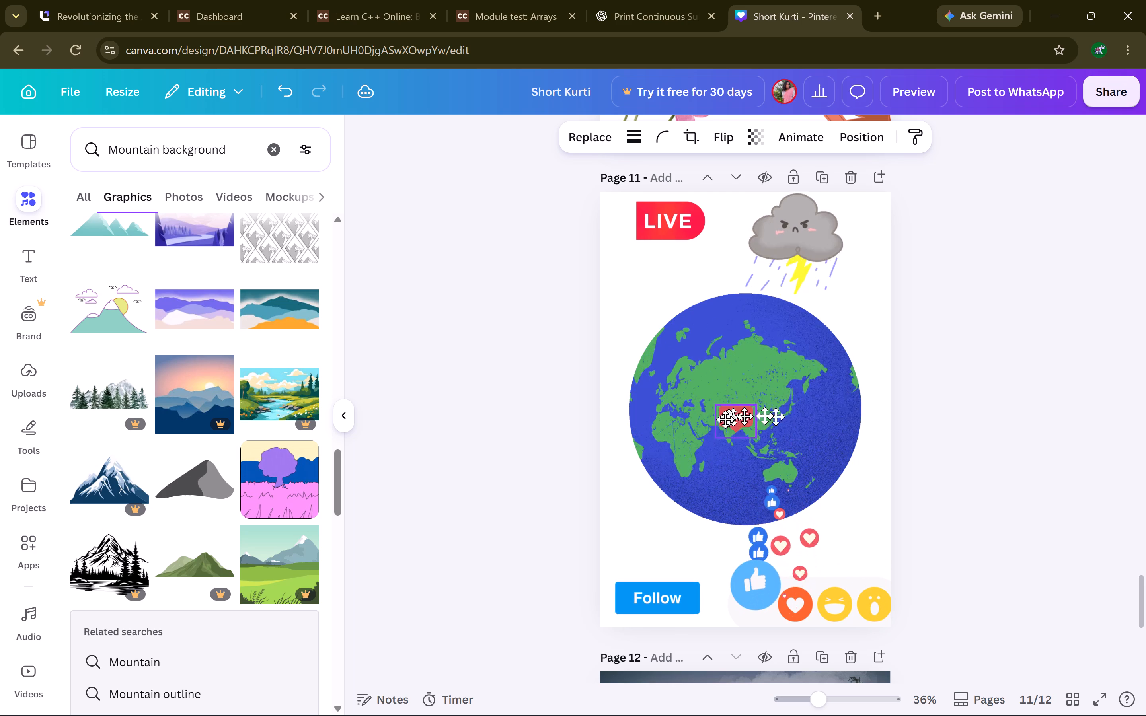
{"action": "left_click_drag", "start_coordinate": [725, 419], "coordinate": [873, 412]}
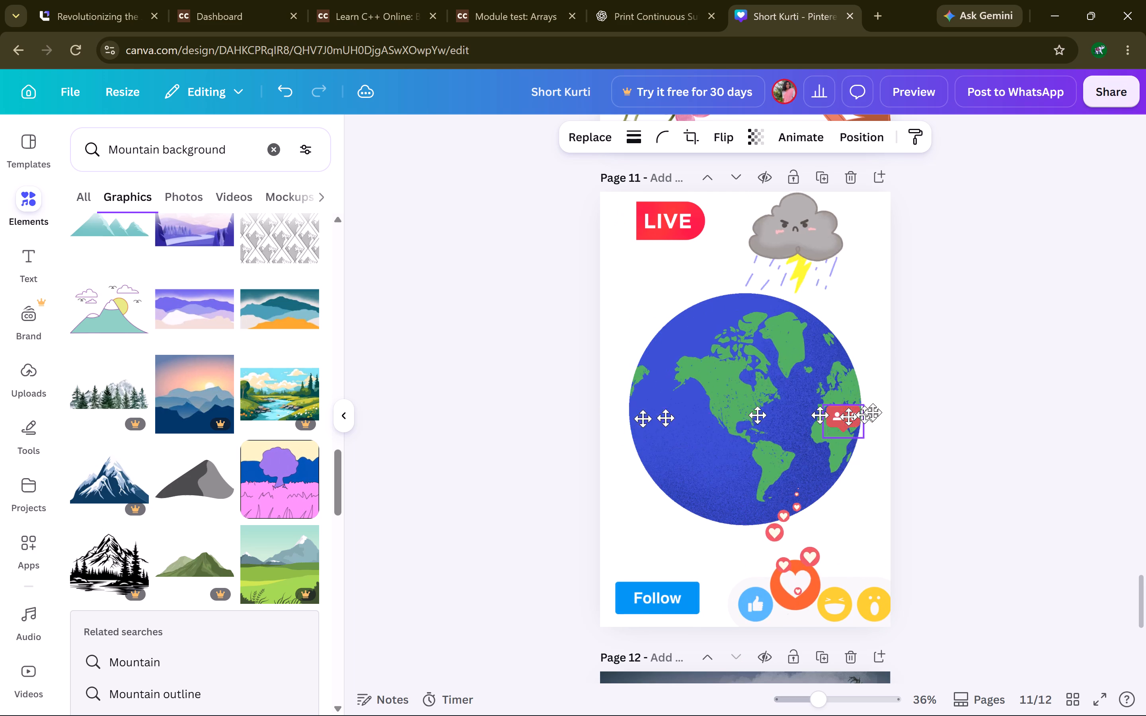
{"action": "left_click_drag", "start_coordinate": [873, 412], "coordinate": [673, 570]}
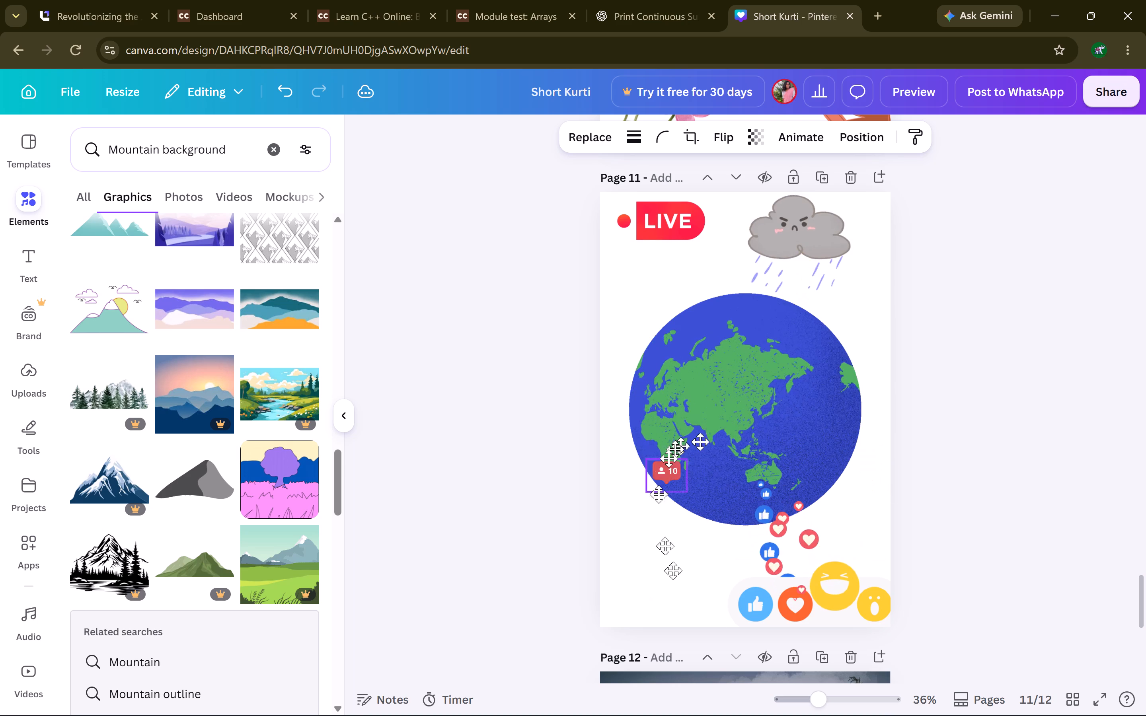
{"action": "left_click_drag", "start_coordinate": [673, 570], "coordinate": [716, 396]}
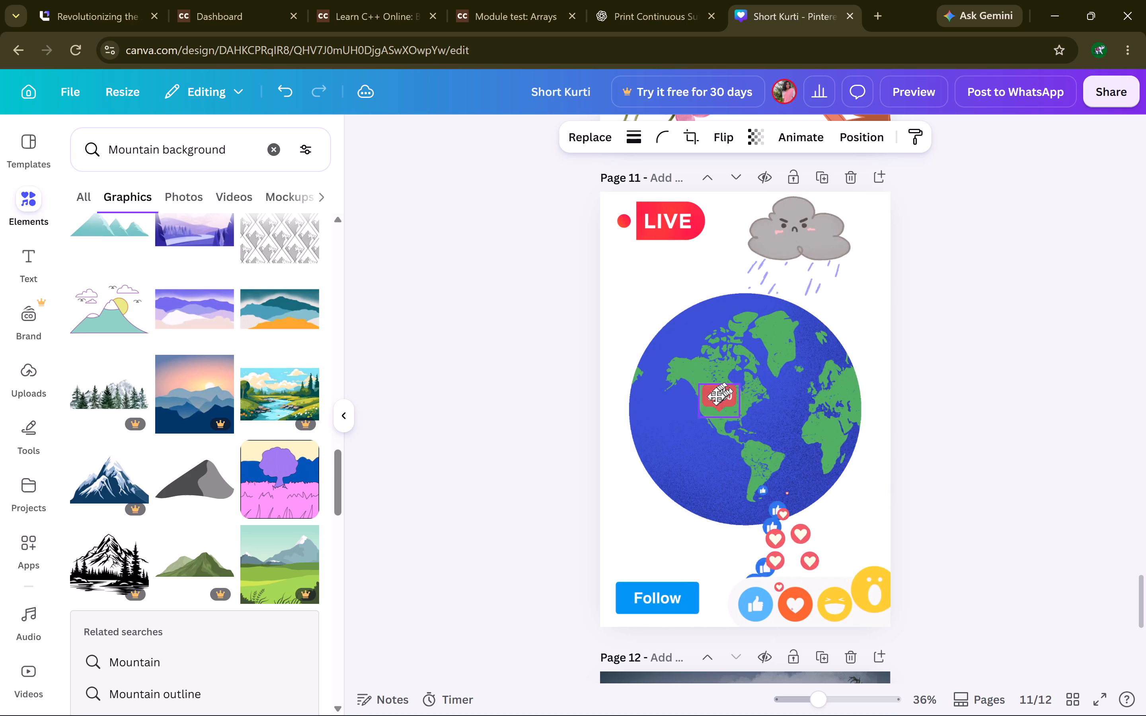
{"action": "left_click_drag", "start_coordinate": [716, 396], "coordinate": [729, 411]}
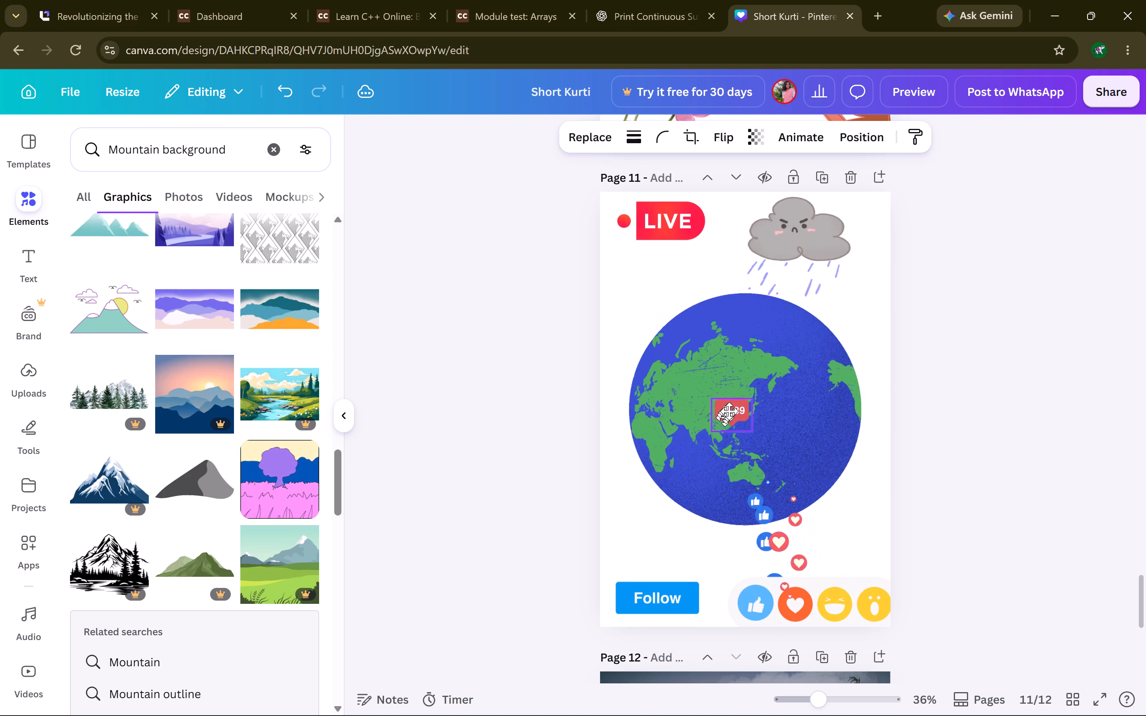
{"action": "left_click_drag", "start_coordinate": [729, 411], "coordinate": [773, 426]}
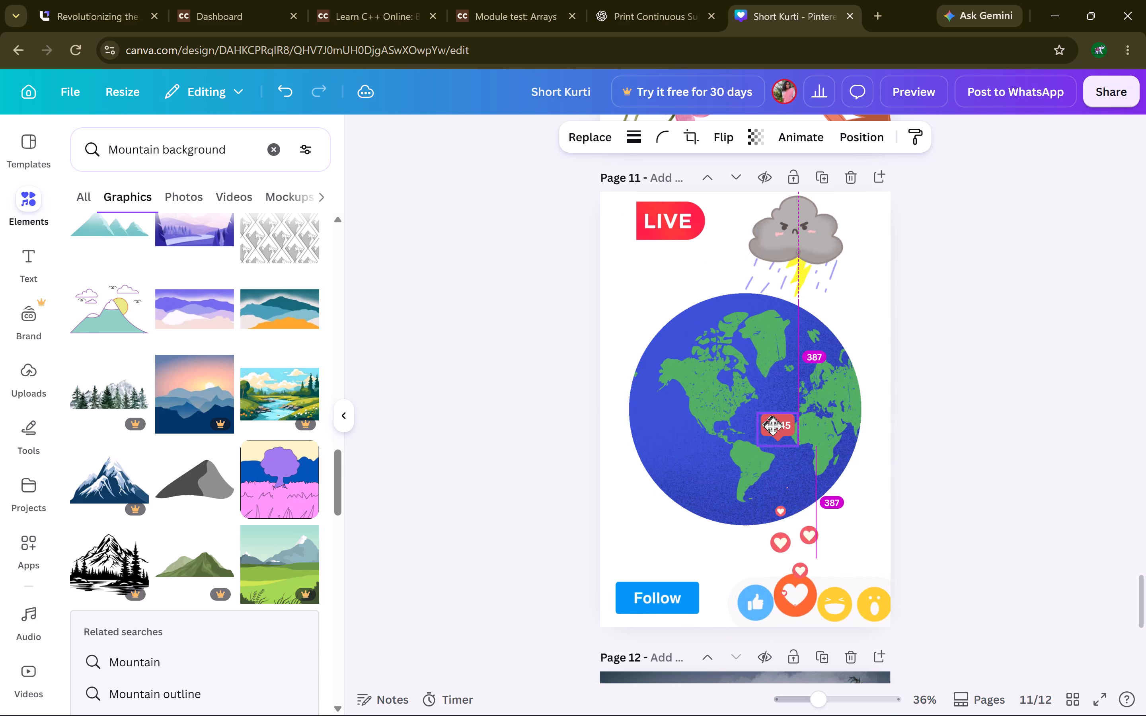
{"action": "left_click_drag", "start_coordinate": [773, 426], "coordinate": [789, 431]}
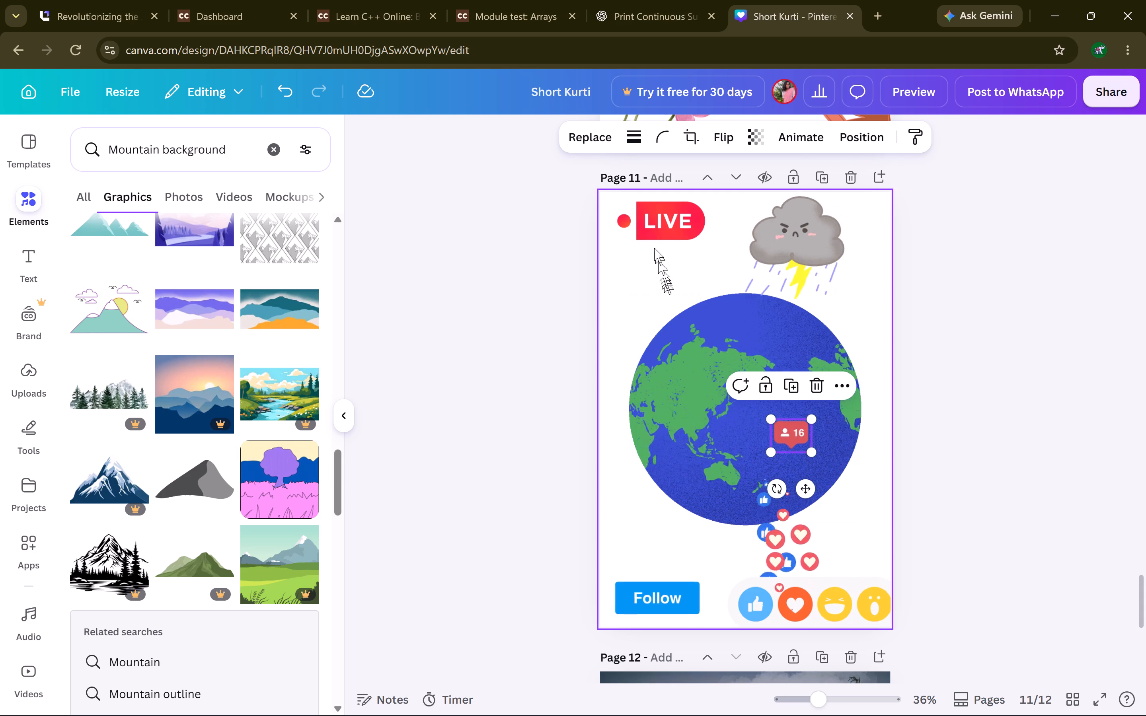
Nudge the floating hearts graphic slightly to the left above the reaction emojis on page 11.
{"action": "left_click", "coordinate": [652, 237]}
{"action": "left_click", "coordinate": [783, 259]}
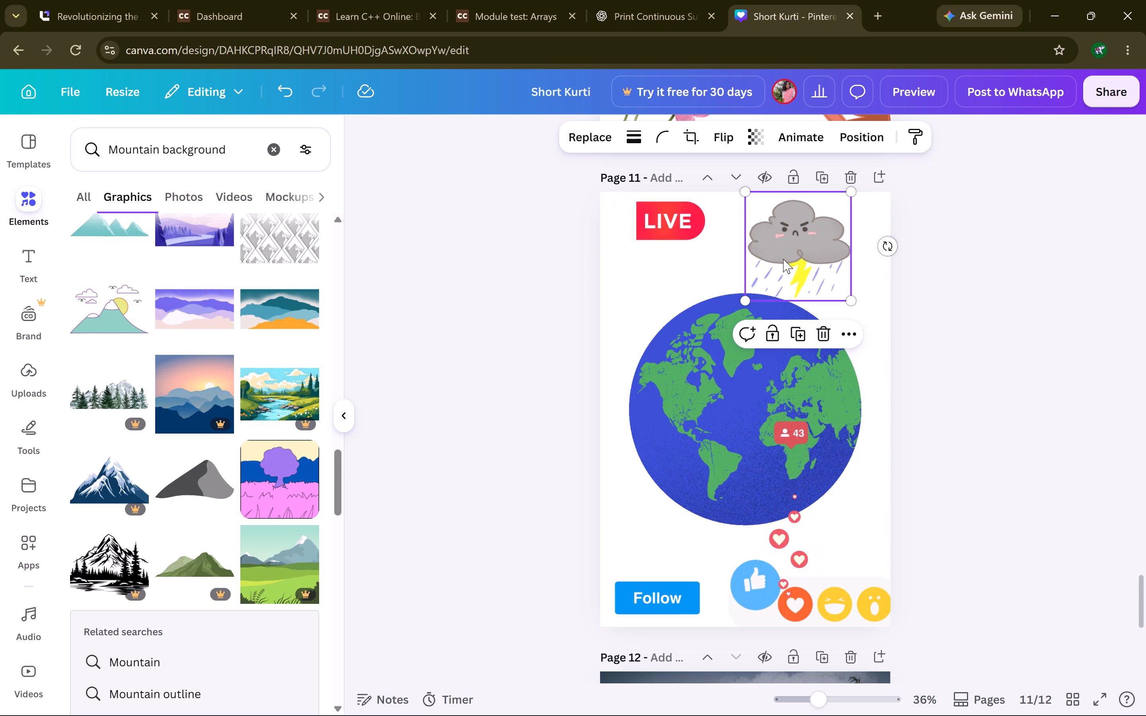
{"action": "left_click", "coordinate": [768, 583]}
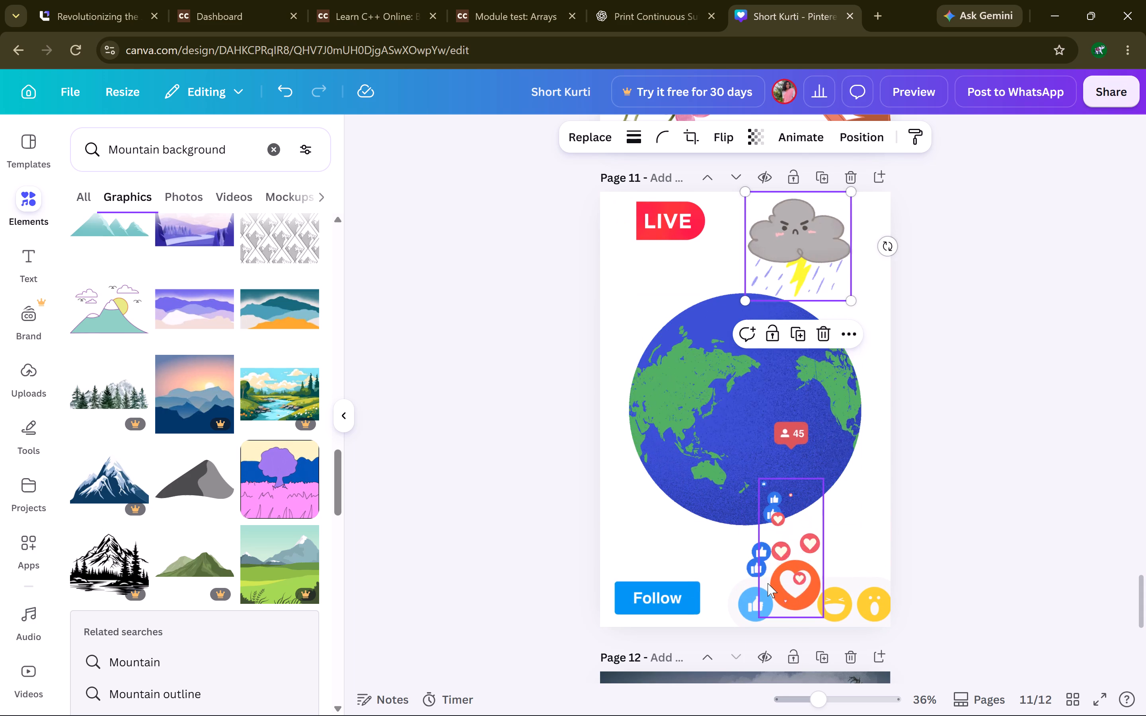
{"action": "left_click", "coordinate": [746, 588]}
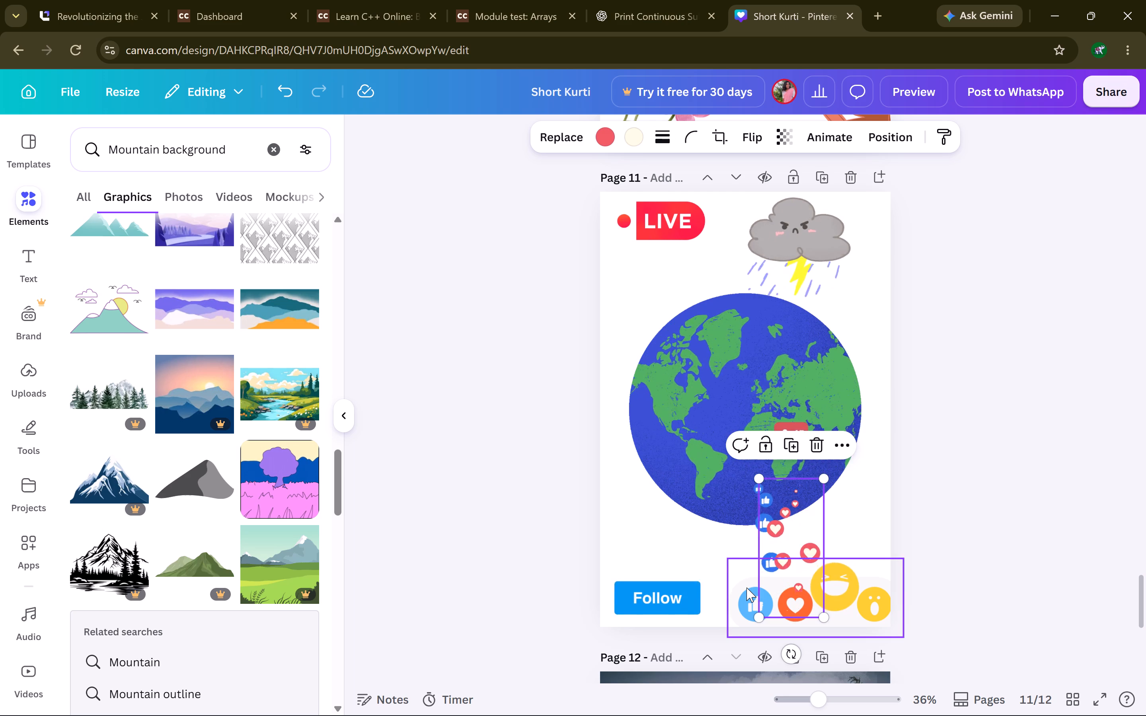
{"action": "left_click", "coordinate": [827, 580]}
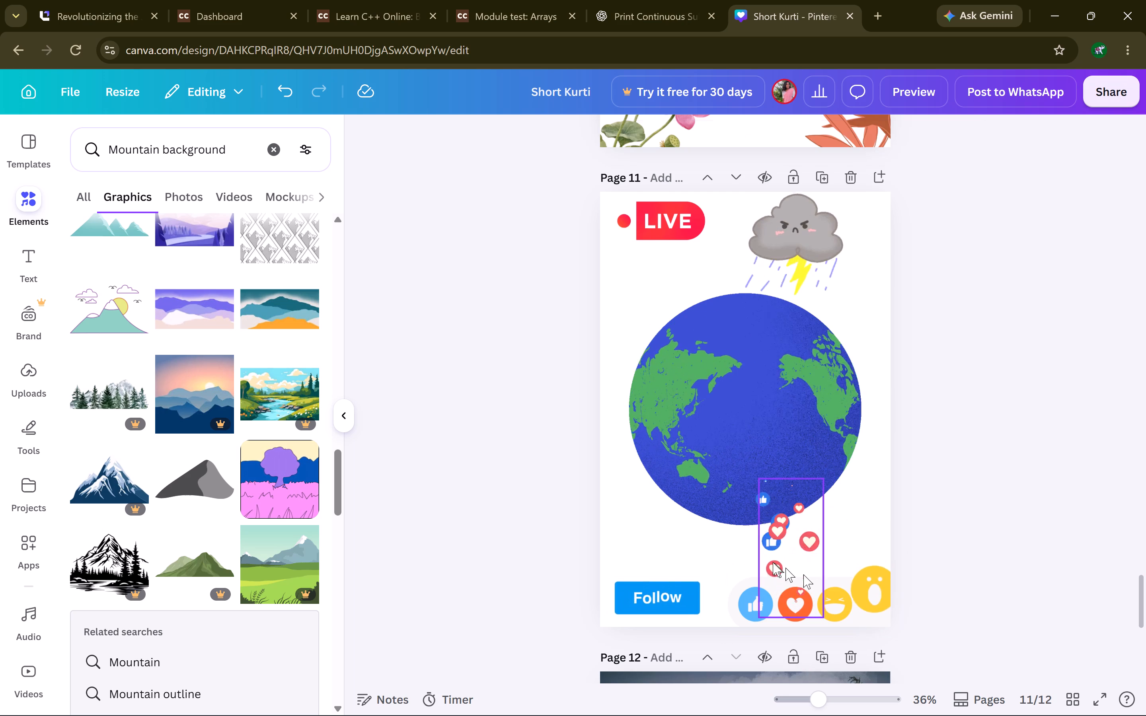
{"action": "left_click", "coordinate": [794, 552]}
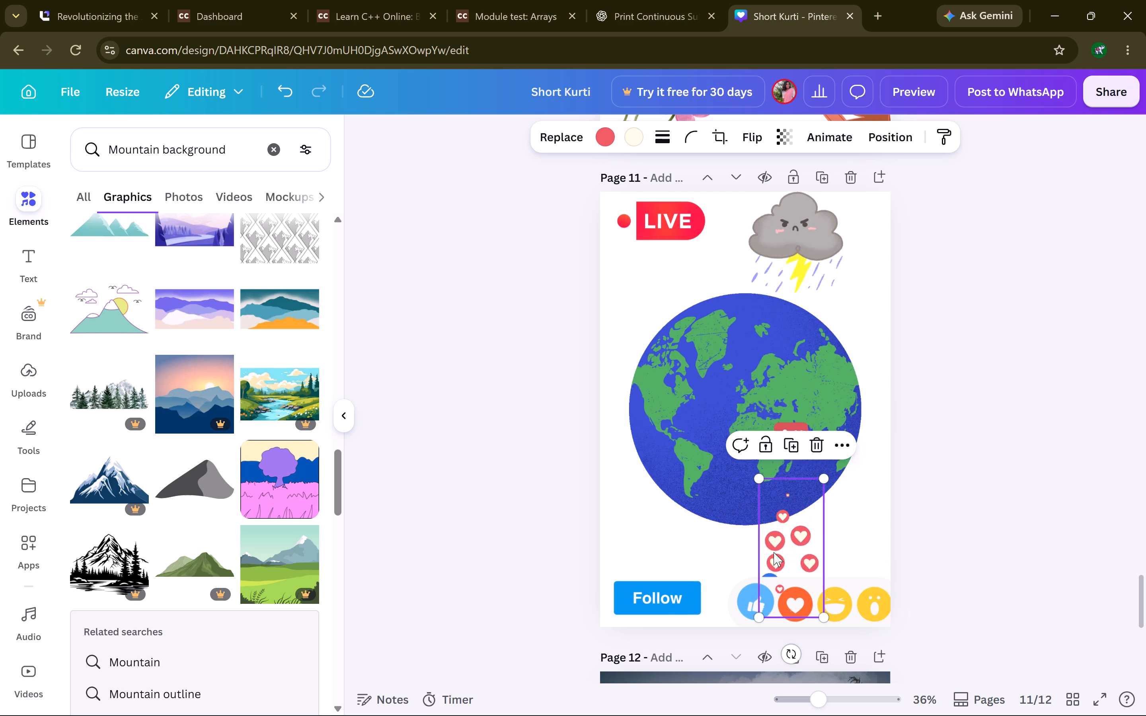
{"action": "left_click_drag", "start_coordinate": [796, 557], "coordinate": [789, 557]}
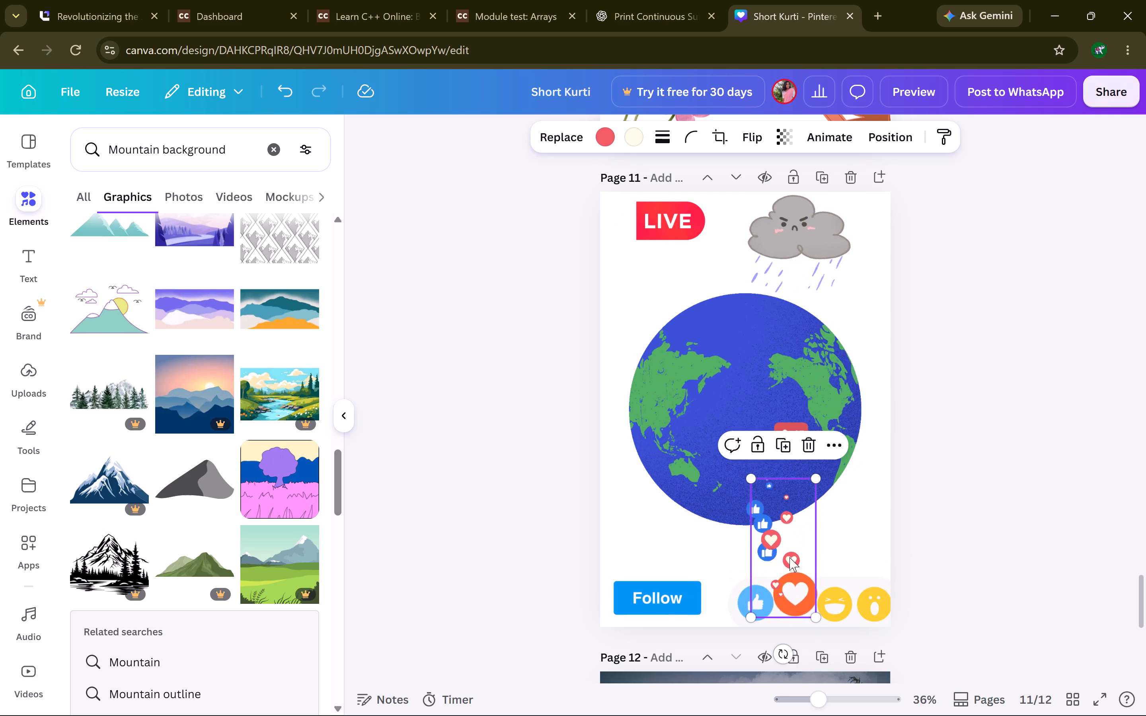
{"action": "left_click", "coordinate": [735, 553]}
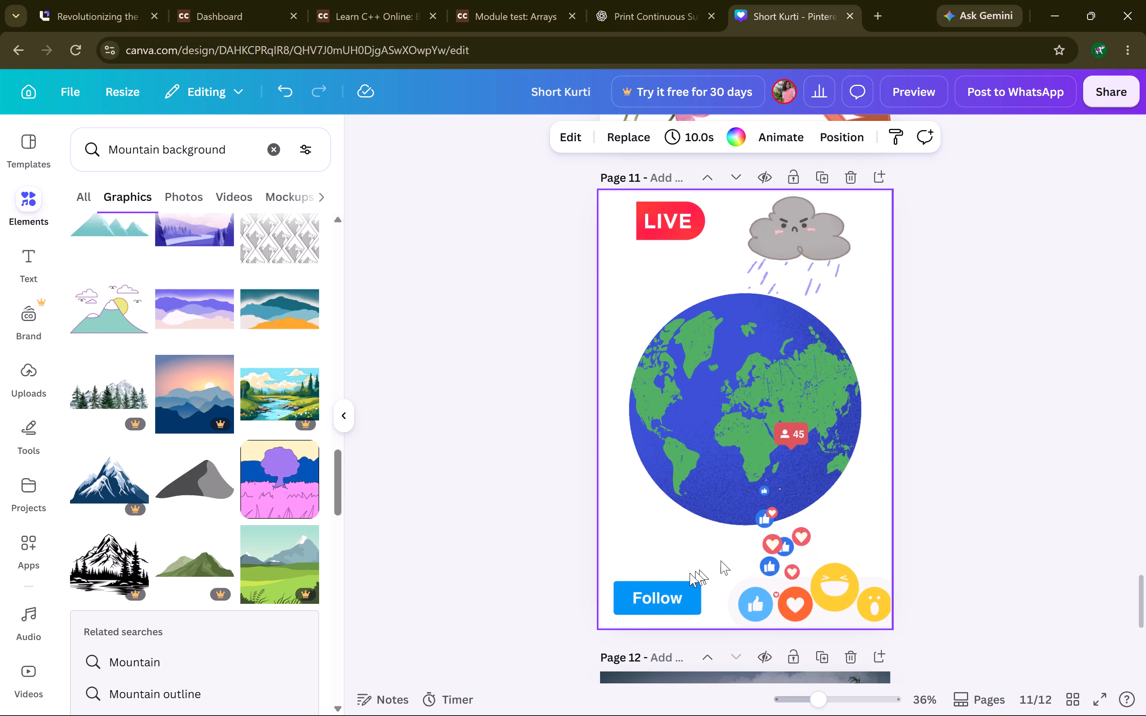
{"action": "left_click", "coordinate": [665, 580]}
Return to page 12 and look further through the "Mountain background" graphics for a suitable scenery element.
{"action": "scroll", "coordinate": [665, 580], "scroll_direction": "down", "scroll_amount": 3}
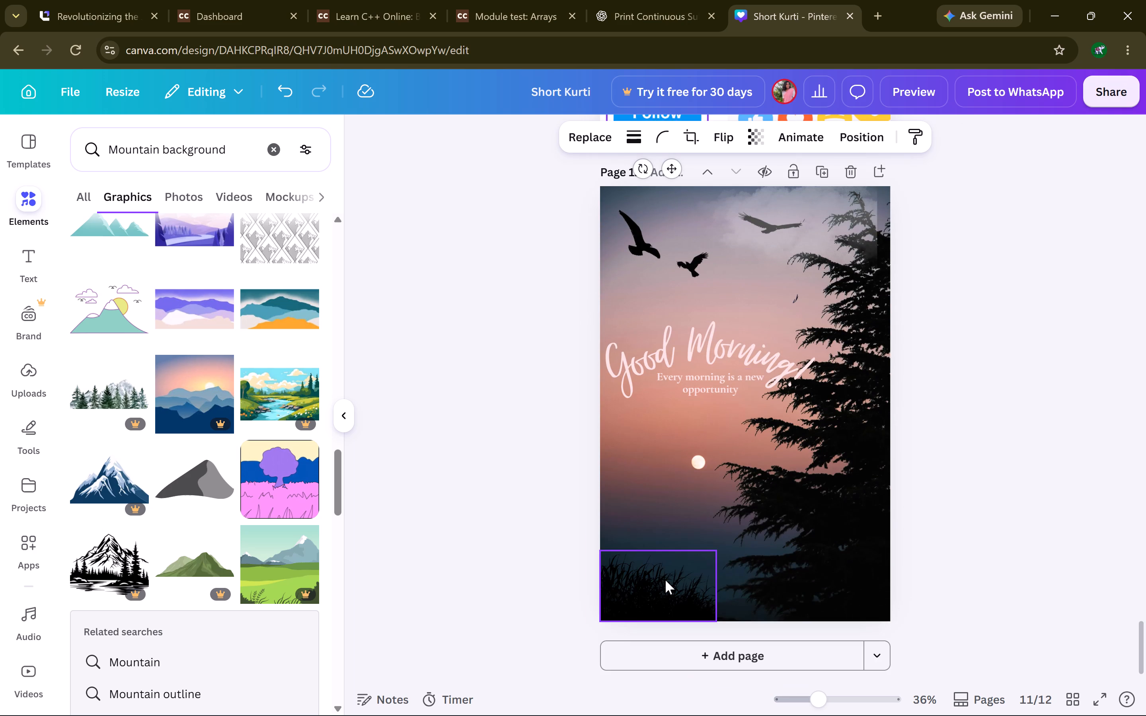
{"action": "scroll", "coordinate": [665, 580], "scroll_direction": "down", "scroll_amount": 4}
{"action": "left_click", "coordinate": [665, 505]}
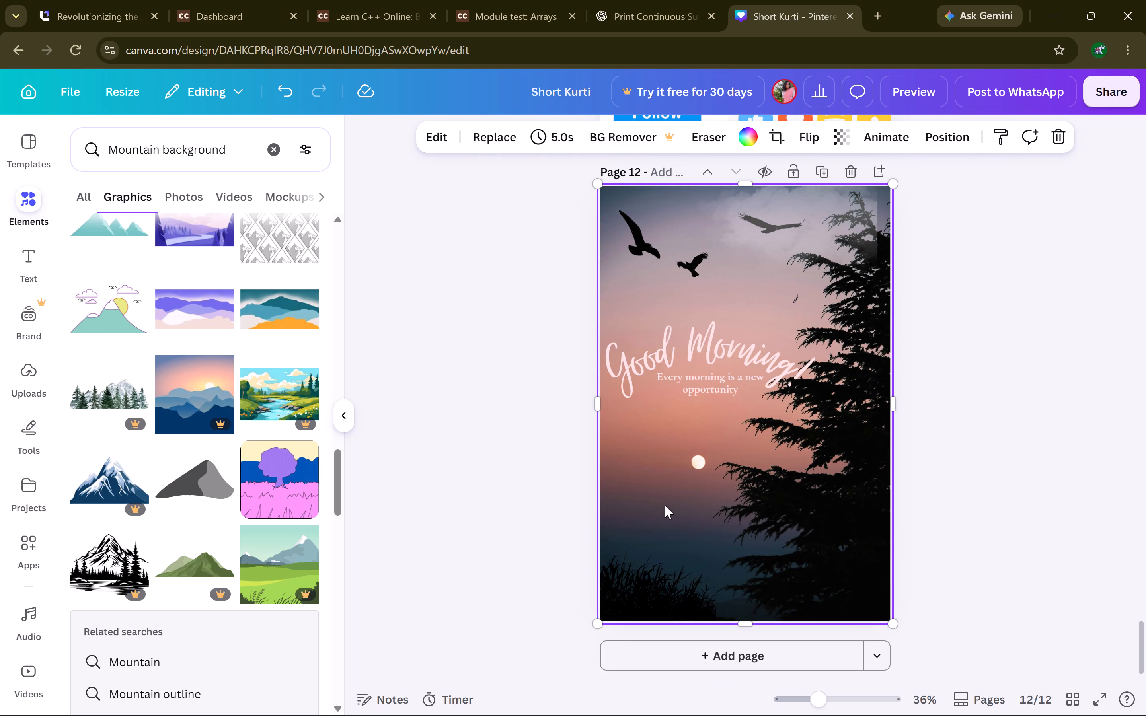
{"action": "scroll", "coordinate": [665, 505], "scroll_direction": "down", "scroll_amount": 3}
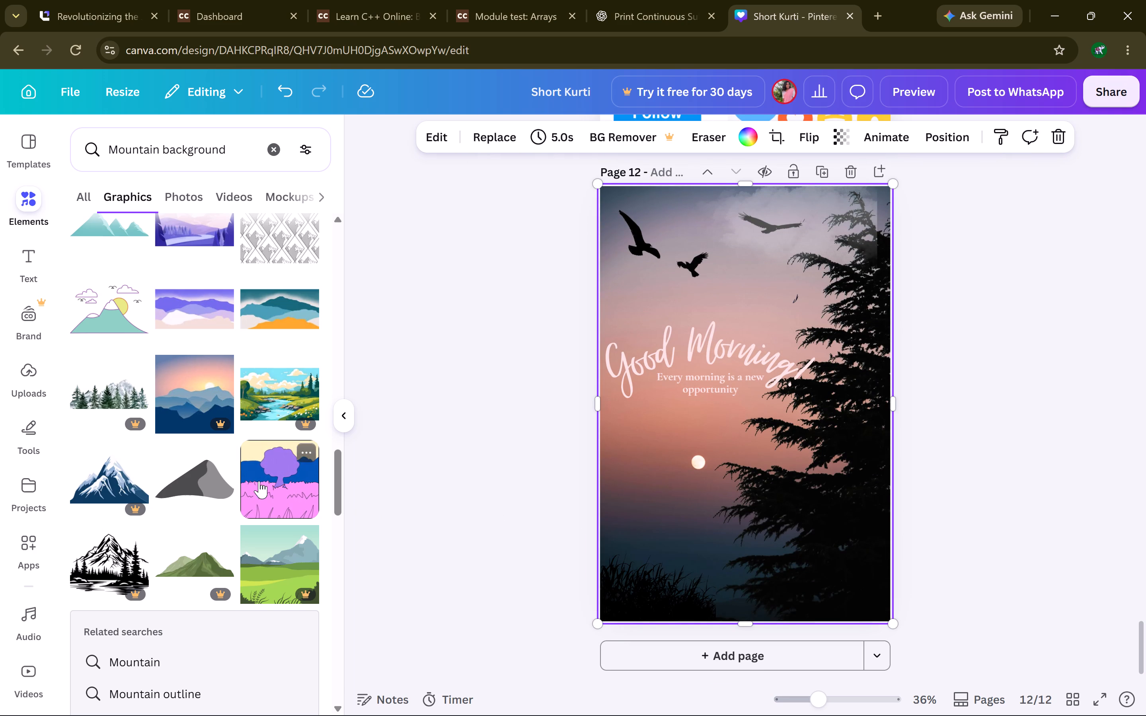
{"action": "scroll", "coordinate": [259, 481], "scroll_direction": "down", "scroll_amount": 7}
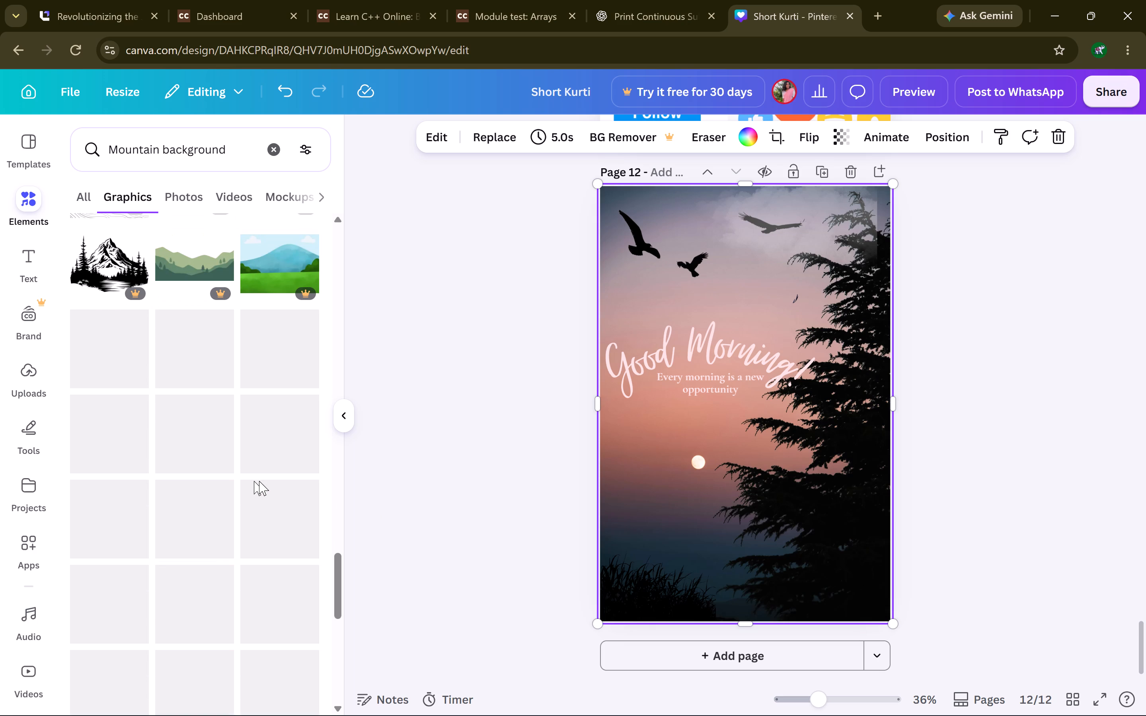
{"action": "scroll", "coordinate": [259, 481], "scroll_direction": "down", "scroll_amount": 2}
Look through the photos matching "Mountain background" for a scenery image that suits page 12.
{"action": "left_click", "coordinate": [184, 204]}
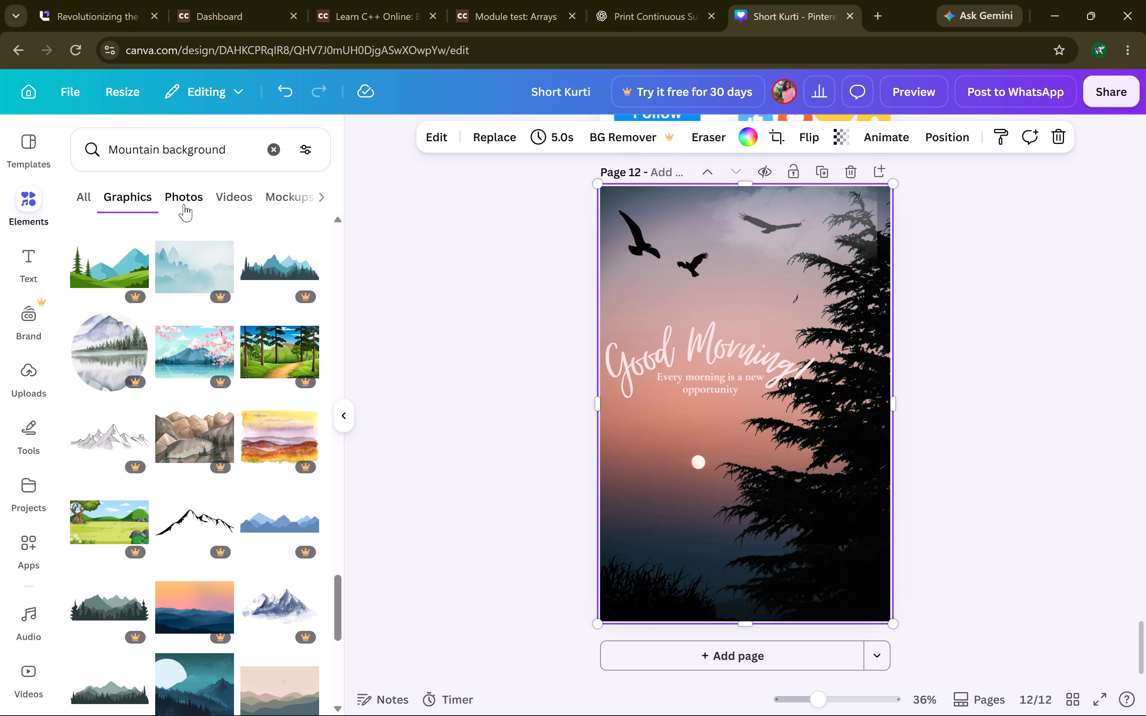
{"action": "scroll", "coordinate": [242, 430], "scroll_direction": "down", "scroll_amount": 2}
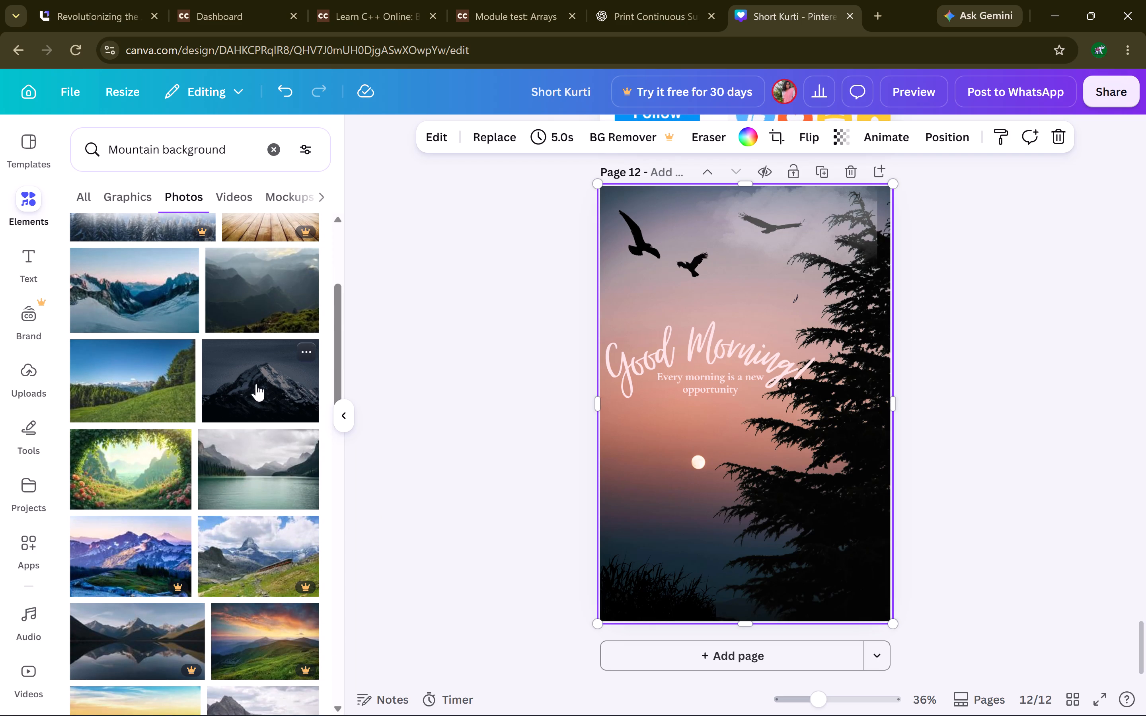
{"action": "scroll", "coordinate": [256, 384], "scroll_direction": "down", "scroll_amount": 14}
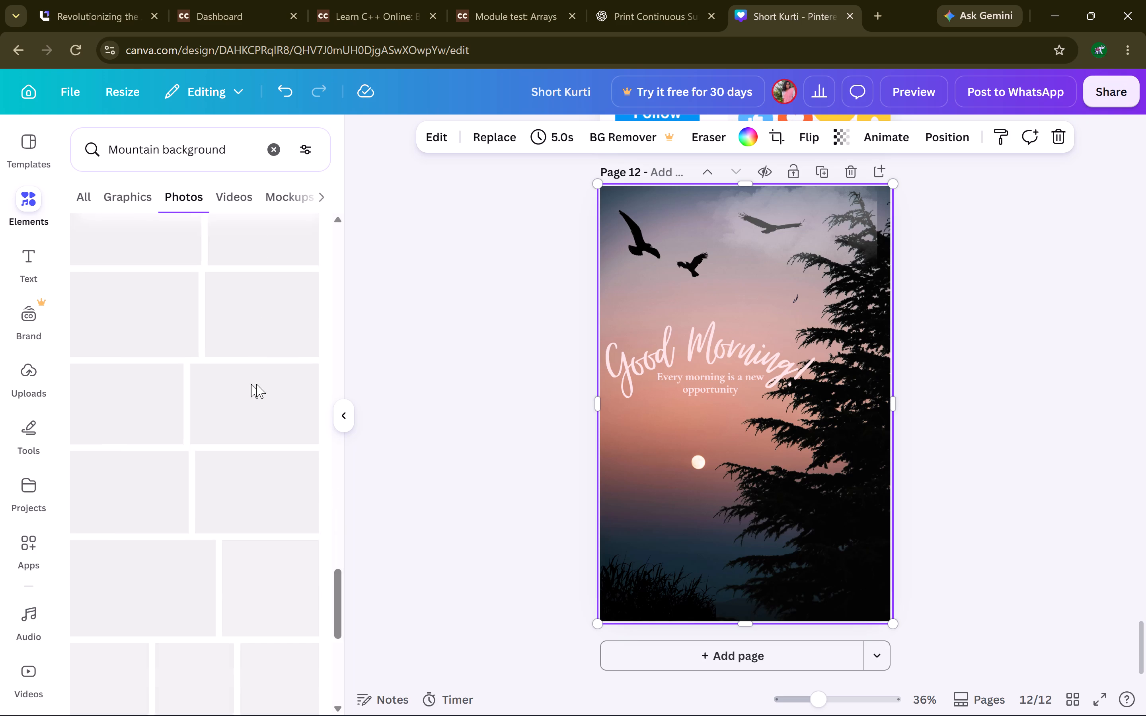
{"action": "scroll", "coordinate": [256, 384], "scroll_direction": "down", "scroll_amount": 1}
{"action": "scroll", "coordinate": [256, 384], "scroll_direction": "up", "scroll_amount": 6}
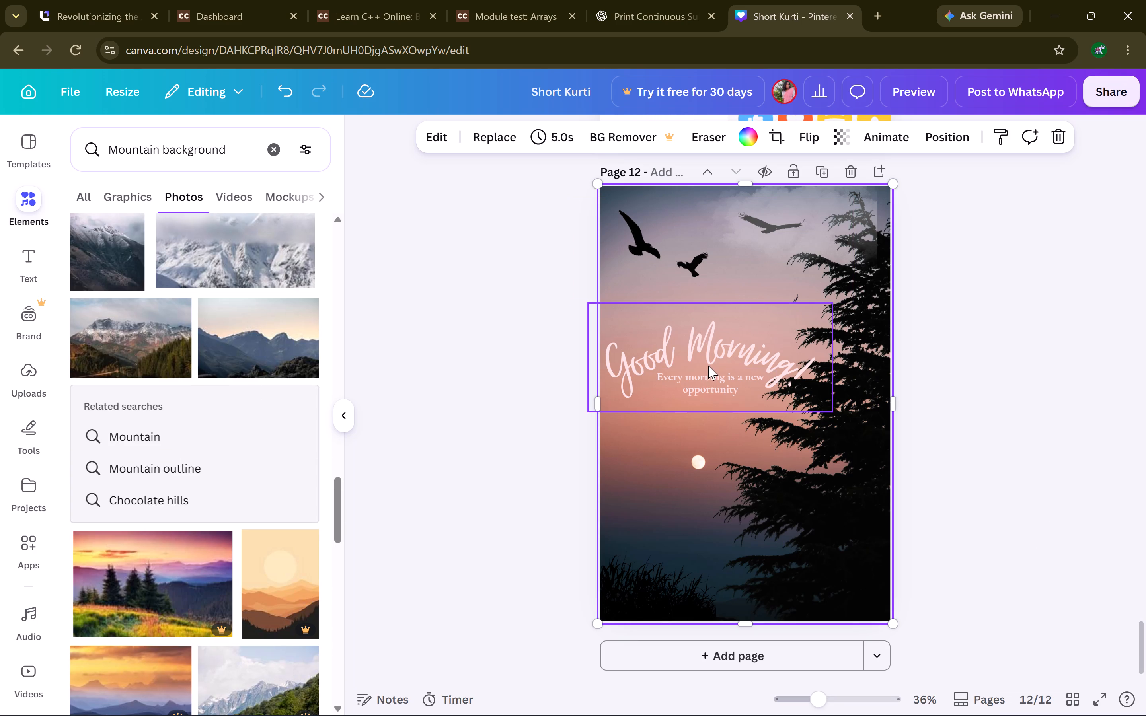
Reposition the "Every morning is a new opportunity" text slightly lower, centred beneath the "Good Morning!" heading on page 12.
{"action": "left_click_drag", "start_coordinate": [708, 383], "coordinate": [784, 314]}
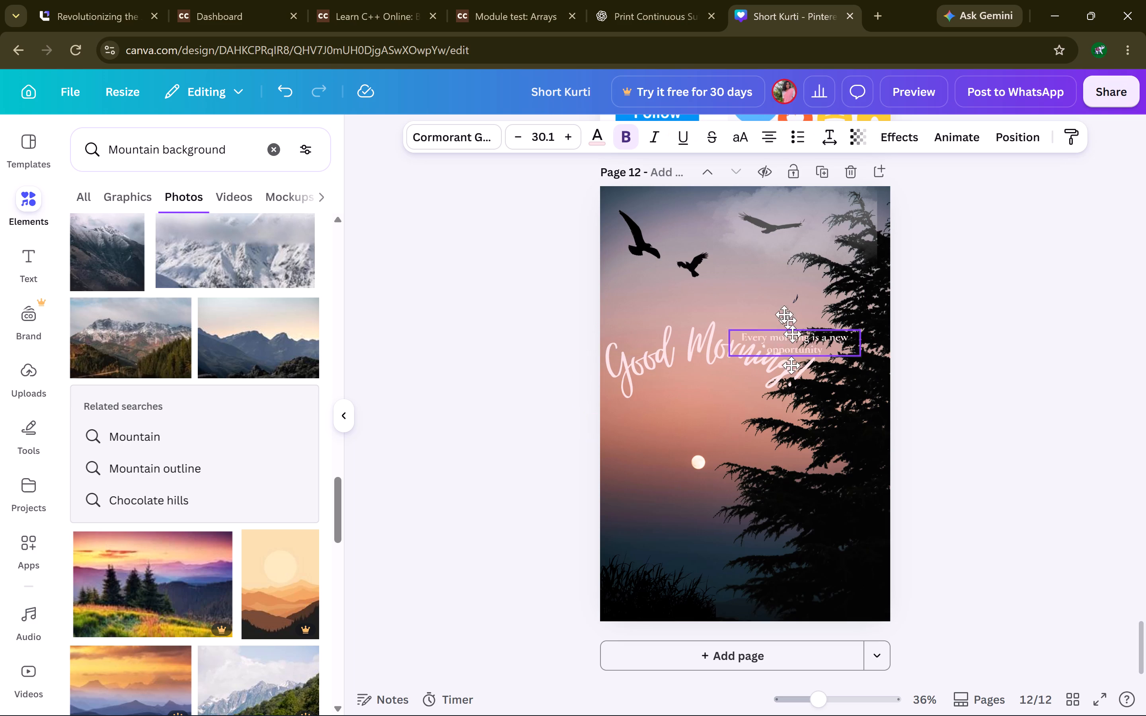
{"action": "left_click_drag", "start_coordinate": [784, 314], "coordinate": [701, 421]}
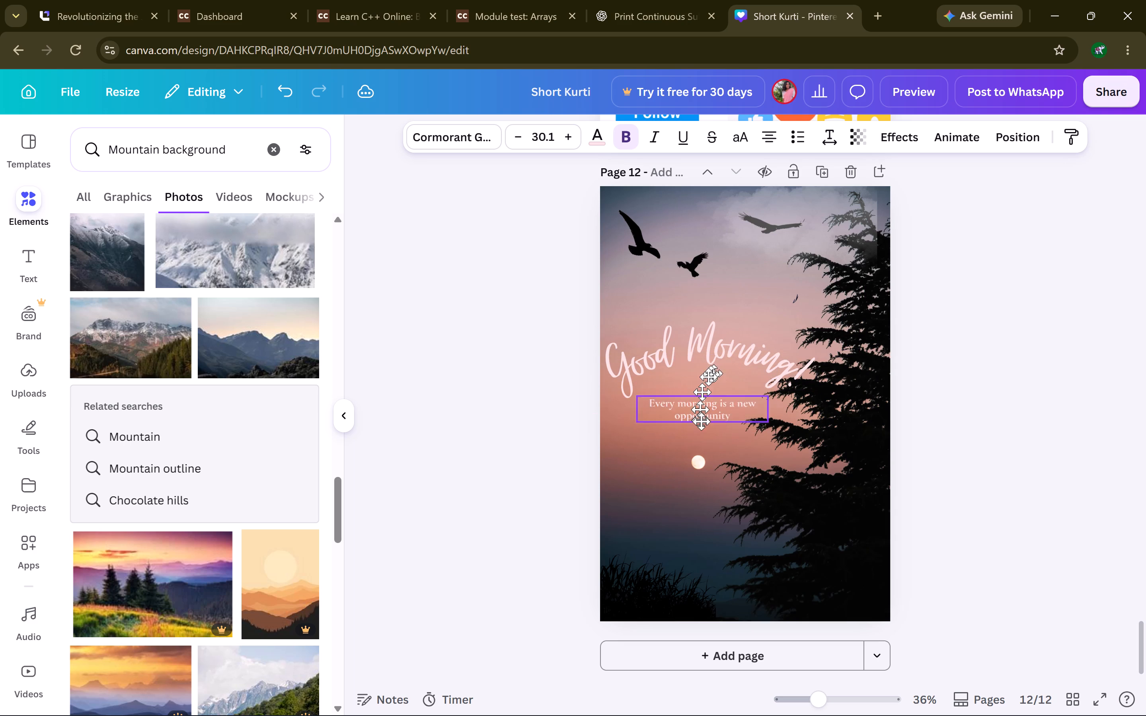
{"action": "left_click_drag", "start_coordinate": [701, 421], "coordinate": [702, 398]}
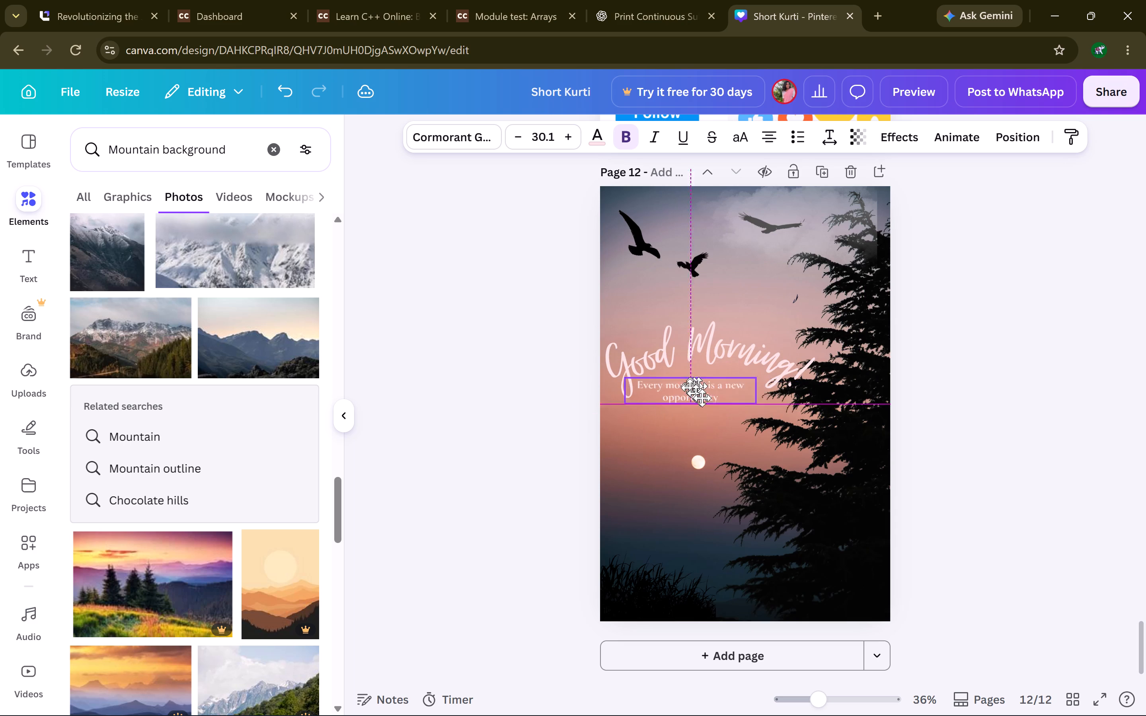
{"action": "left_click_drag", "start_coordinate": [702, 398], "coordinate": [710, 409]}
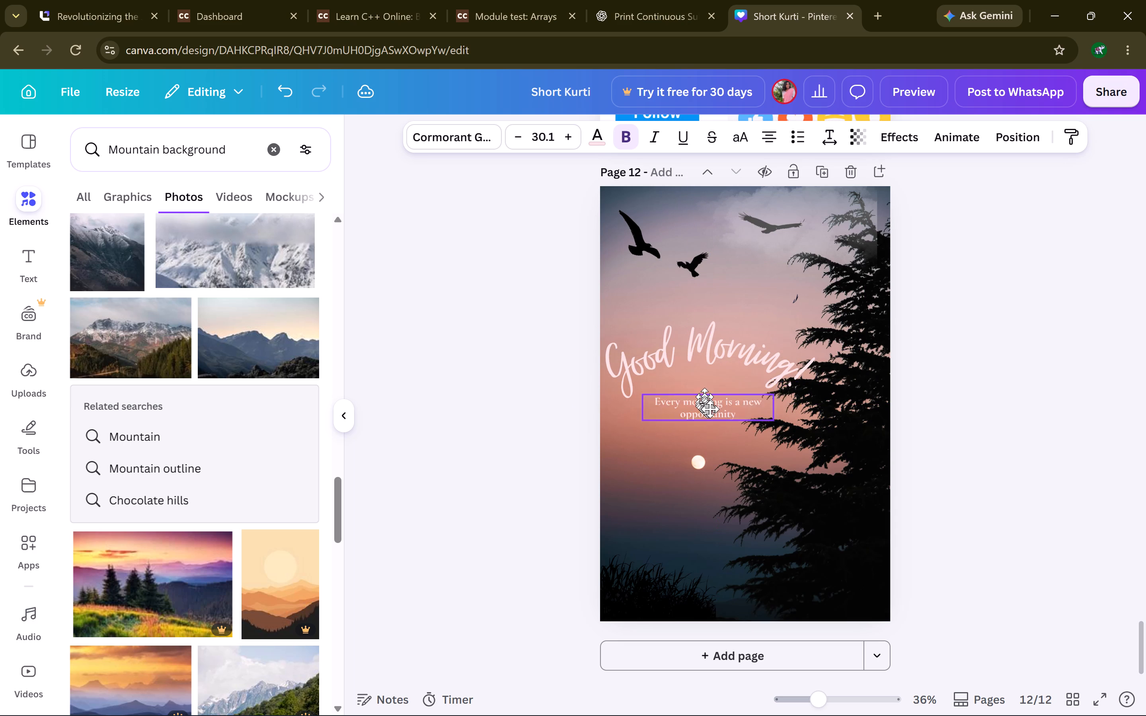
{"action": "left_click_drag", "start_coordinate": [710, 409], "coordinate": [719, 417]}
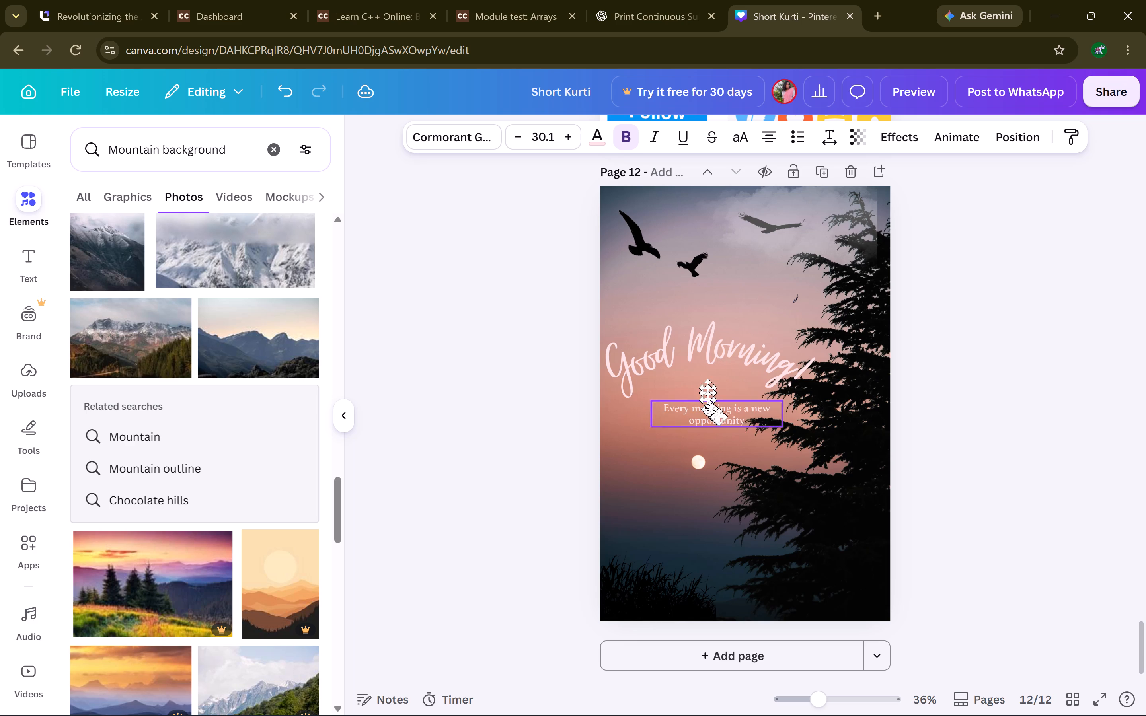
{"action": "left_click_drag", "start_coordinate": [719, 417], "coordinate": [707, 436]}
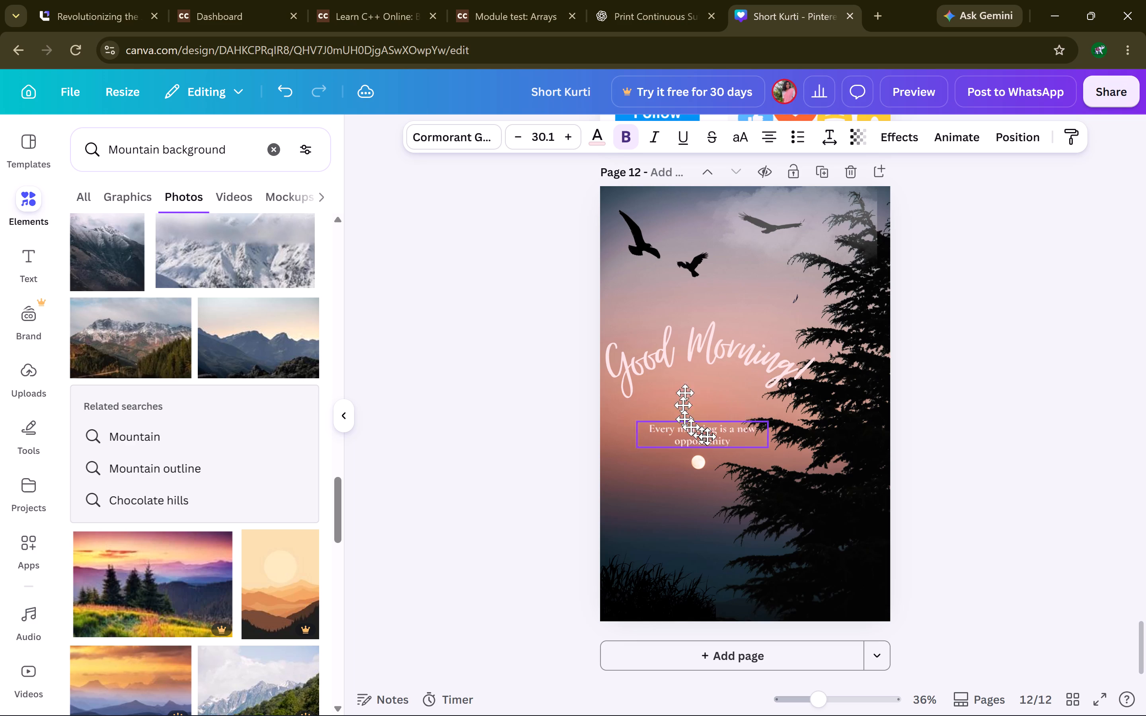
{"action": "left_click_drag", "start_coordinate": [707, 436], "coordinate": [700, 433]}
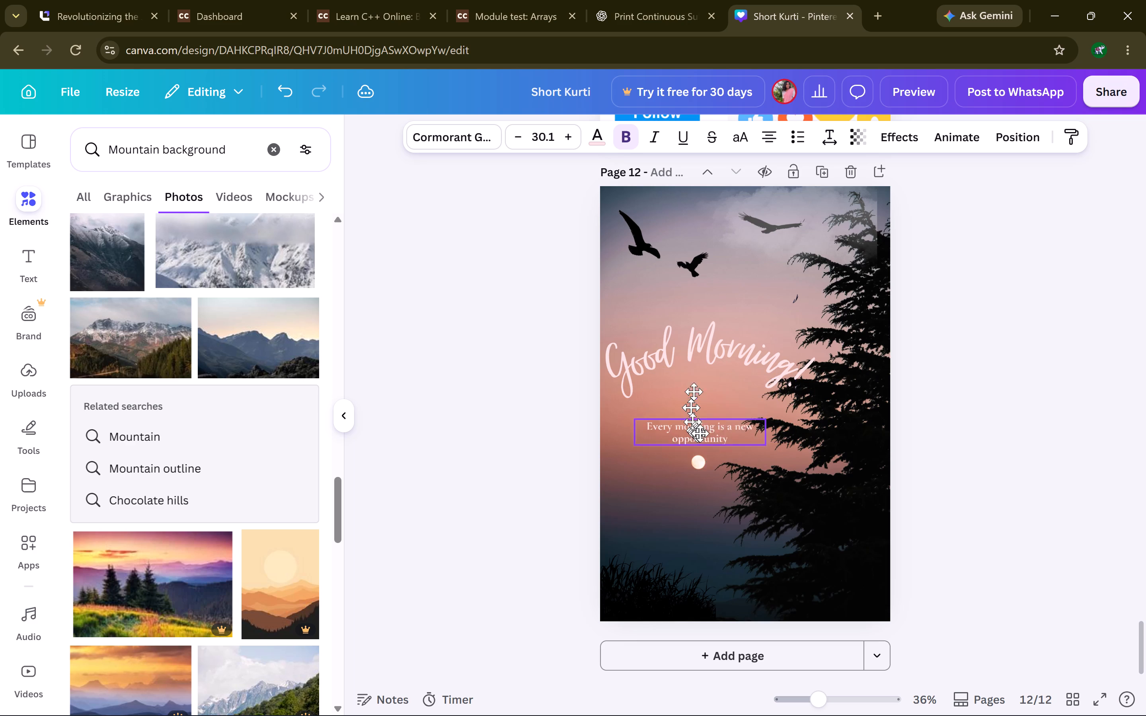
{"action": "left_click_drag", "start_coordinate": [700, 433], "coordinate": [700, 389]}
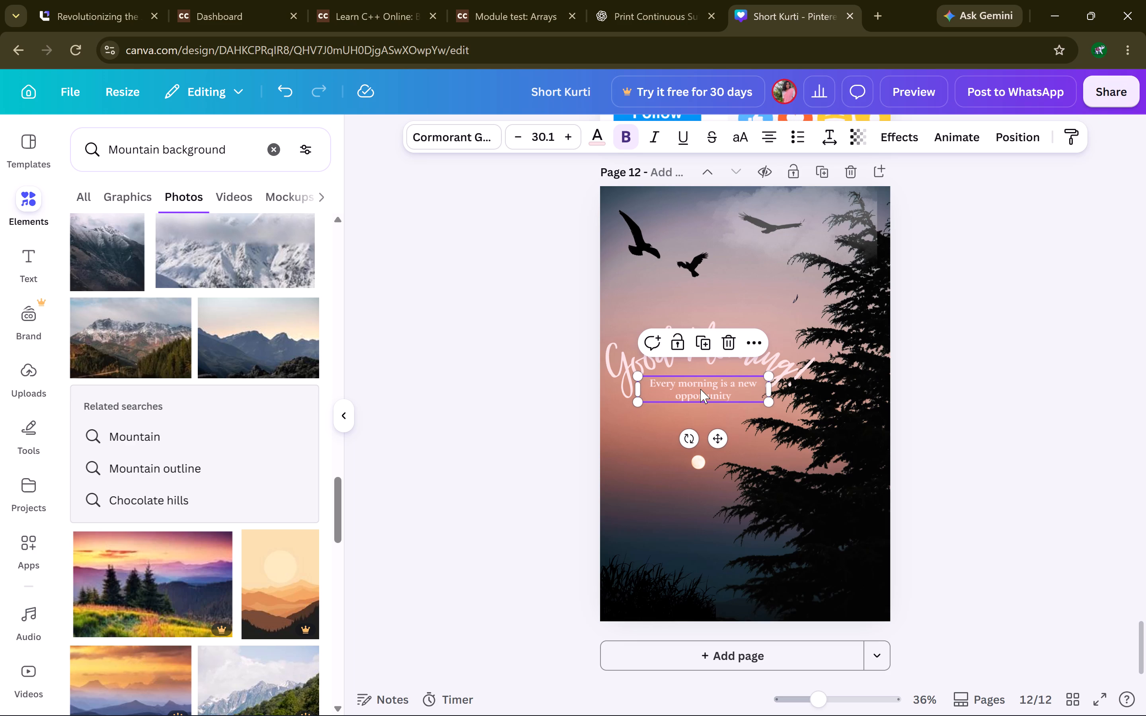
{"action": "left_click_drag", "start_coordinate": [711, 434], "coordinate": [597, 508]}
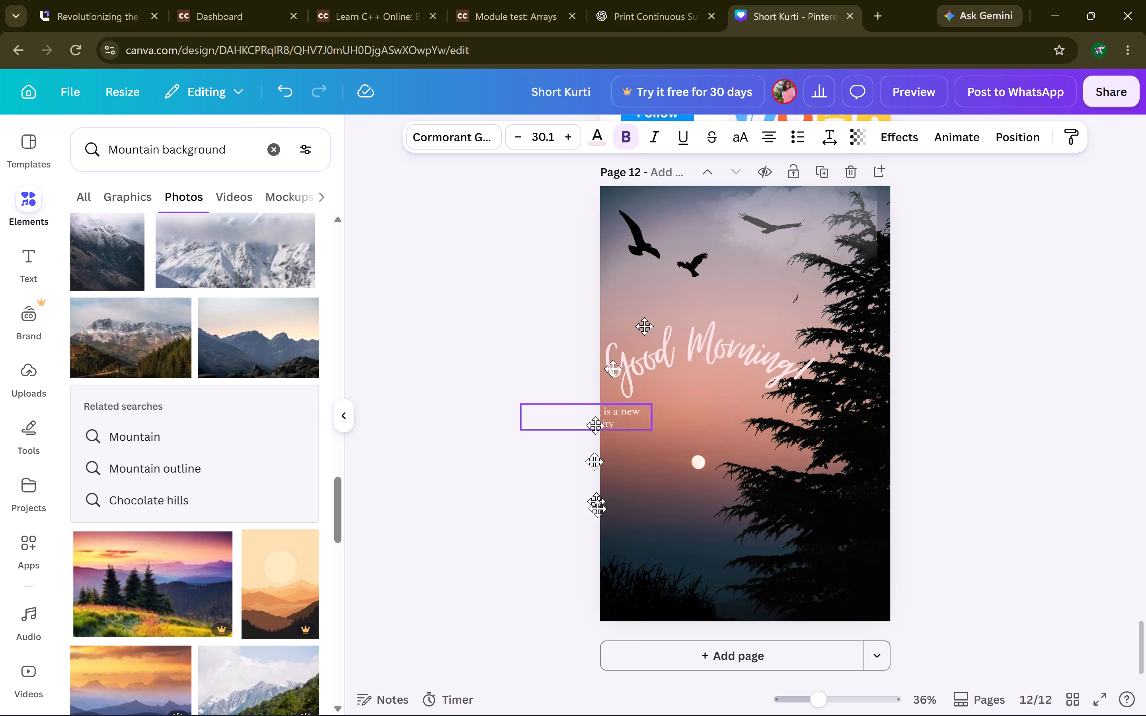
{"action": "left_click_drag", "start_coordinate": [597, 508], "coordinate": [714, 443]}
Look back over pages 11 and 10 up to the birthday design on page 9.
{"action": "scroll", "coordinate": [714, 443], "scroll_direction": "up", "scroll_amount": 3}
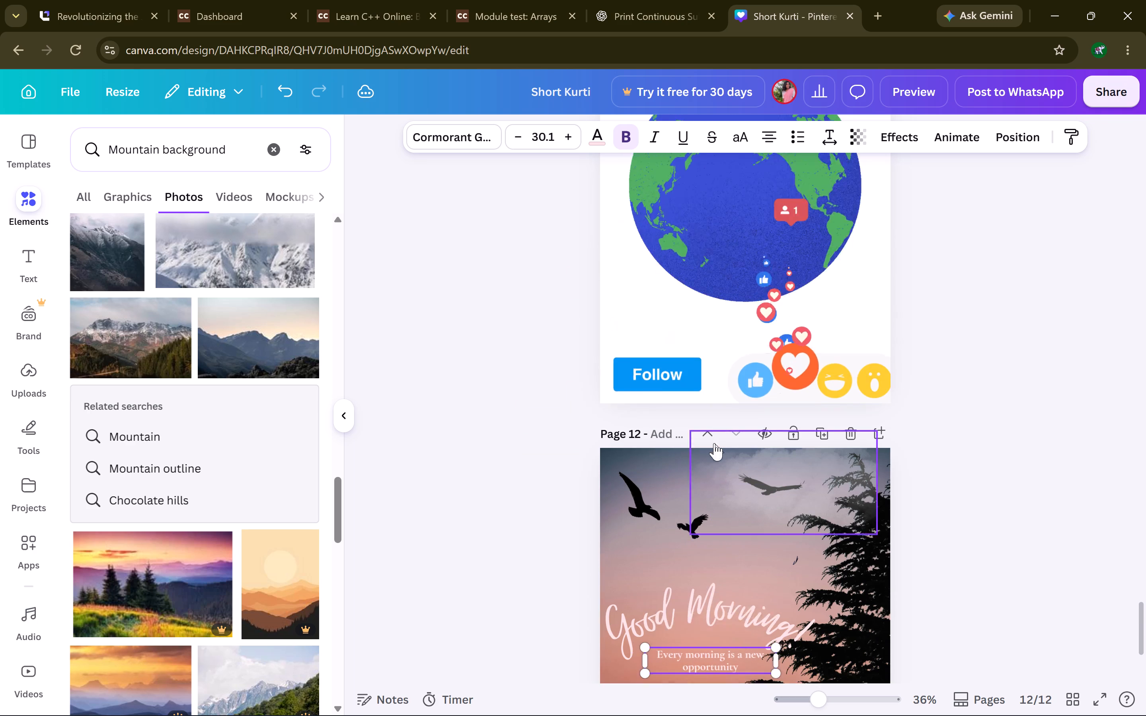
{"action": "scroll", "coordinate": [714, 443], "scroll_direction": "up", "scroll_amount": 1}
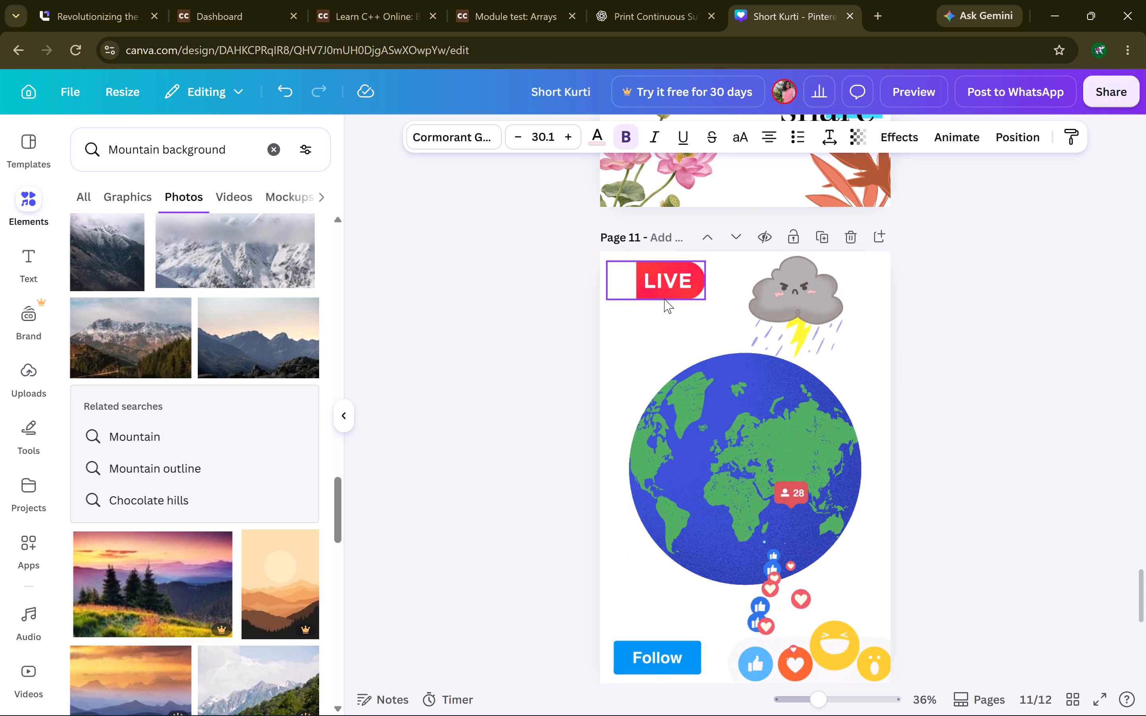
{"action": "scroll", "coordinate": [664, 299], "scroll_direction": "up", "scroll_amount": 1}
{"action": "scroll", "coordinate": [706, 410], "scroll_direction": "up", "scroll_amount": 3}
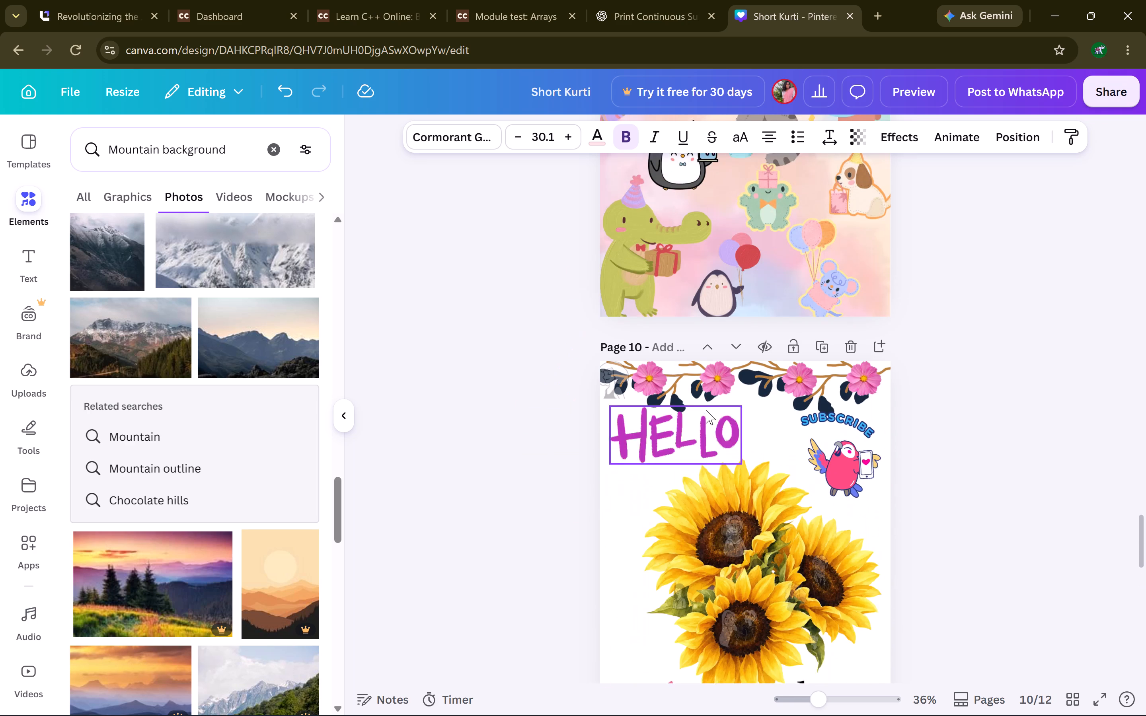
{"action": "scroll", "coordinate": [706, 410], "scroll_direction": "down", "scroll_amount": 1}
{"action": "scroll", "coordinate": [706, 410], "scroll_direction": "up", "scroll_amount": 1}
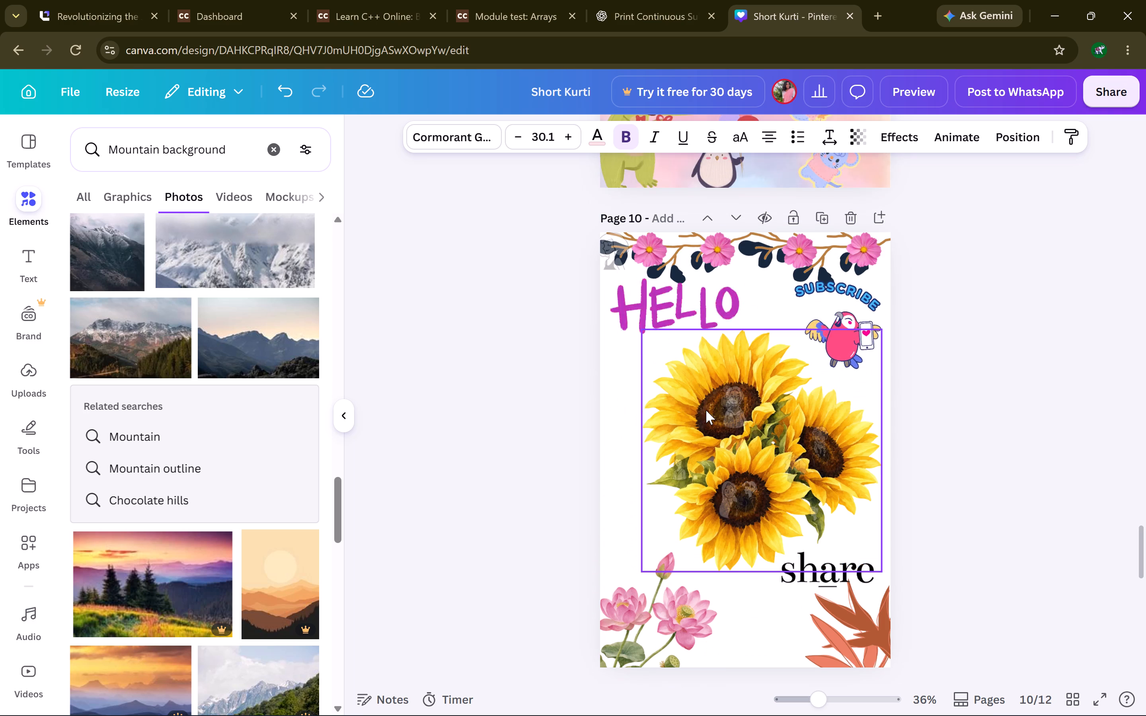
{"action": "scroll", "coordinate": [706, 410], "scroll_direction": "up", "scroll_amount": 5}
{"action": "scroll", "coordinate": [706, 410], "scroll_direction": "down", "scroll_amount": 1}
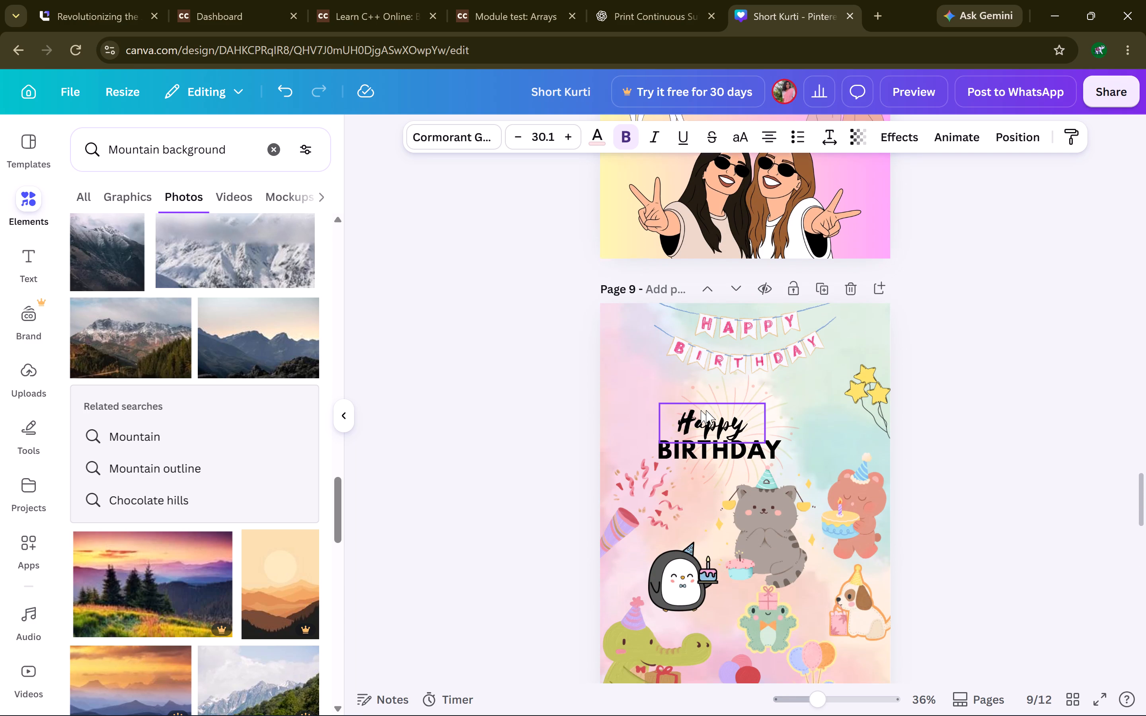
Move the script "Happy" text on page 9 above and slightly left of "BIRTHDAY", just below the banner.
{"action": "left_click_drag", "start_coordinate": [715, 422], "coordinate": [641, 465]}
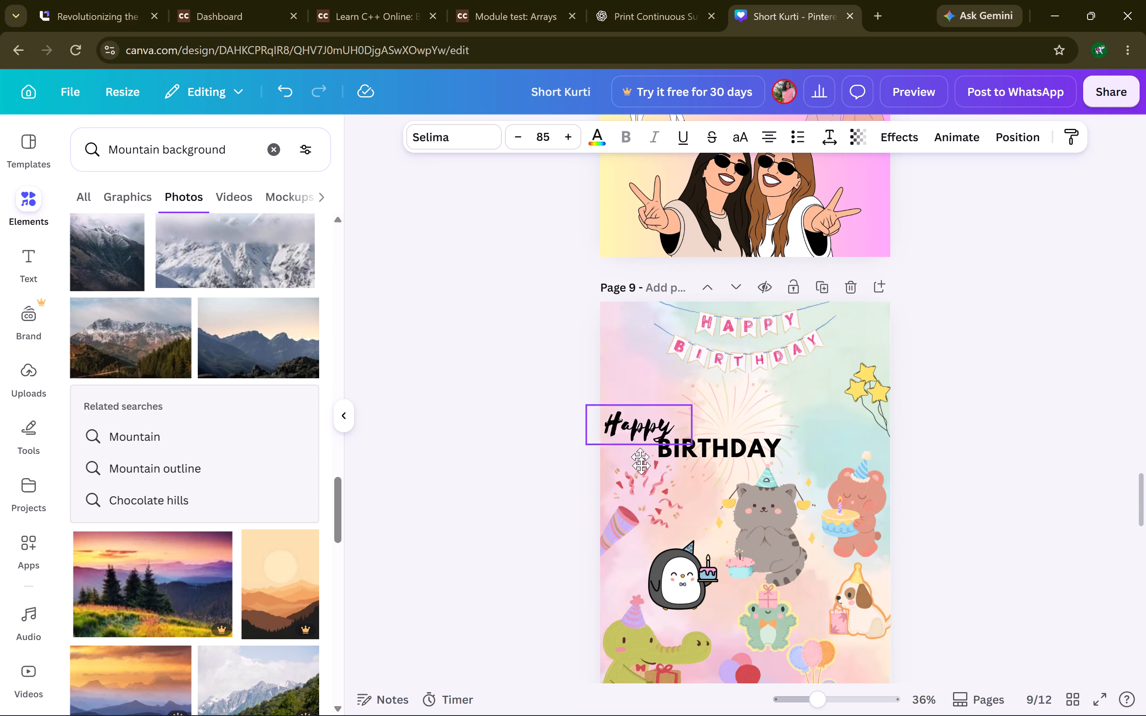
{"action": "left_click_drag", "start_coordinate": [641, 465], "coordinate": [688, 395]}
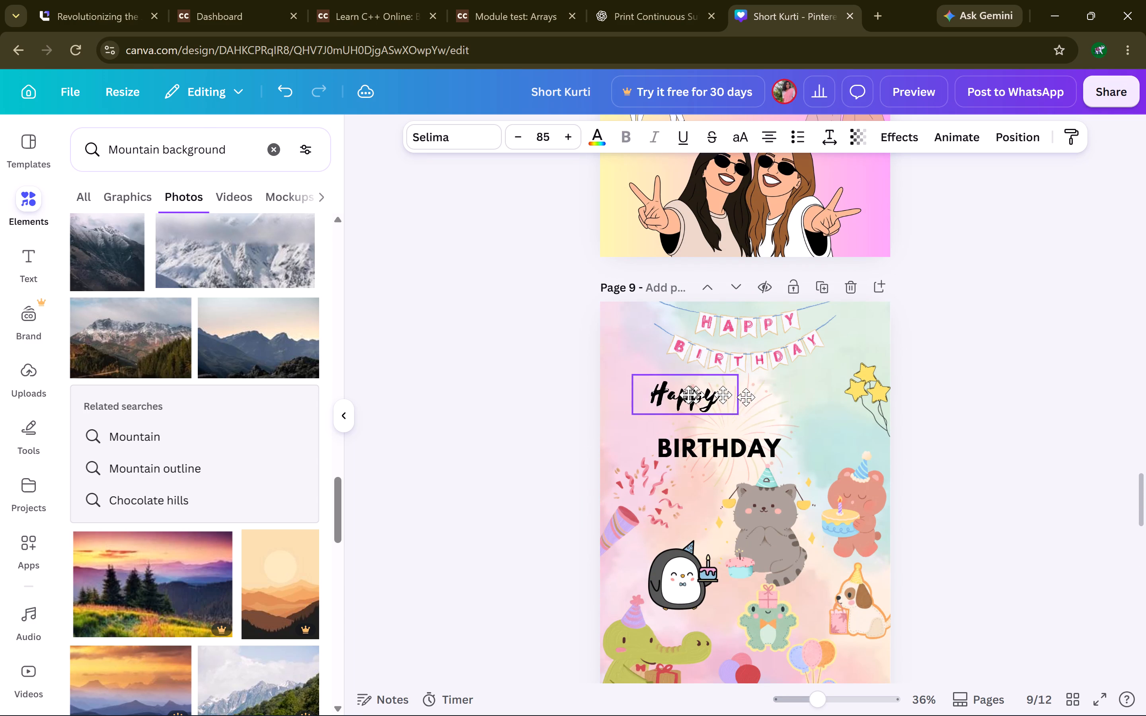
{"action": "left_click_drag", "start_coordinate": [688, 395], "coordinate": [743, 531]}
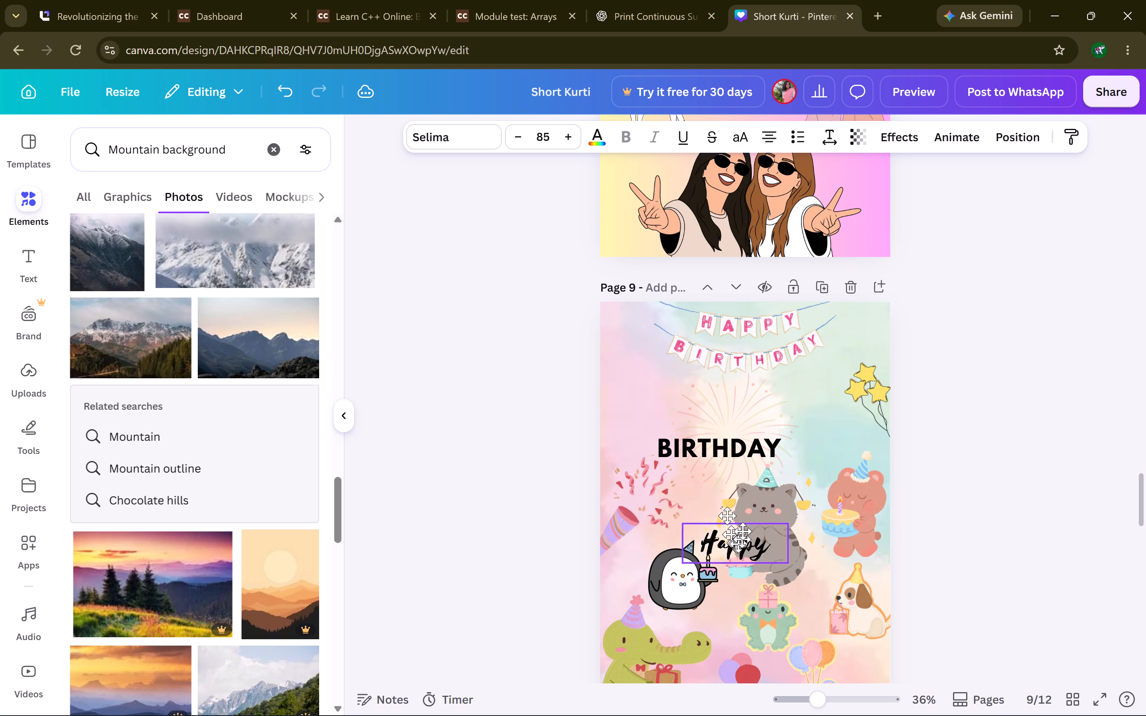
{"action": "left_click_drag", "start_coordinate": [743, 531], "coordinate": [732, 460]}
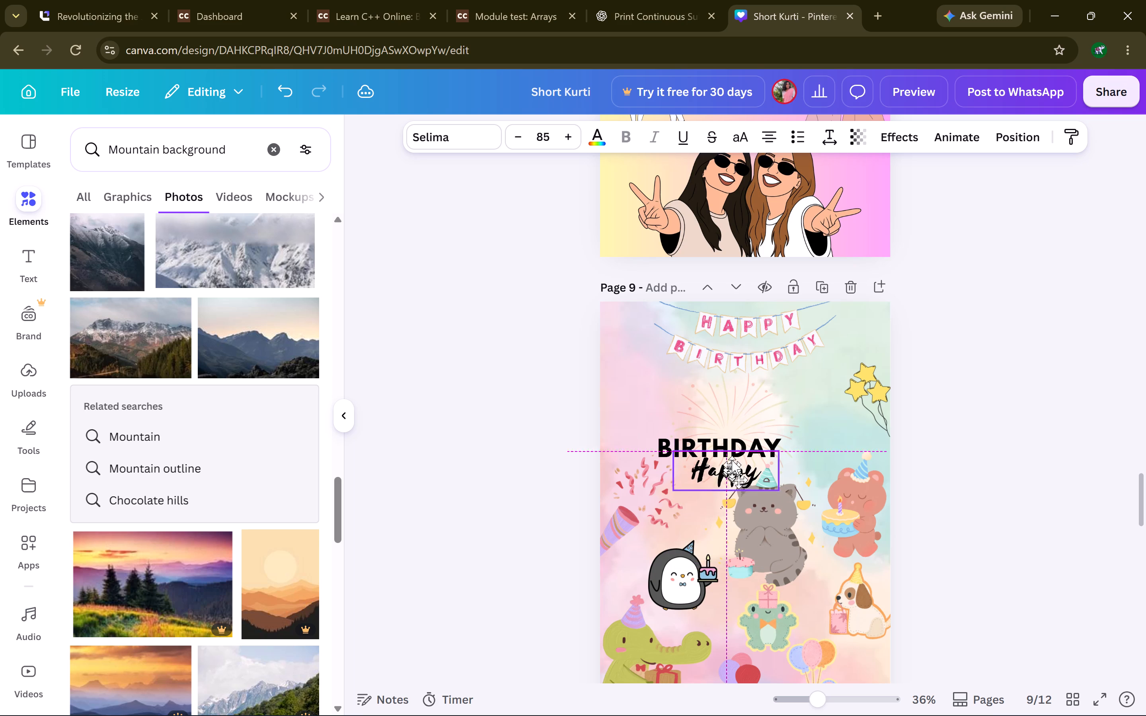
{"action": "left_click_drag", "start_coordinate": [732, 460], "coordinate": [711, 453]}
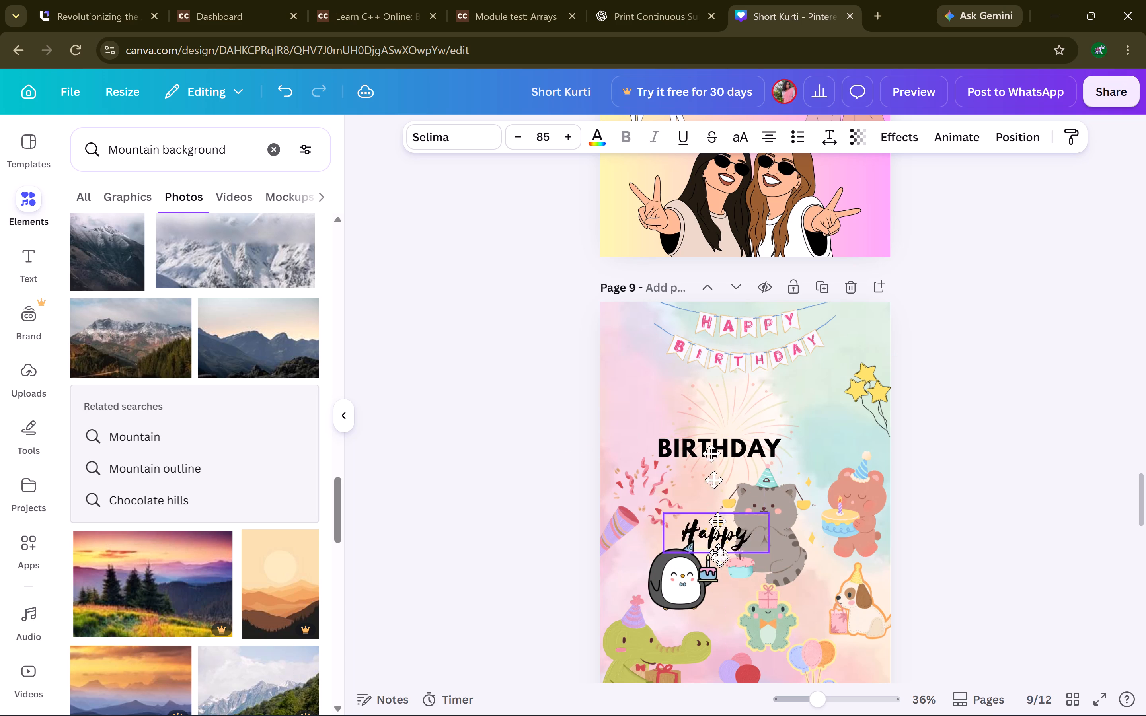
{"action": "left_click_drag", "start_coordinate": [711, 453], "coordinate": [697, 380]}
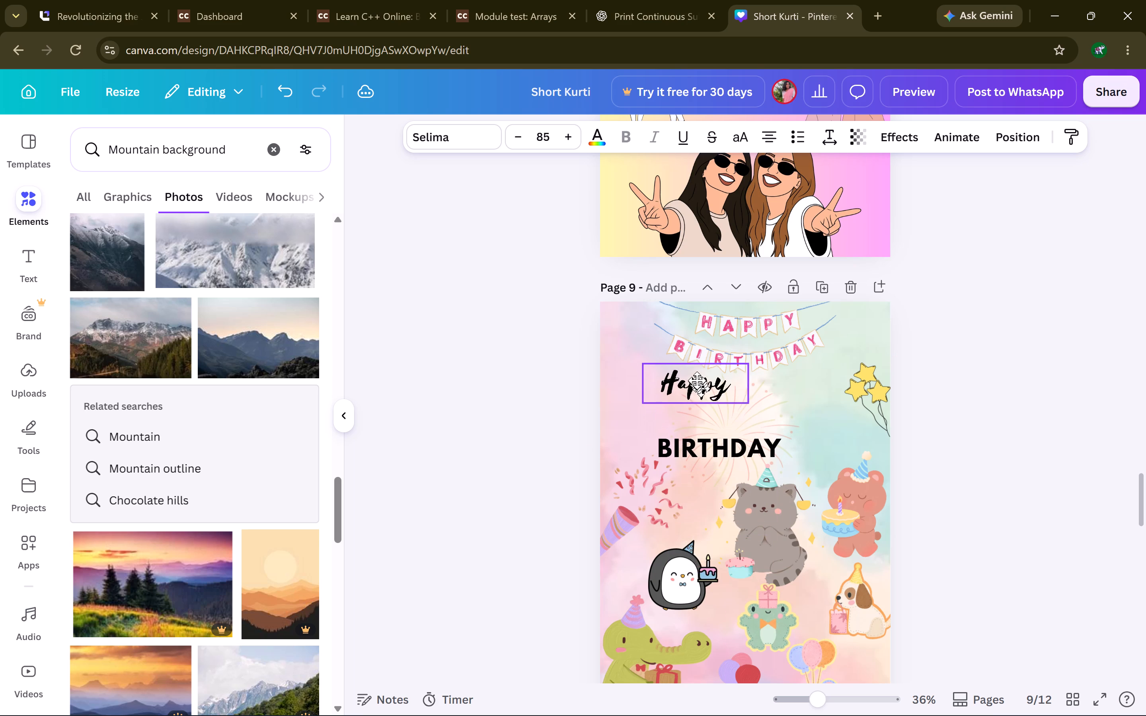
{"action": "left_click_drag", "start_coordinate": [697, 380], "coordinate": [673, 487]}
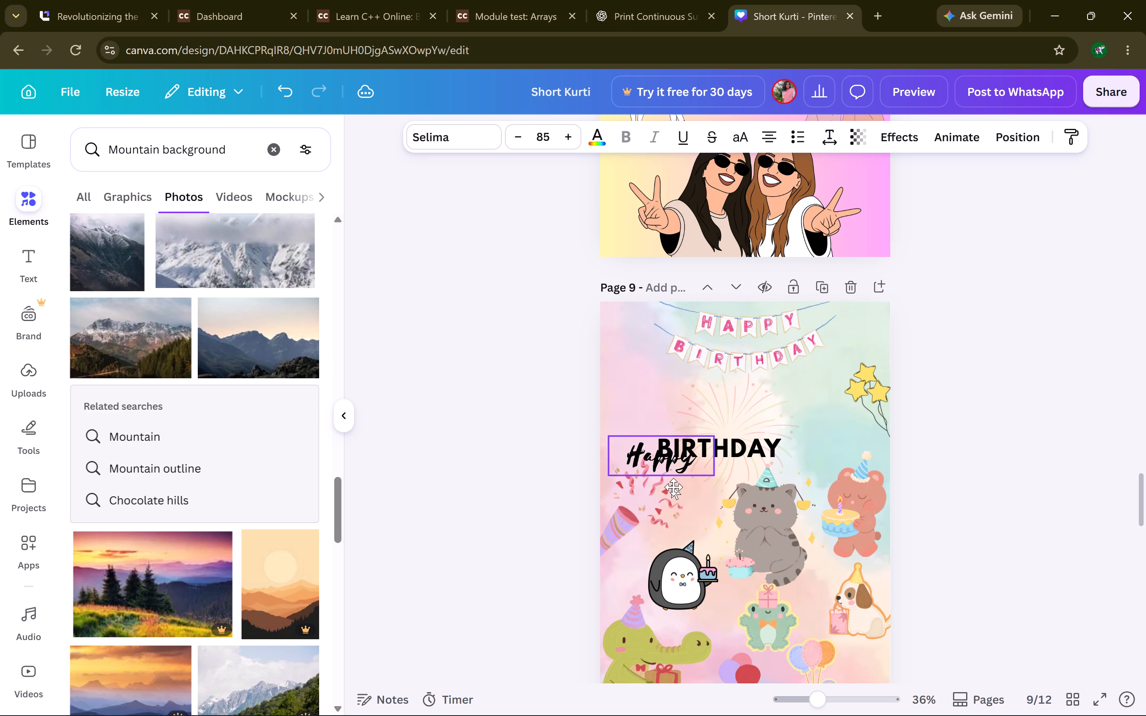
{"action": "left_click_drag", "start_coordinate": [673, 487], "coordinate": [684, 411]}
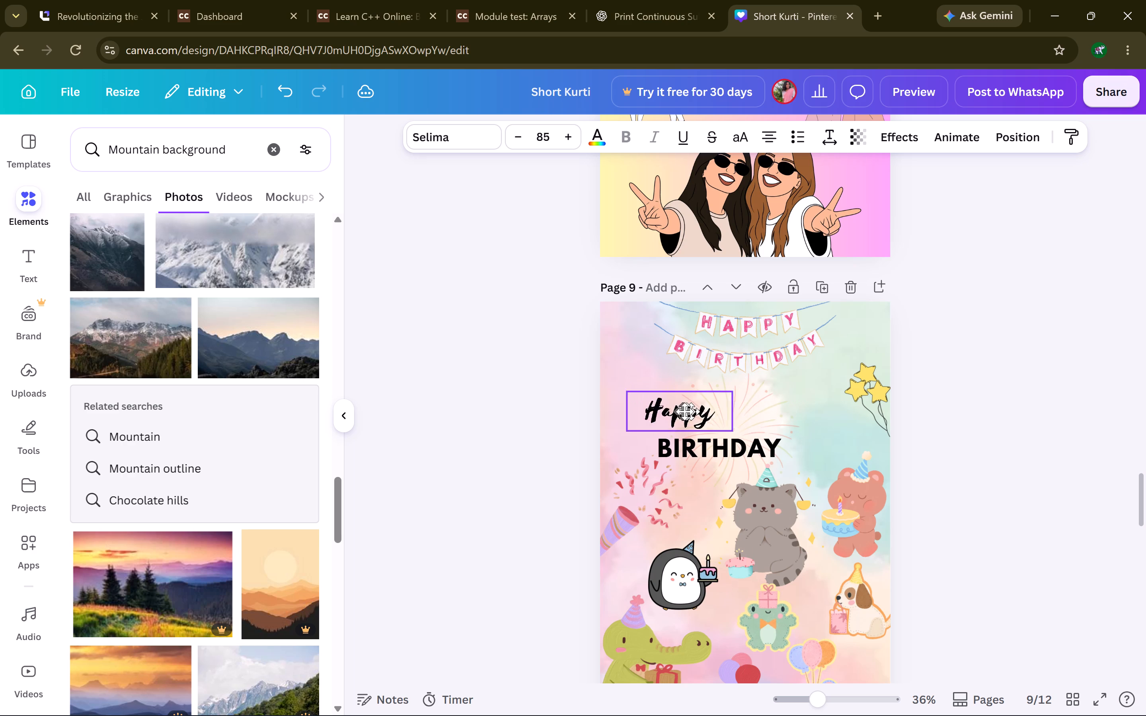
{"action": "left_click_drag", "start_coordinate": [684, 411], "coordinate": [700, 395]}
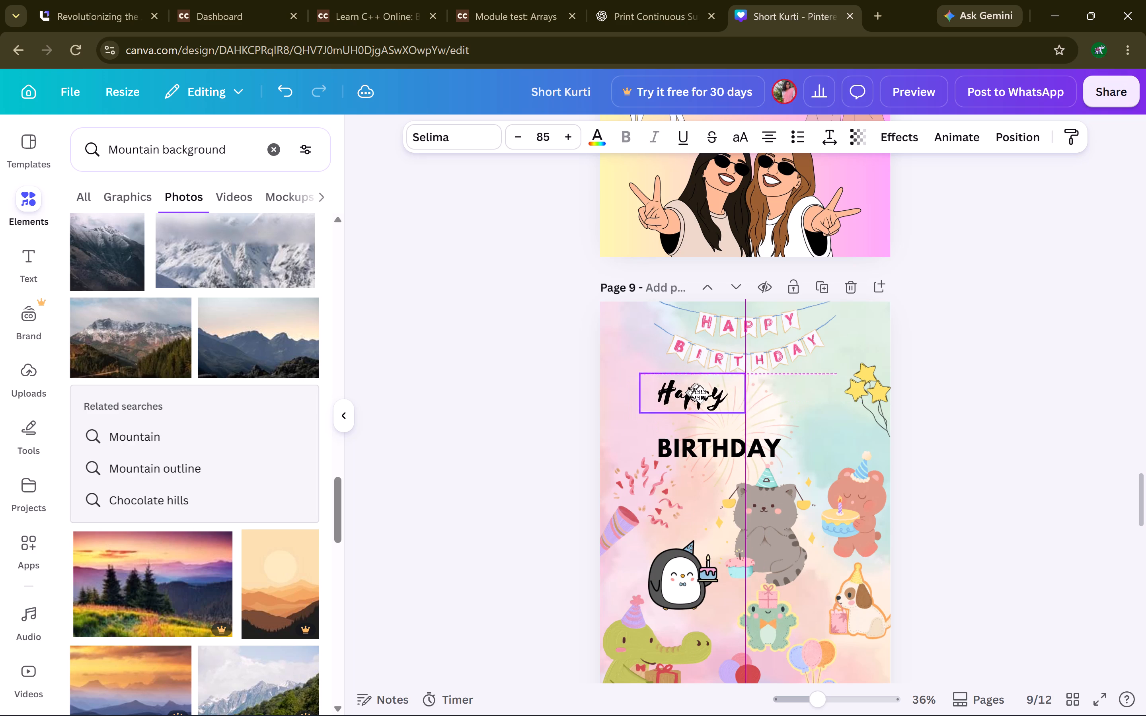
{"action": "left_click_drag", "start_coordinate": [700, 395], "coordinate": [687, 391]}
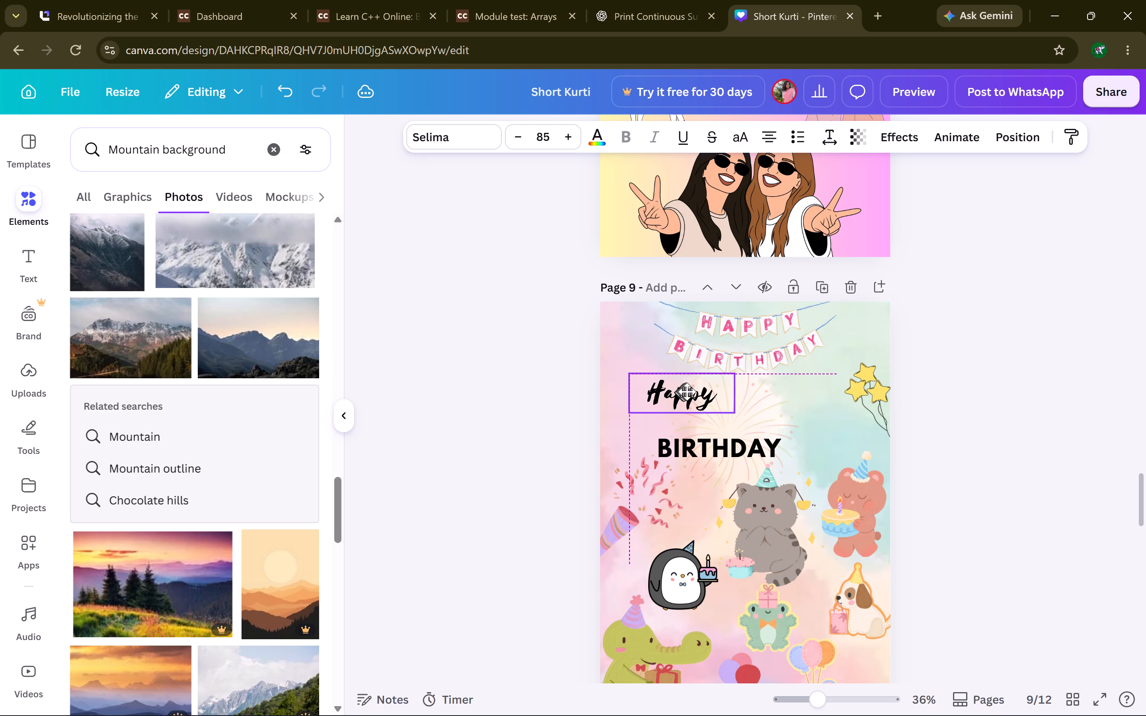
{"action": "left_click_drag", "start_coordinate": [687, 391], "coordinate": [691, 512]}
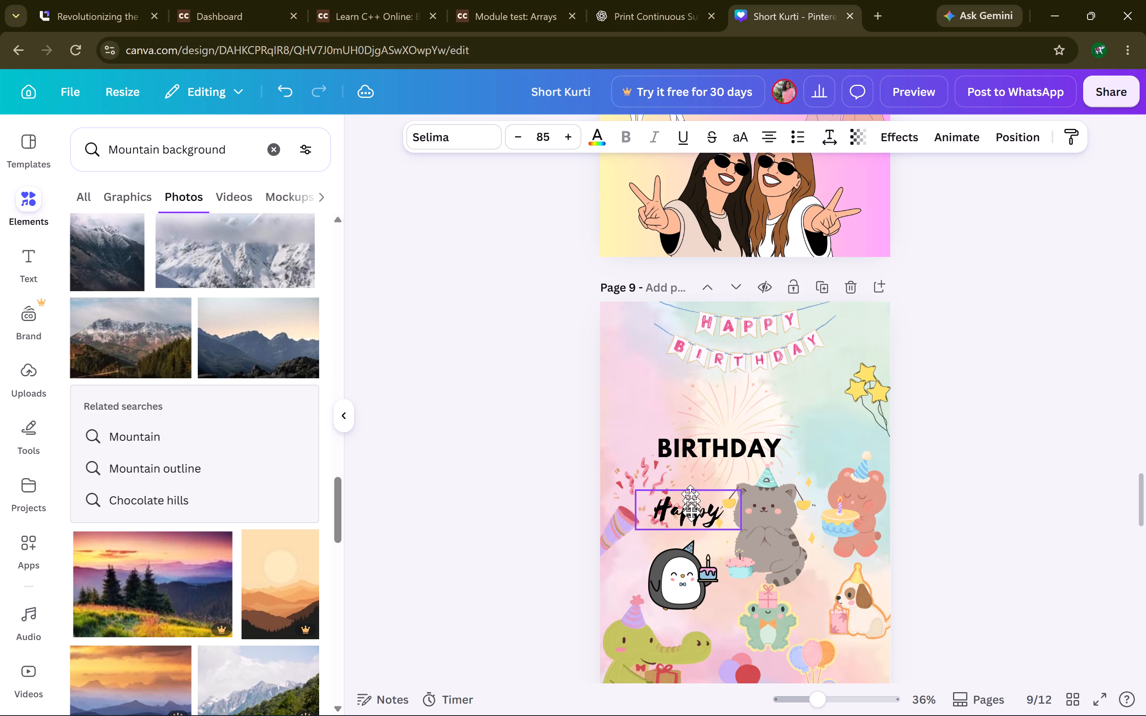
{"action": "left_click_drag", "start_coordinate": [691, 512], "coordinate": [700, 415]}
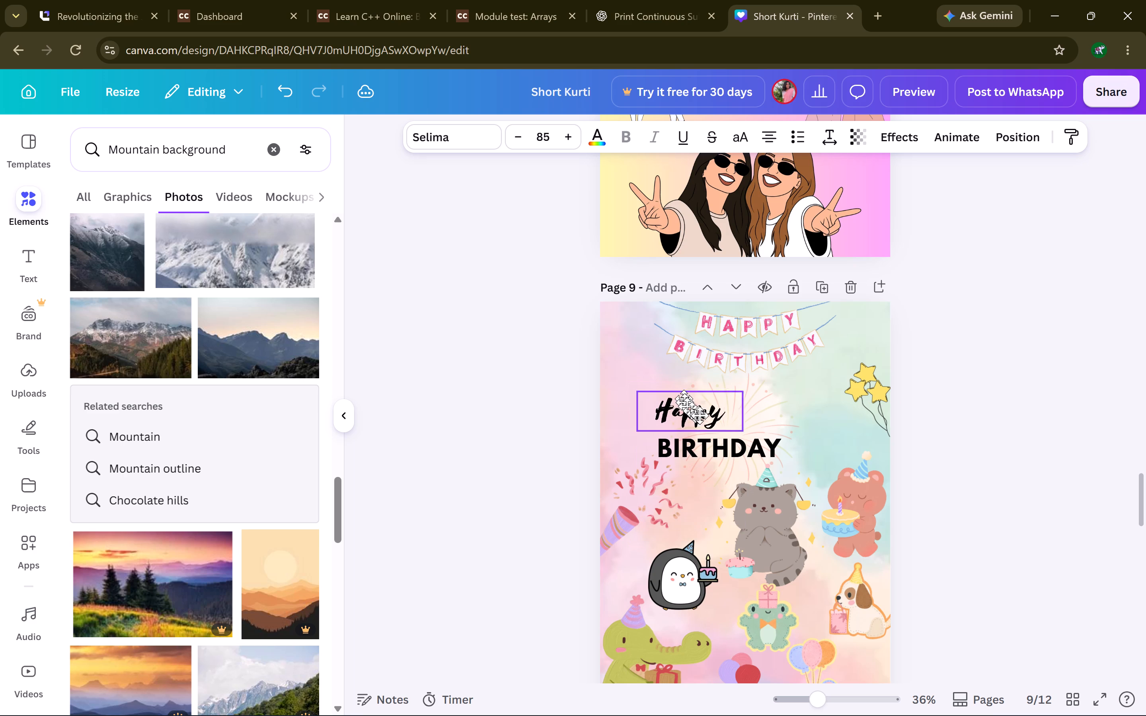
{"action": "left_click_drag", "start_coordinate": [700, 415], "coordinate": [684, 381]}
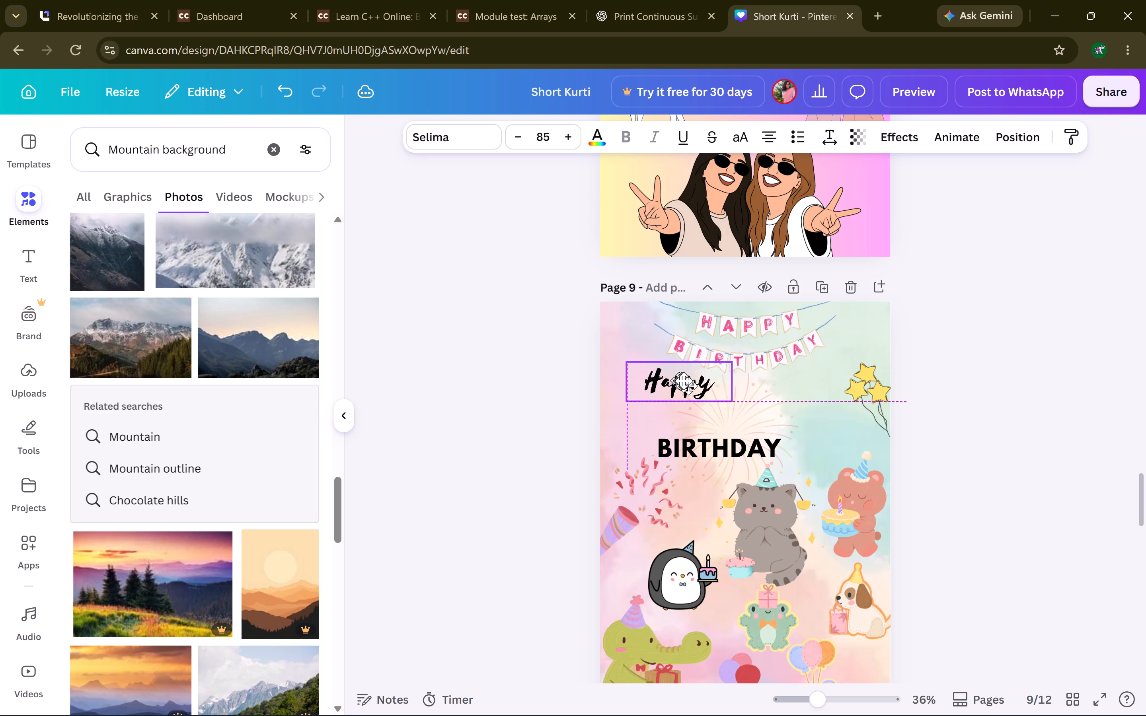
{"action": "left_click_drag", "start_coordinate": [684, 381], "coordinate": [690, 401]}
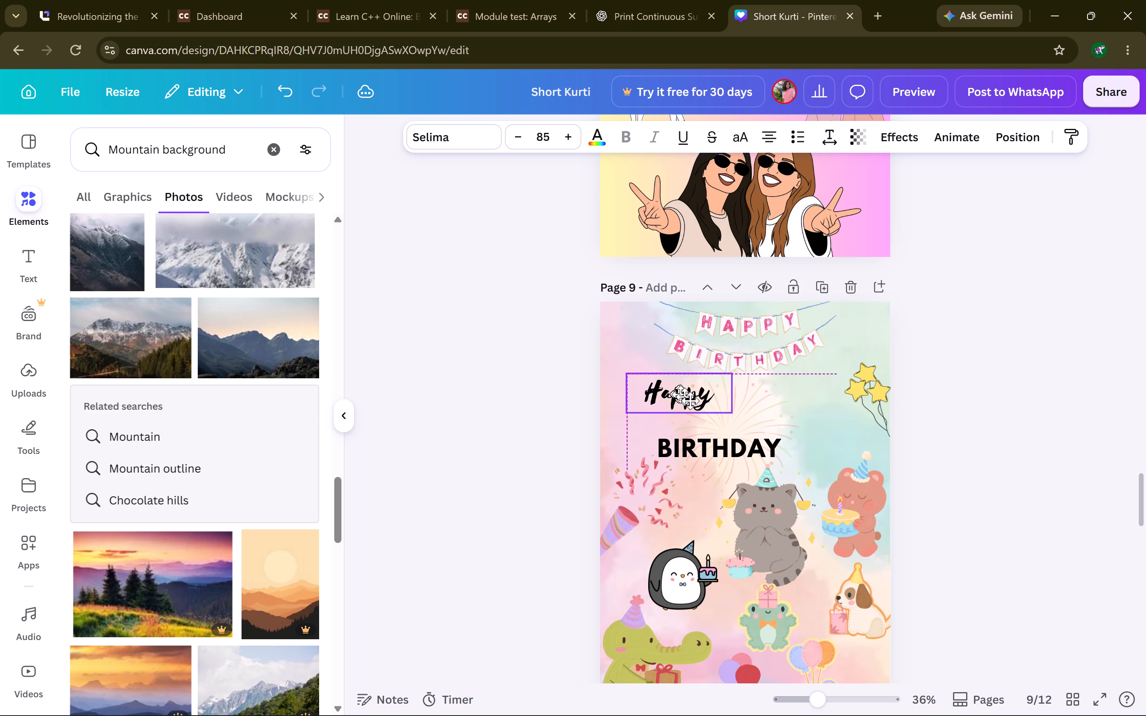
{"action": "left_click_drag", "start_coordinate": [690, 401], "coordinate": [695, 397]}
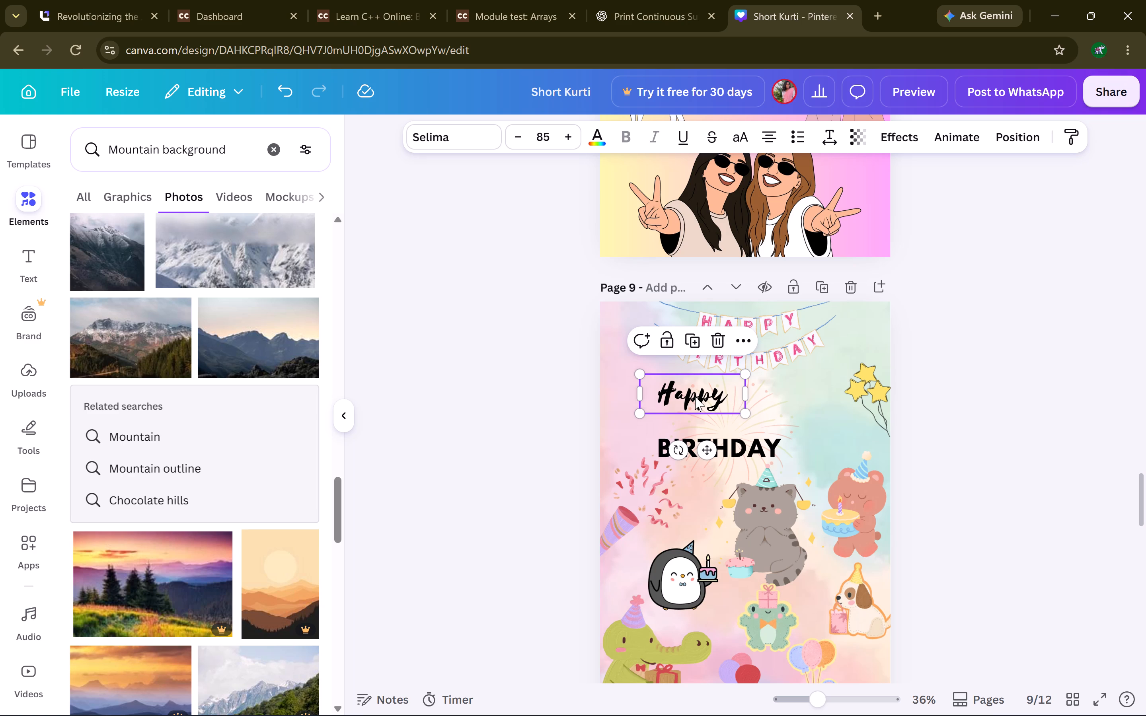
{"action": "left_click_drag", "start_coordinate": [695, 397], "coordinate": [796, 429]}
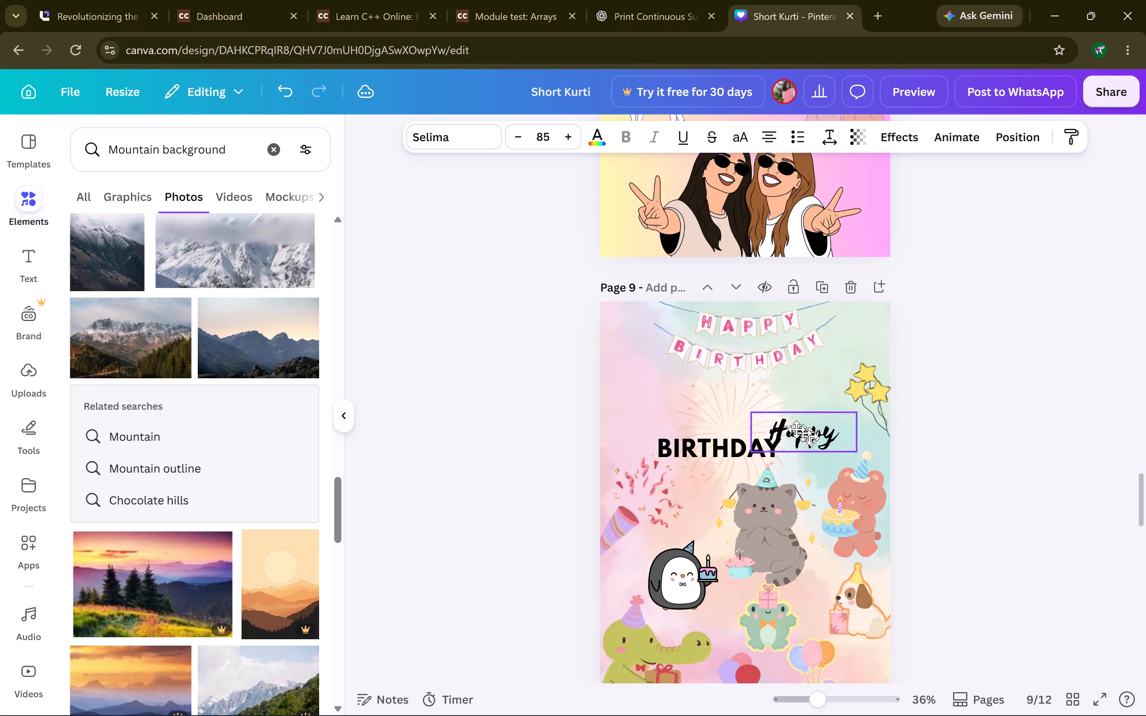
{"action": "left_click_drag", "start_coordinate": [796, 429], "coordinate": [674, 410]}
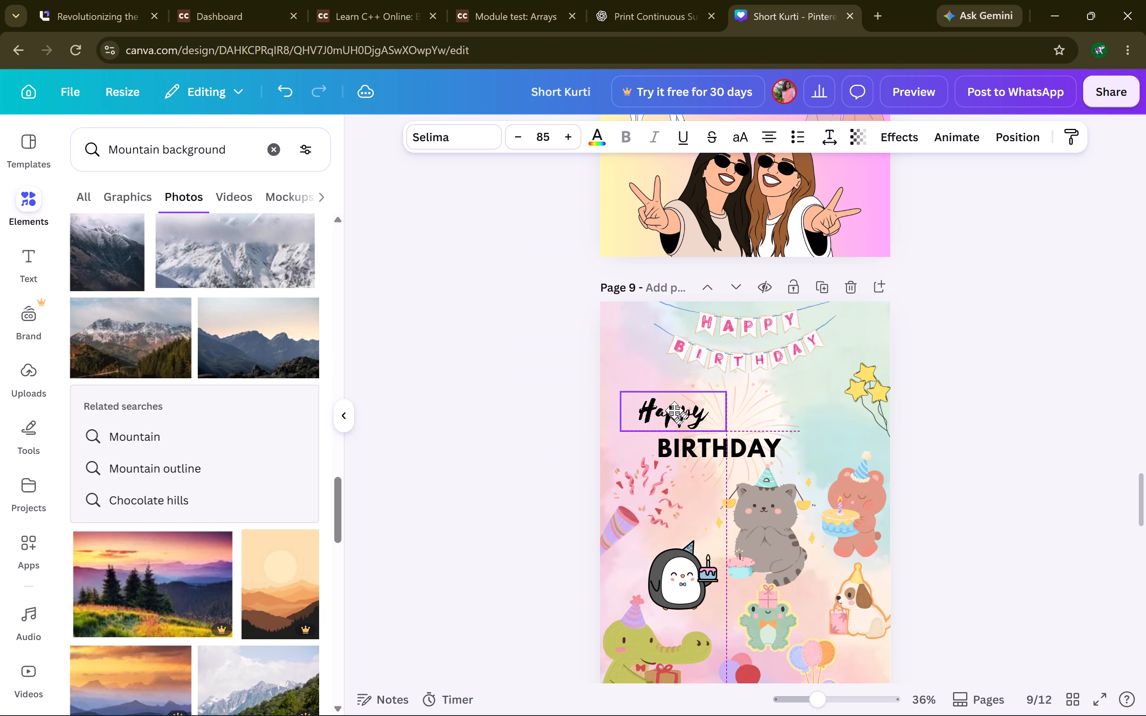
{"action": "left_click_drag", "start_coordinate": [674, 410], "coordinate": [684, 395]}
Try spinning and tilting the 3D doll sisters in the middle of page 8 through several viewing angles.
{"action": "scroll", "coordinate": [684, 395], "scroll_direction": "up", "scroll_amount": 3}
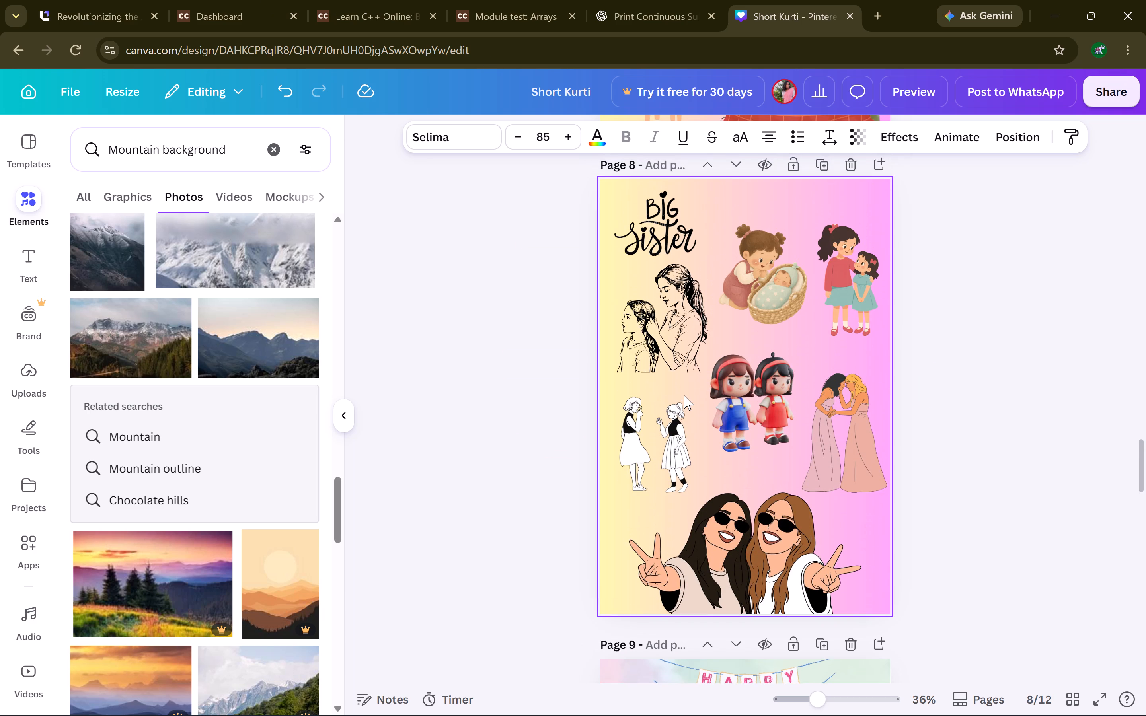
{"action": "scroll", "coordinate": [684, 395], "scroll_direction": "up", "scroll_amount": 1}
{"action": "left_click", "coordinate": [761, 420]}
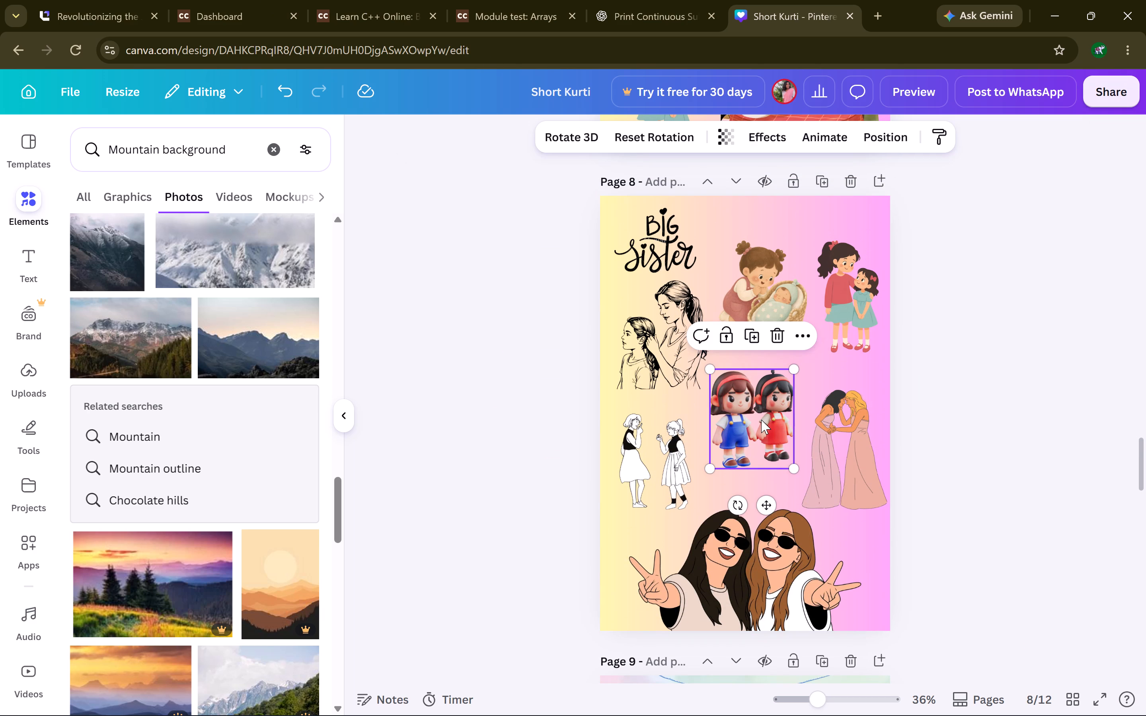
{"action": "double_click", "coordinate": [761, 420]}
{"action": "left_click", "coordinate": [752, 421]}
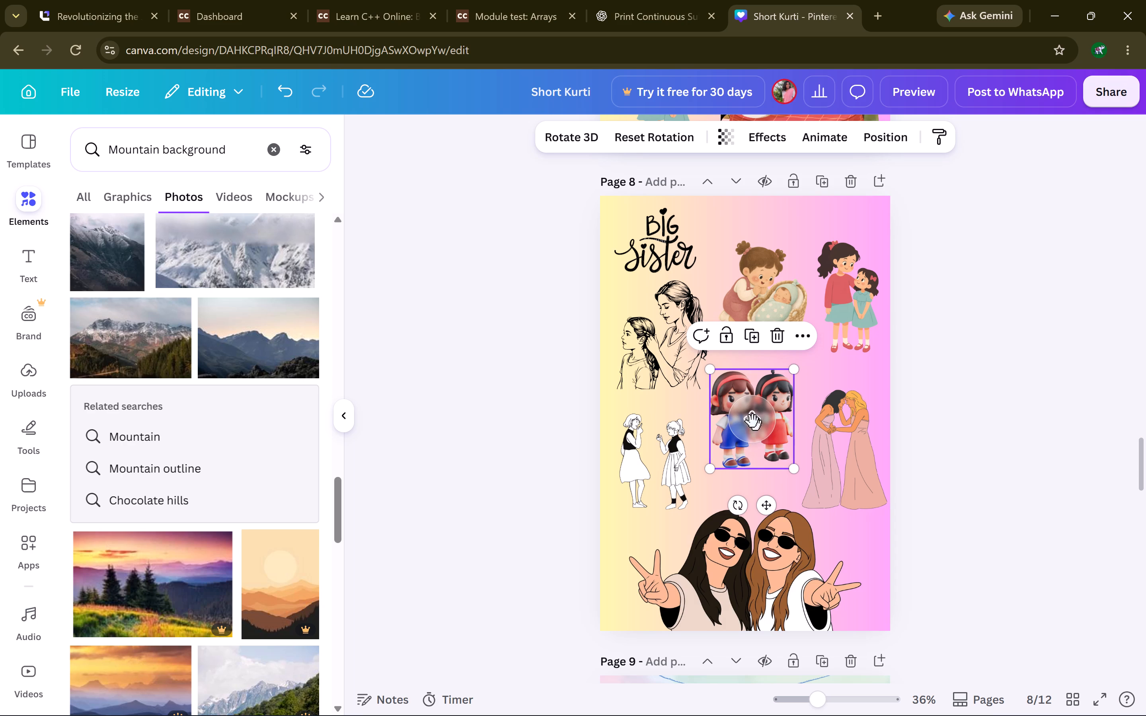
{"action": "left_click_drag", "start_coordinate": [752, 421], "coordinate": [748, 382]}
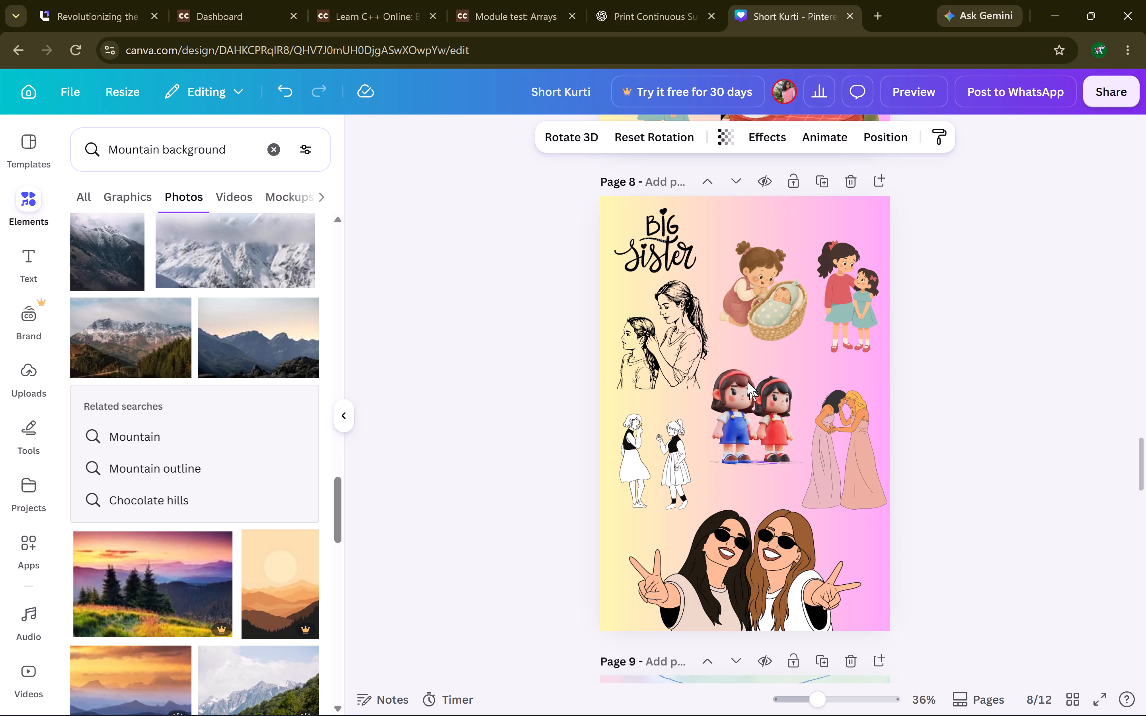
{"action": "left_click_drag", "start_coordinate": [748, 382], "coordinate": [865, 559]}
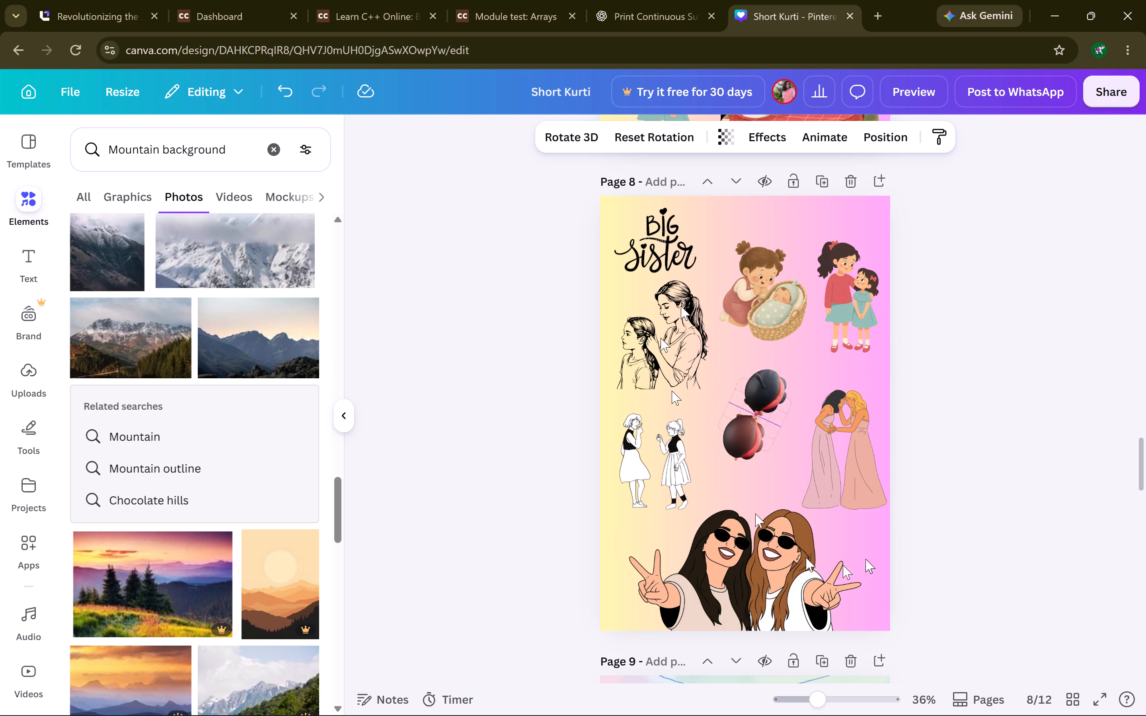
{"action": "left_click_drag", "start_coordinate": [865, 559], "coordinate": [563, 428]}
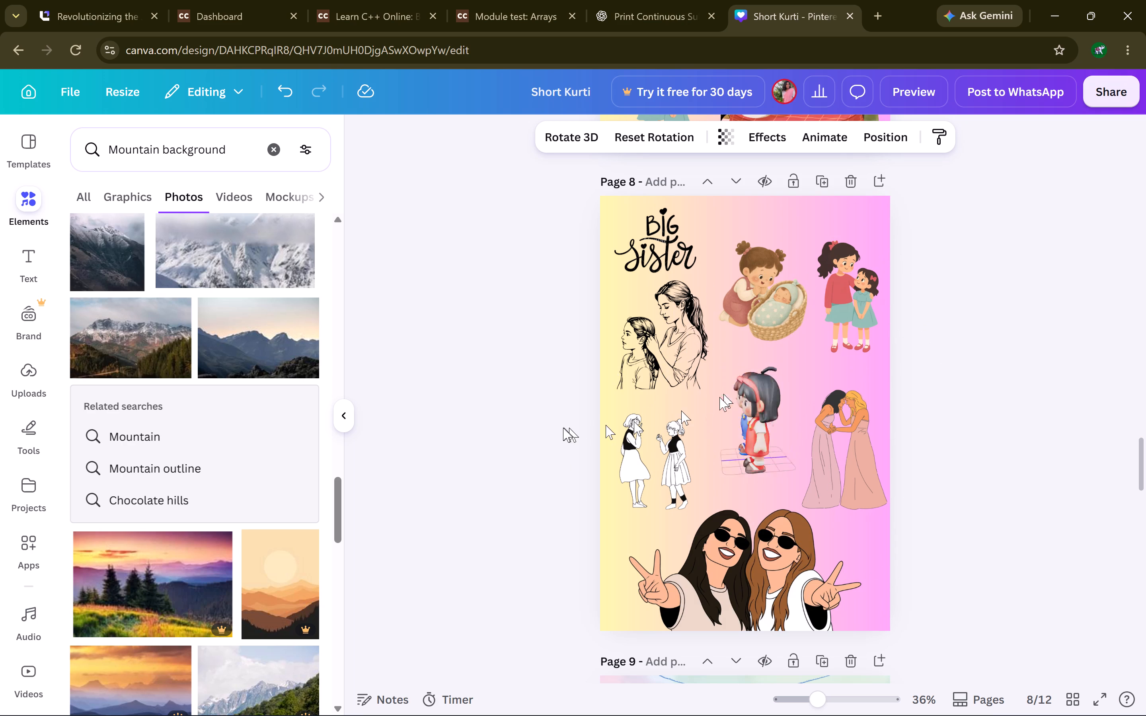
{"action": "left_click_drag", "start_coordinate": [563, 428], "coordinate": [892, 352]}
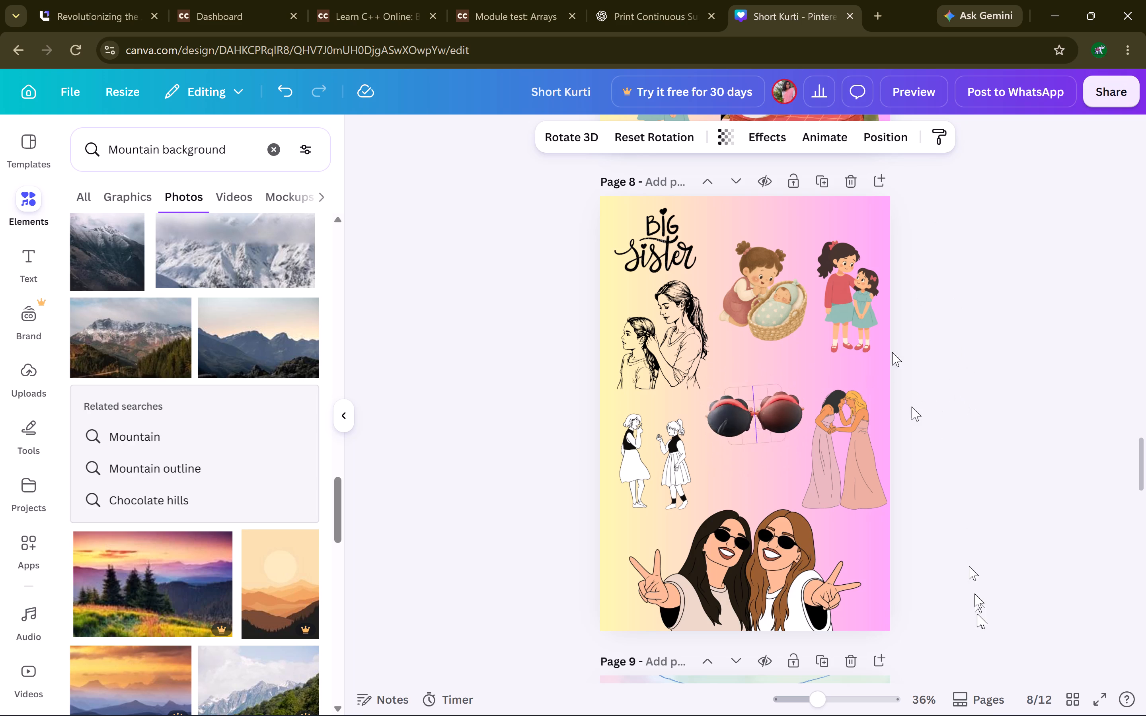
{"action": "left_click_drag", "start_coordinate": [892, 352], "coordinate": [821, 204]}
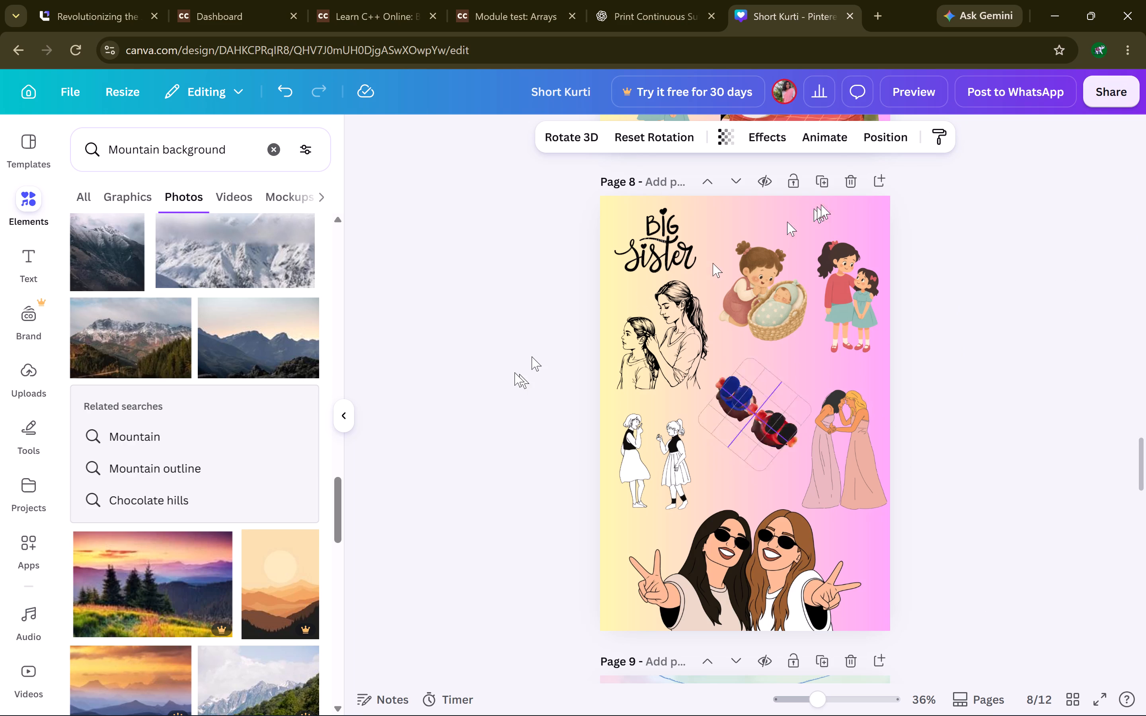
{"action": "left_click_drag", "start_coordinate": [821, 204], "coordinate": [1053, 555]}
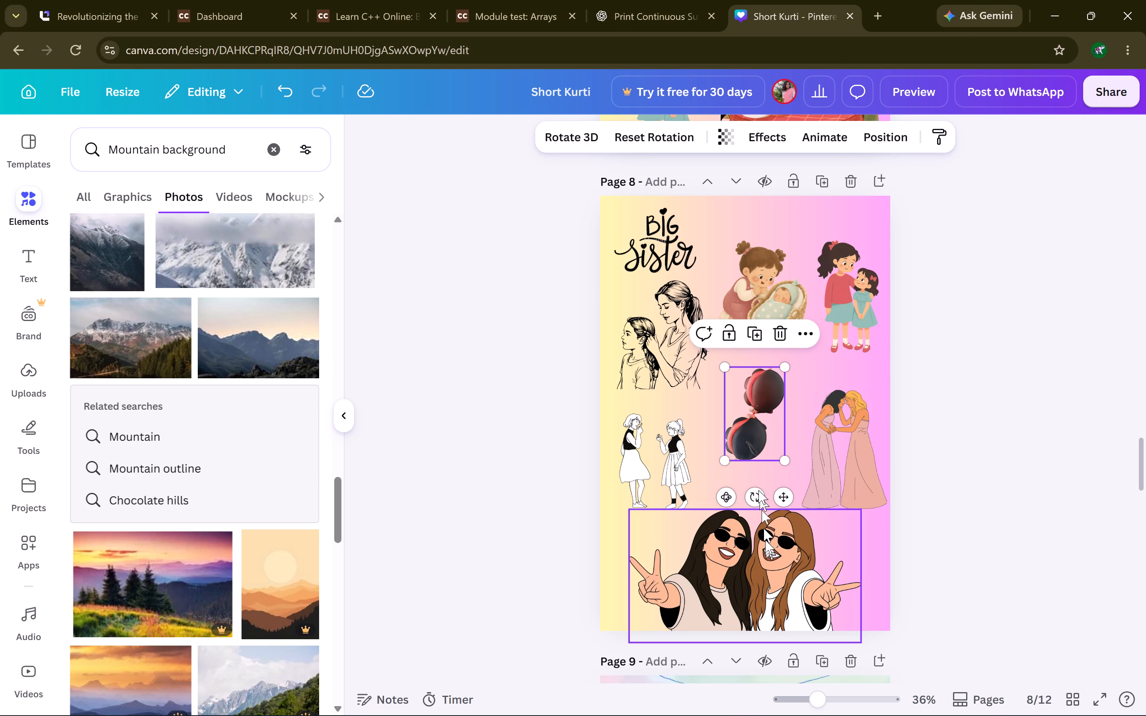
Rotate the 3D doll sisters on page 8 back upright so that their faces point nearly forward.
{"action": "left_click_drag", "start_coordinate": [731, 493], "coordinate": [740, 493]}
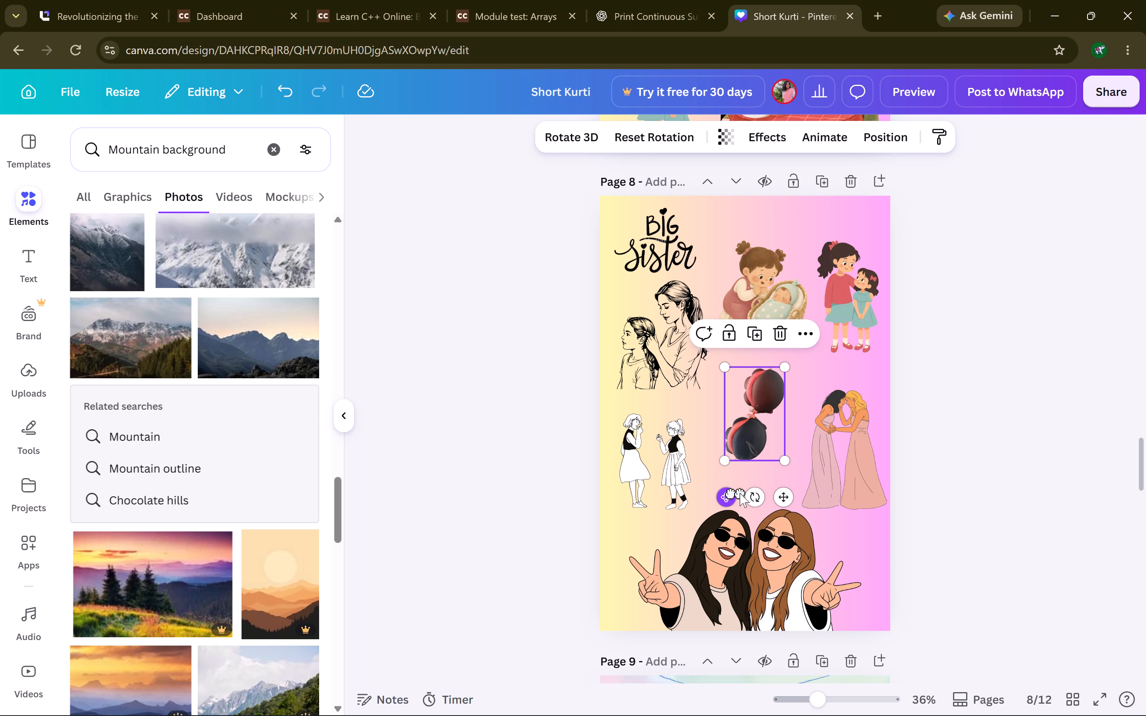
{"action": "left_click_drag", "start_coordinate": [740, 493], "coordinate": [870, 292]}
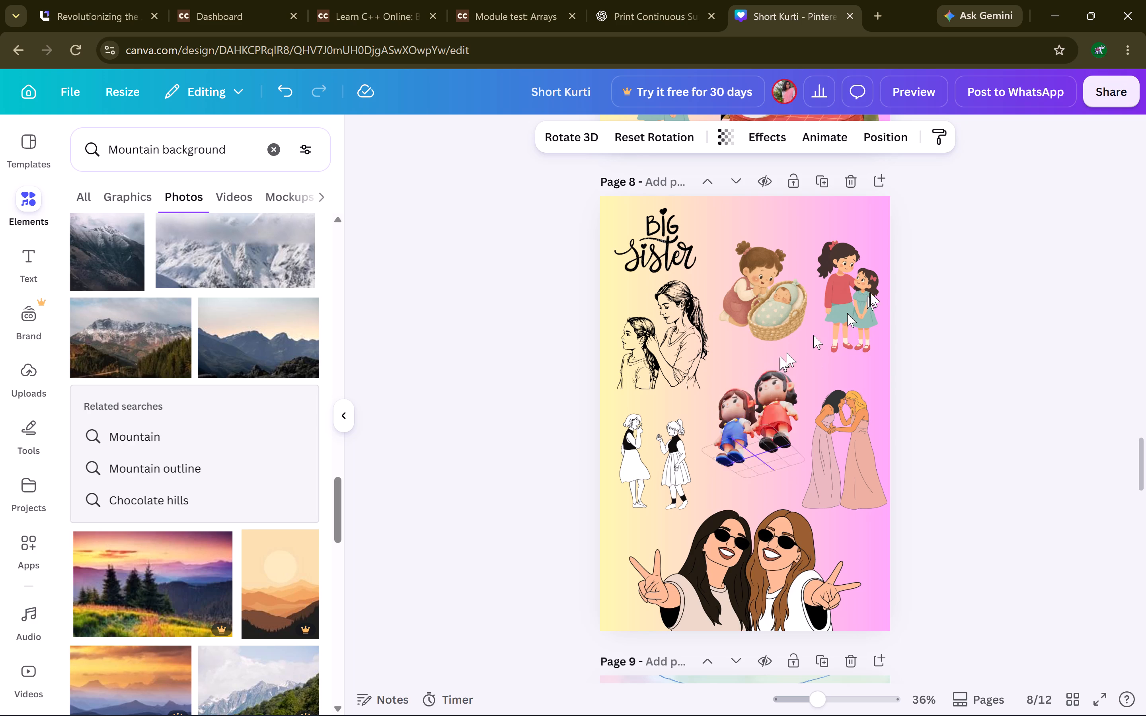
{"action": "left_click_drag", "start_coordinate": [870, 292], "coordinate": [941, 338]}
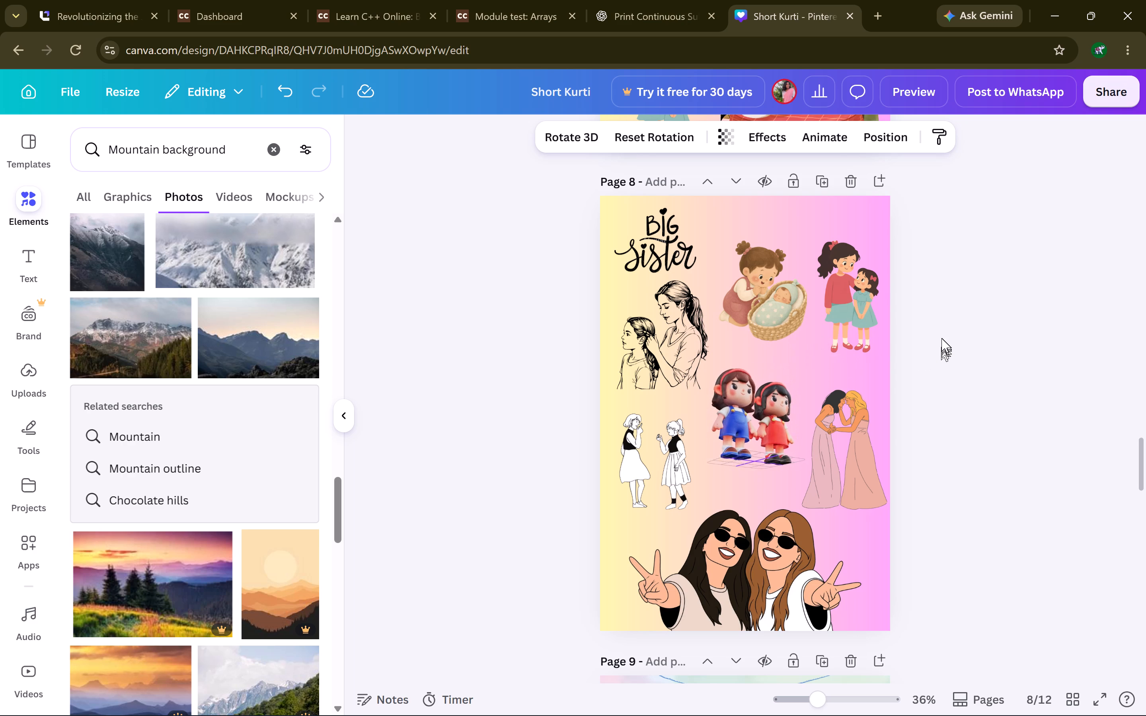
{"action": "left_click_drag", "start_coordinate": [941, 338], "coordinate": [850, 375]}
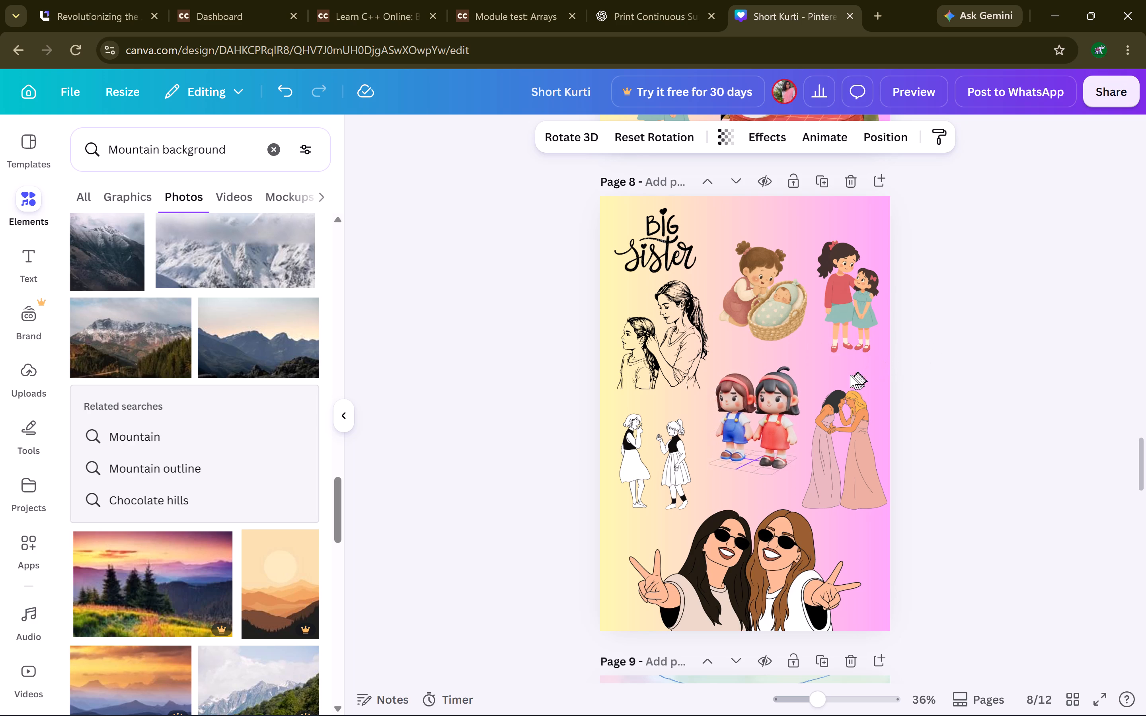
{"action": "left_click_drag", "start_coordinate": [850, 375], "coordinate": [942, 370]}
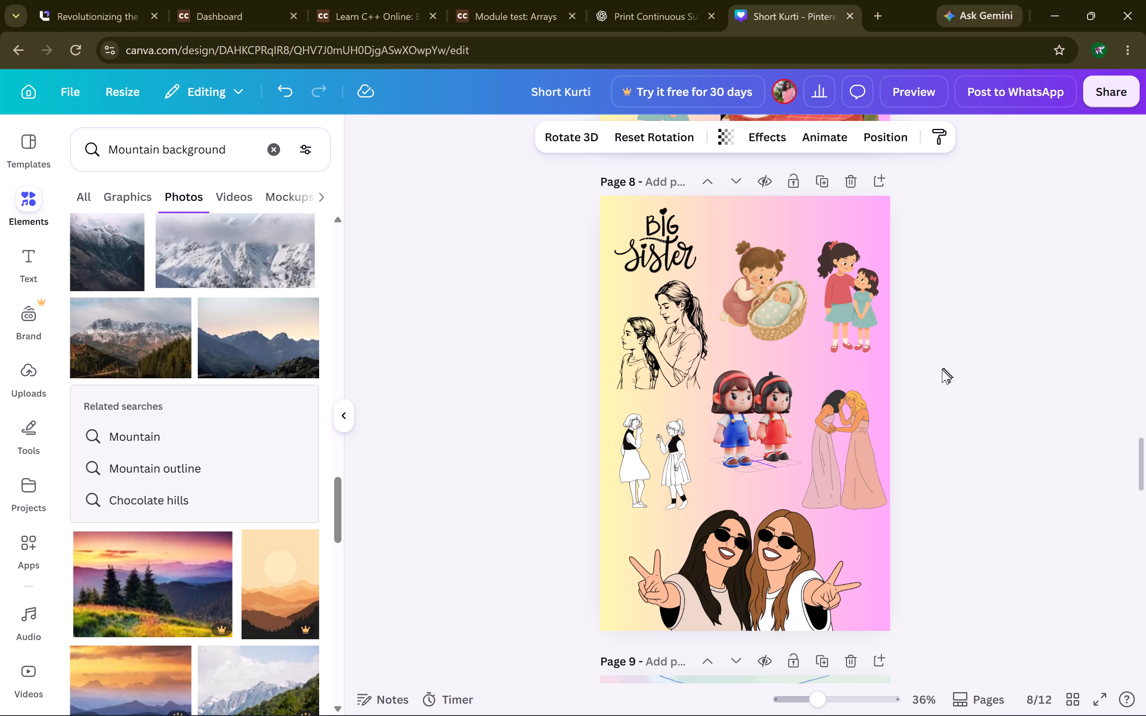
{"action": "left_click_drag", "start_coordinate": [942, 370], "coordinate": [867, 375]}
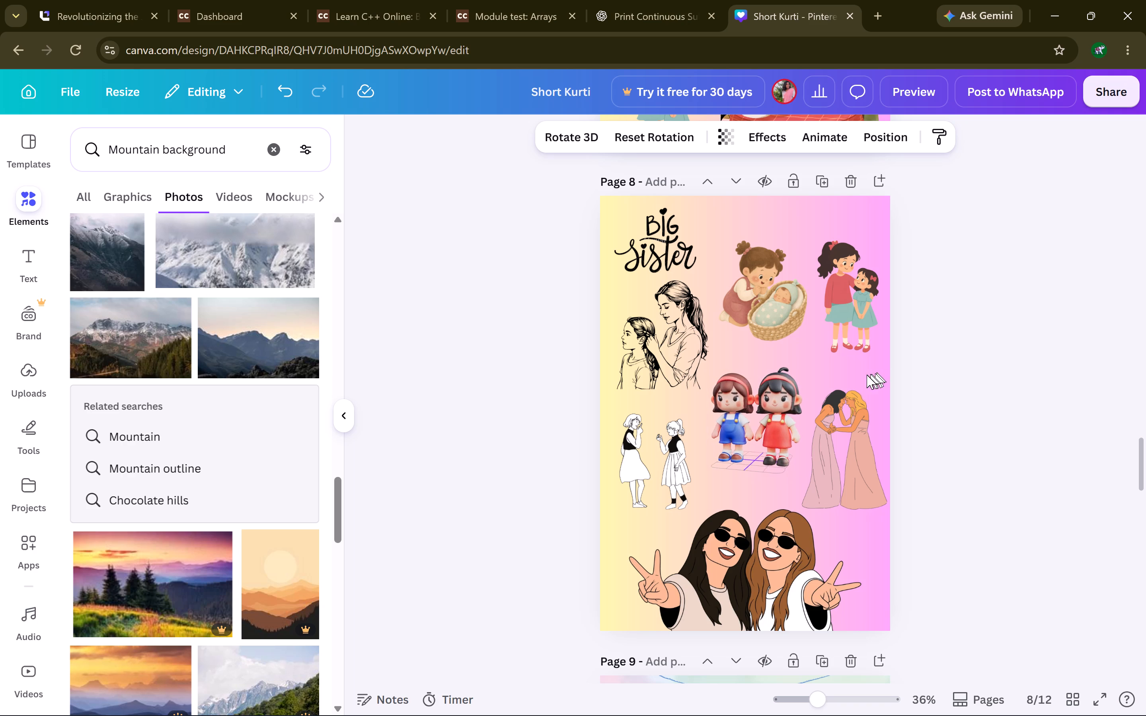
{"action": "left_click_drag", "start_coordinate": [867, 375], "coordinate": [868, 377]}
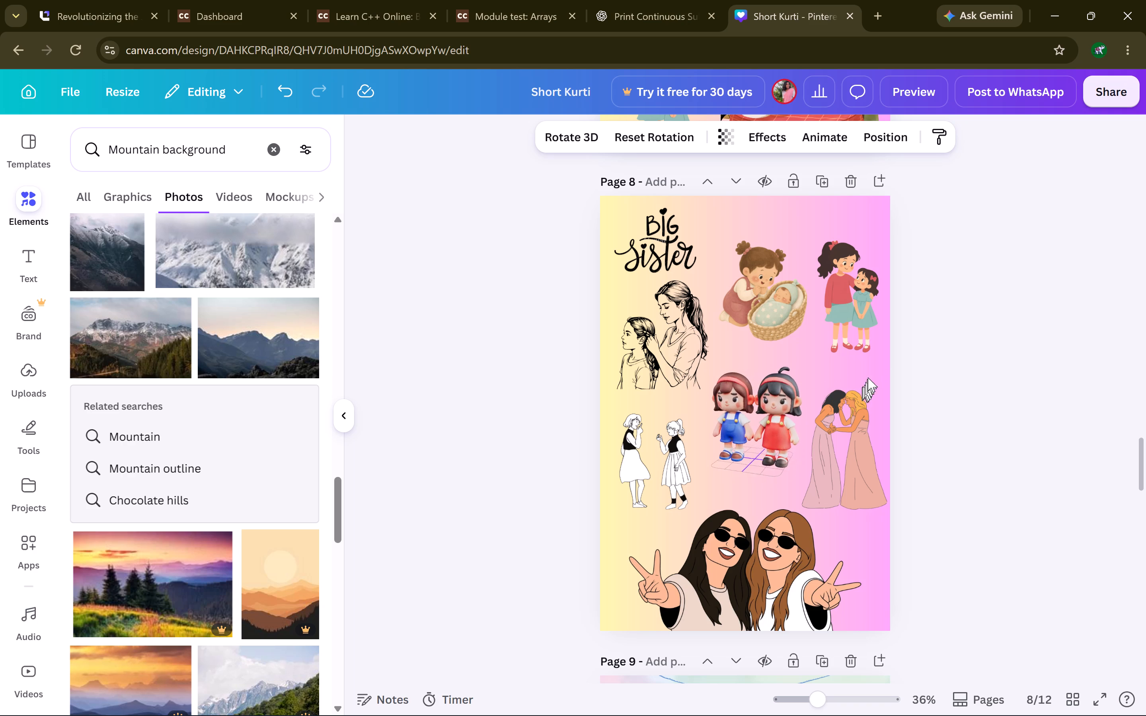
Spin the 3D doll sisters through top, back and side views, finishing in an upright pose facing forward.
{"action": "left_click_drag", "start_coordinate": [868, 377], "coordinate": [690, 502]}
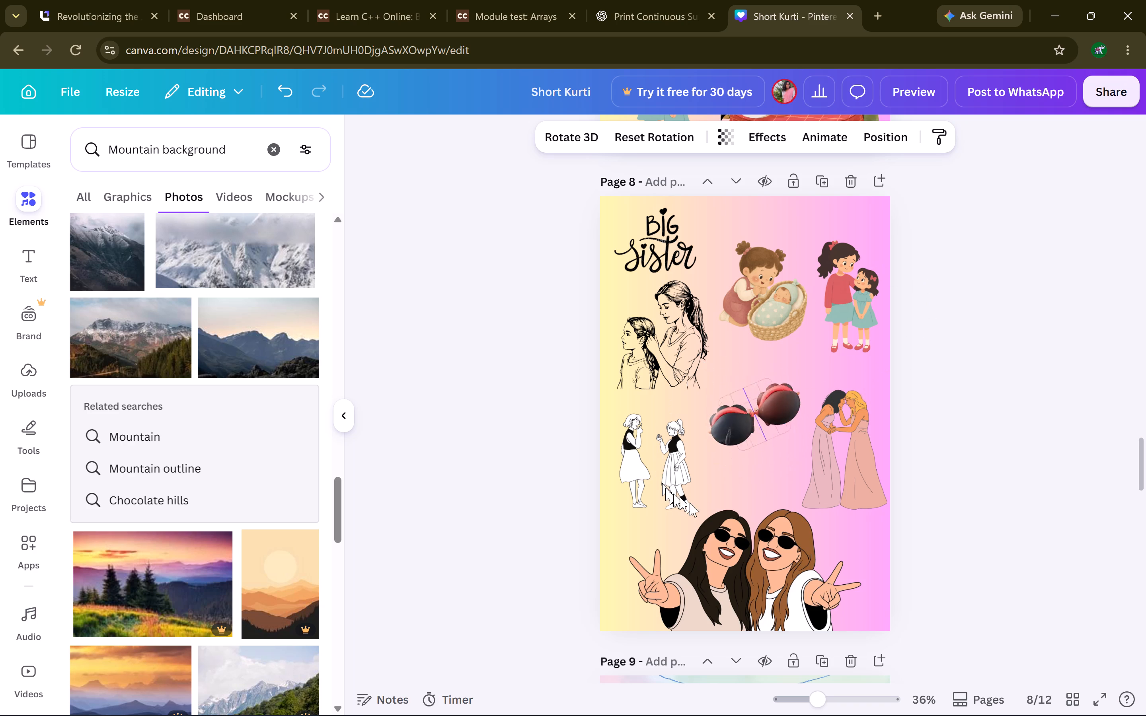
{"action": "left_click_drag", "start_coordinate": [690, 502], "coordinate": [884, 426]}
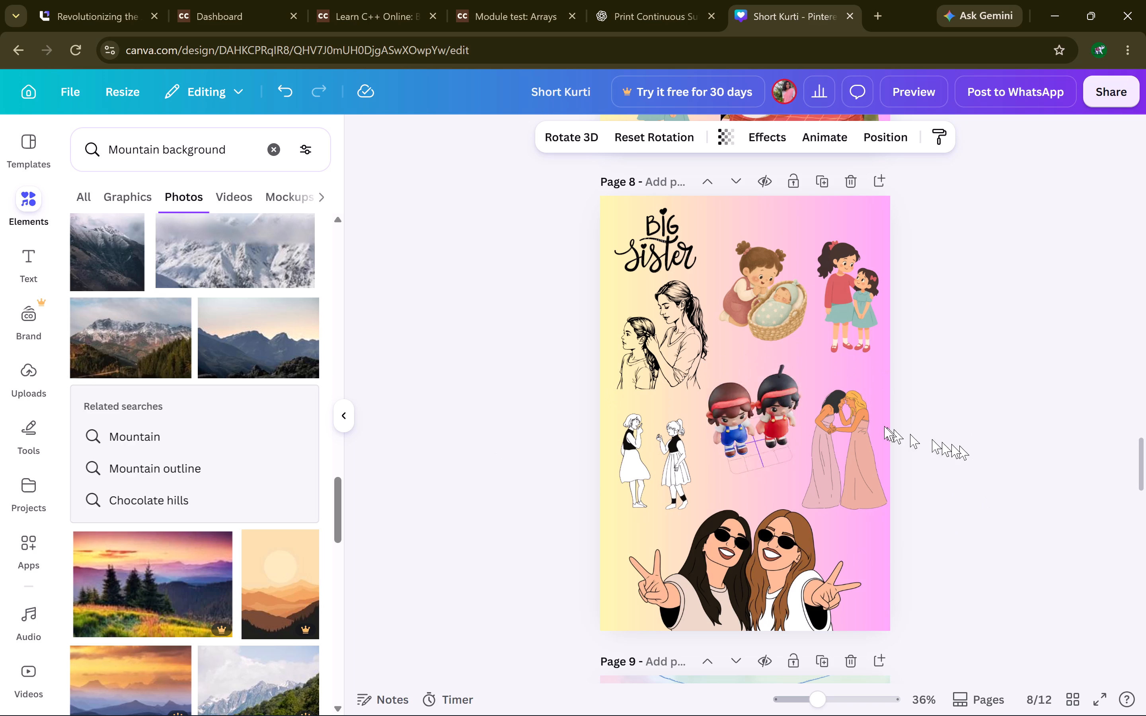
{"action": "left_click_drag", "start_coordinate": [884, 426], "coordinate": [579, 475]}
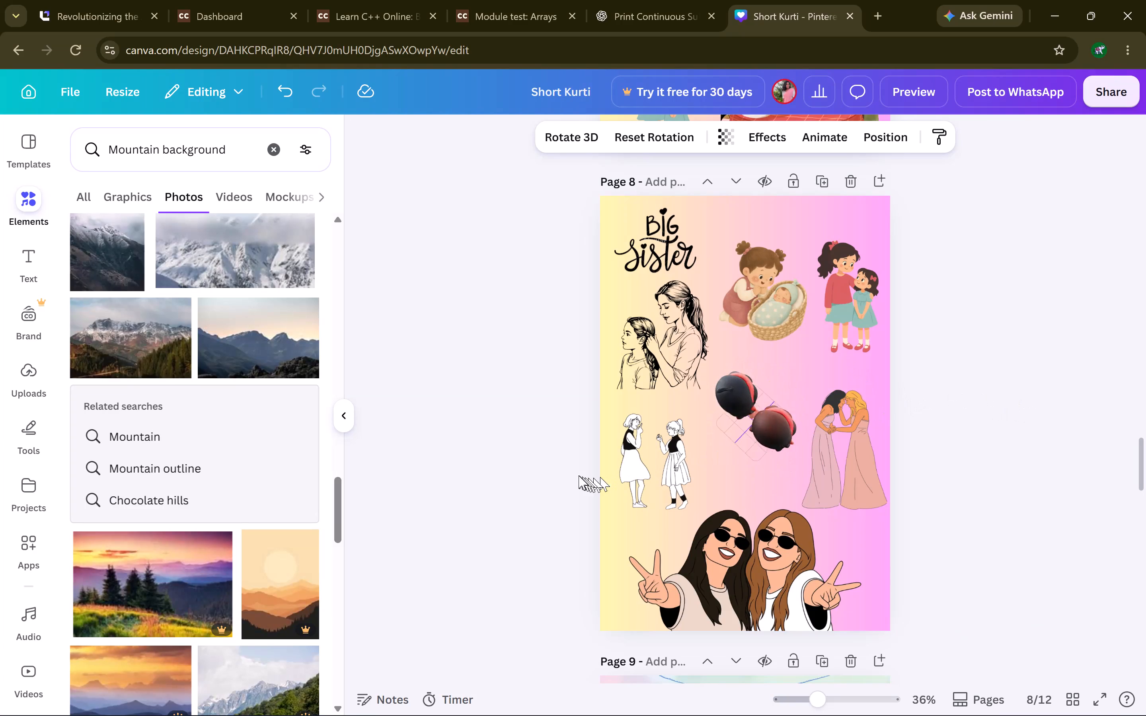
{"action": "left_click_drag", "start_coordinate": [579, 475], "coordinate": [1002, 294]}
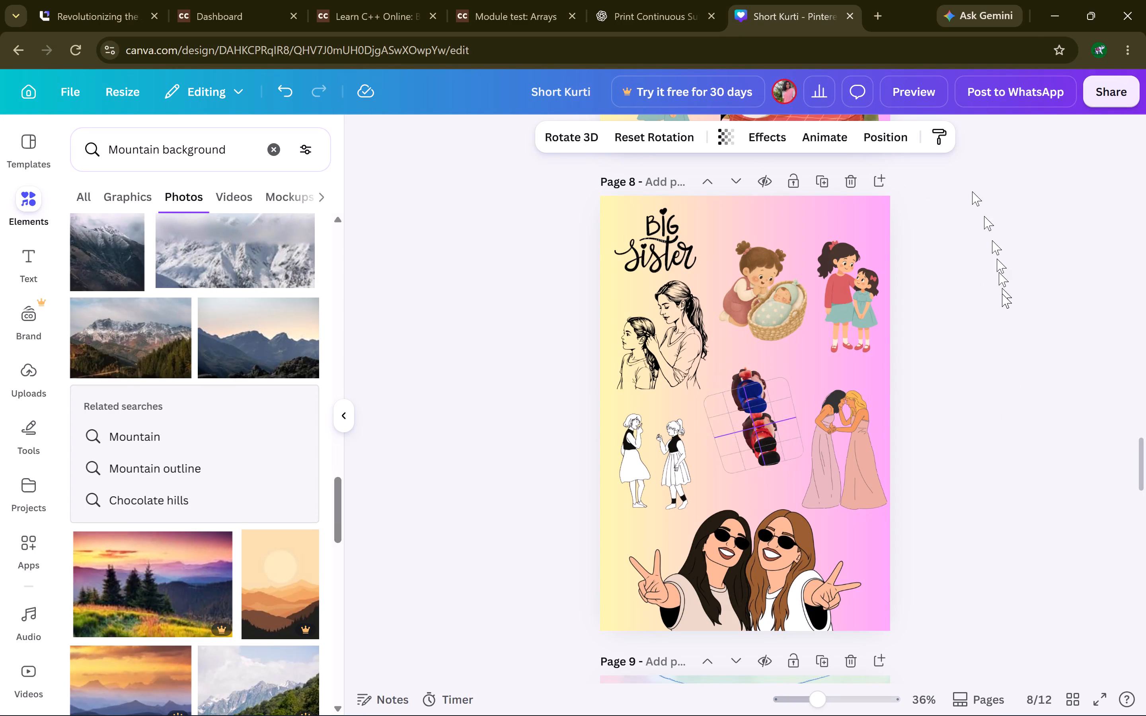
{"action": "left_click_drag", "start_coordinate": [1002, 294], "coordinate": [1052, 372]}
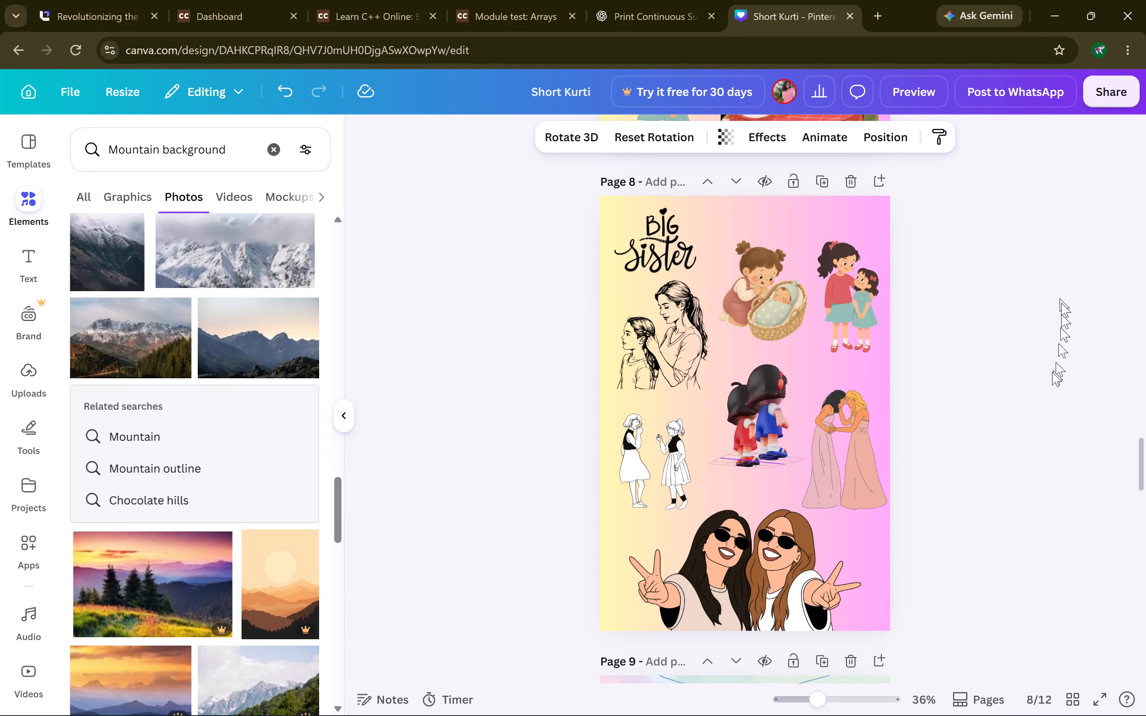
{"action": "left_click_drag", "start_coordinate": [1052, 372], "coordinate": [1143, 340]}
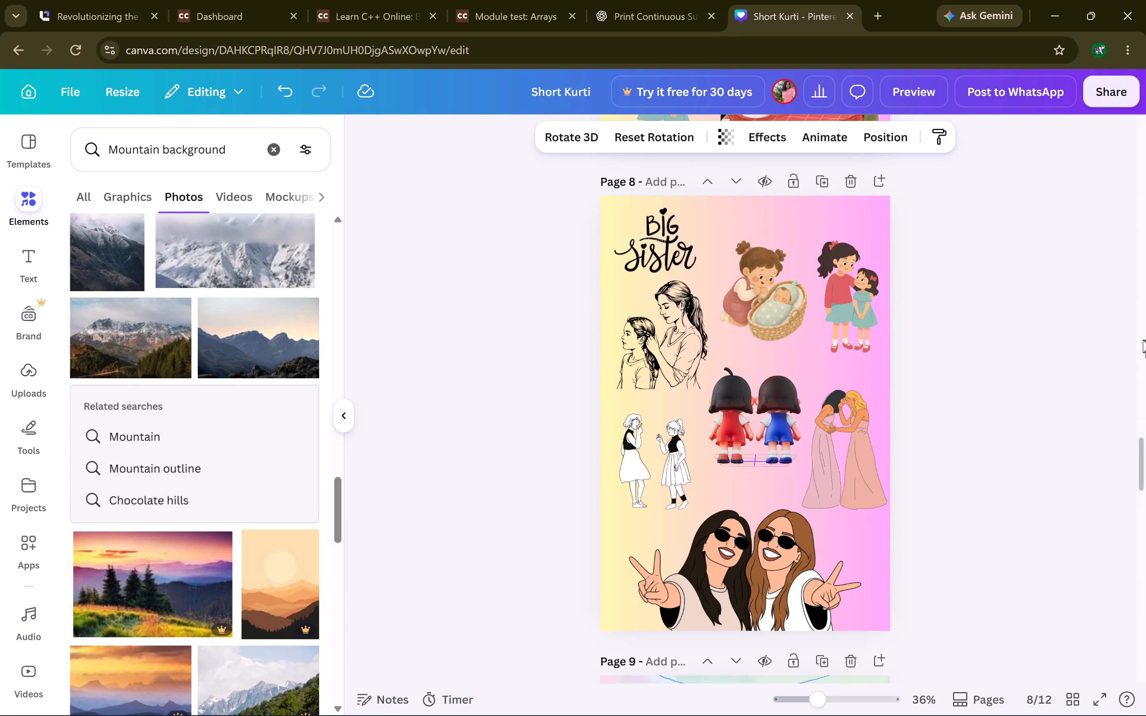
{"action": "left_click_drag", "start_coordinate": [1143, 340], "coordinate": [929, 443]}
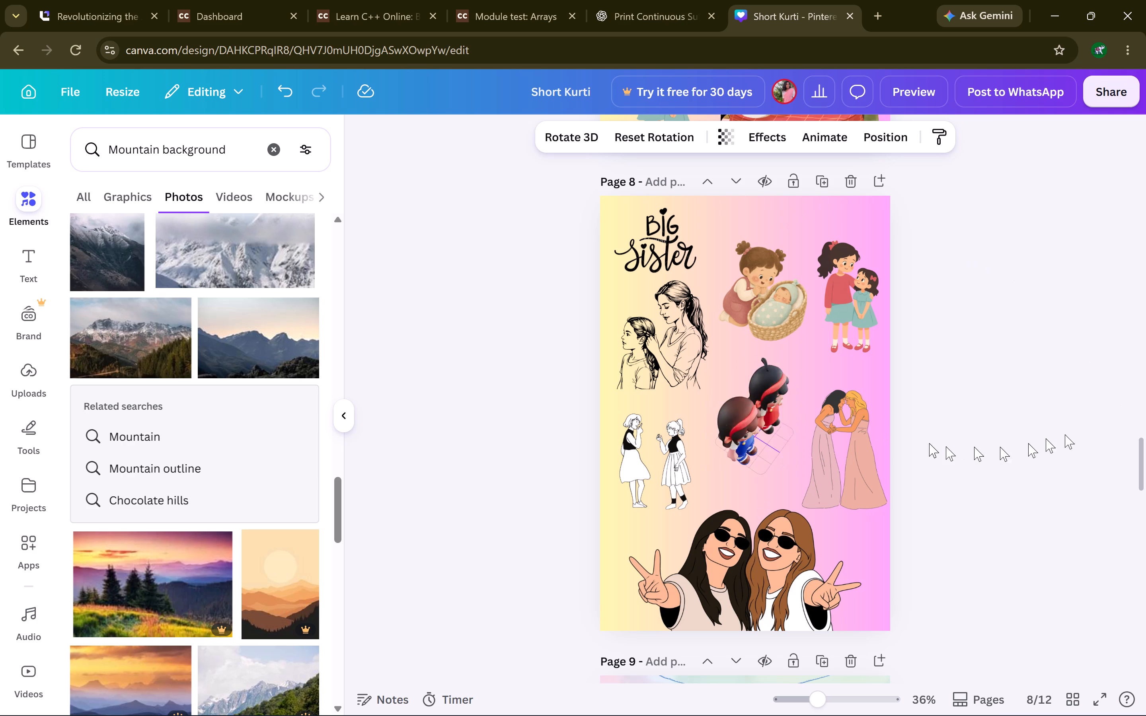
{"action": "left_click_drag", "start_coordinate": [929, 443], "coordinate": [1074, 344]}
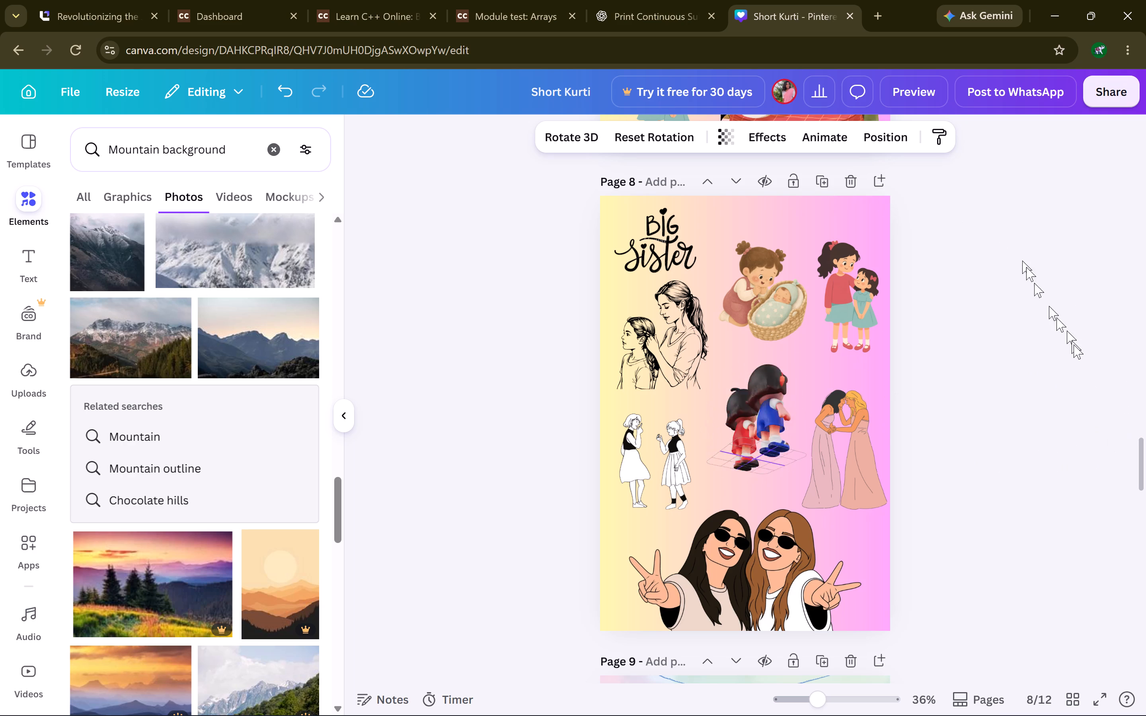
{"action": "left_click_drag", "start_coordinate": [1074, 344], "coordinate": [1038, 401]}
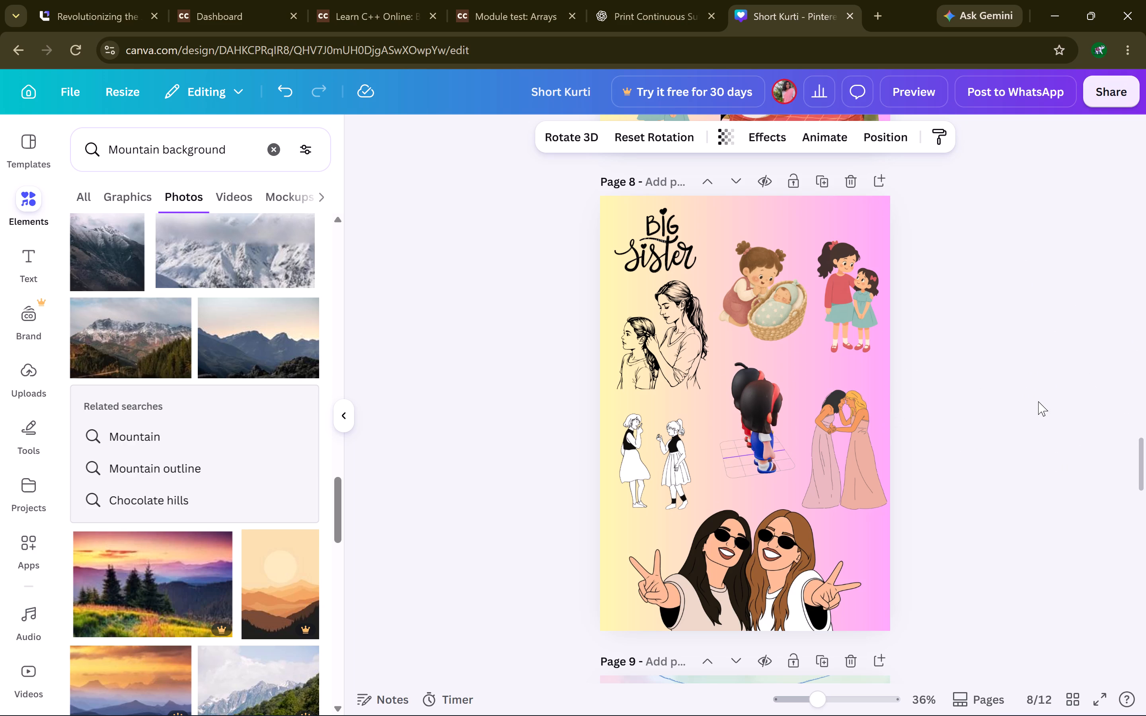
{"action": "left_click_drag", "start_coordinate": [1038, 401], "coordinate": [768, 314]}
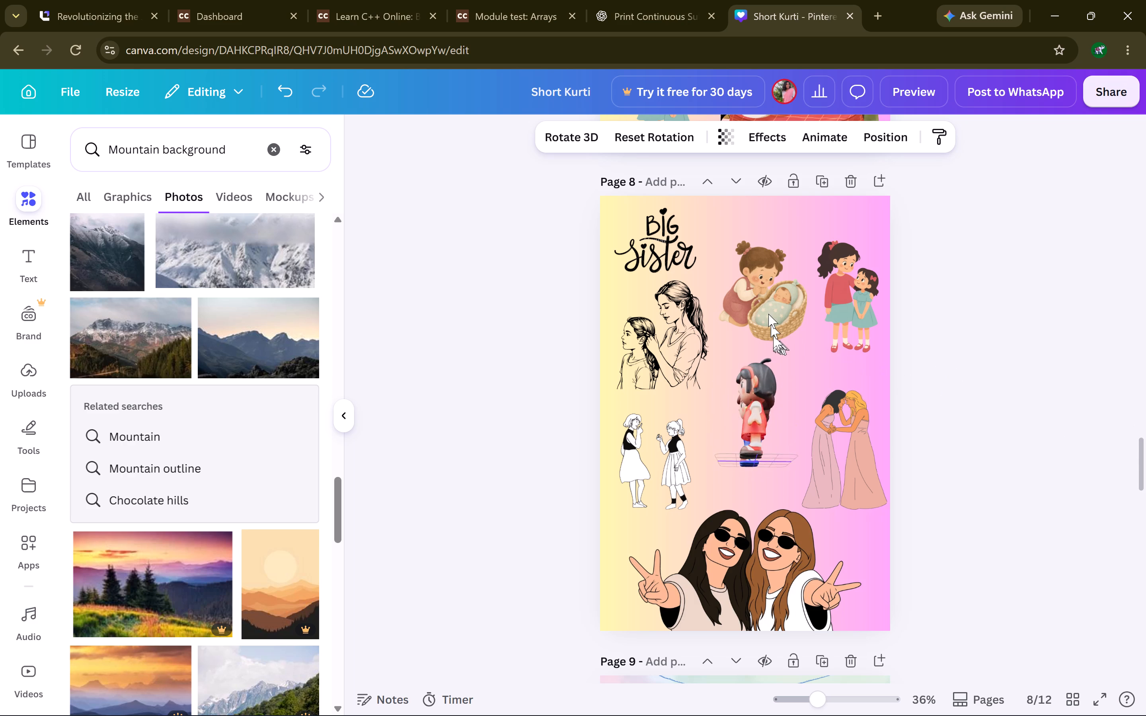
{"action": "left_click_drag", "start_coordinate": [768, 314], "coordinate": [737, 222]}
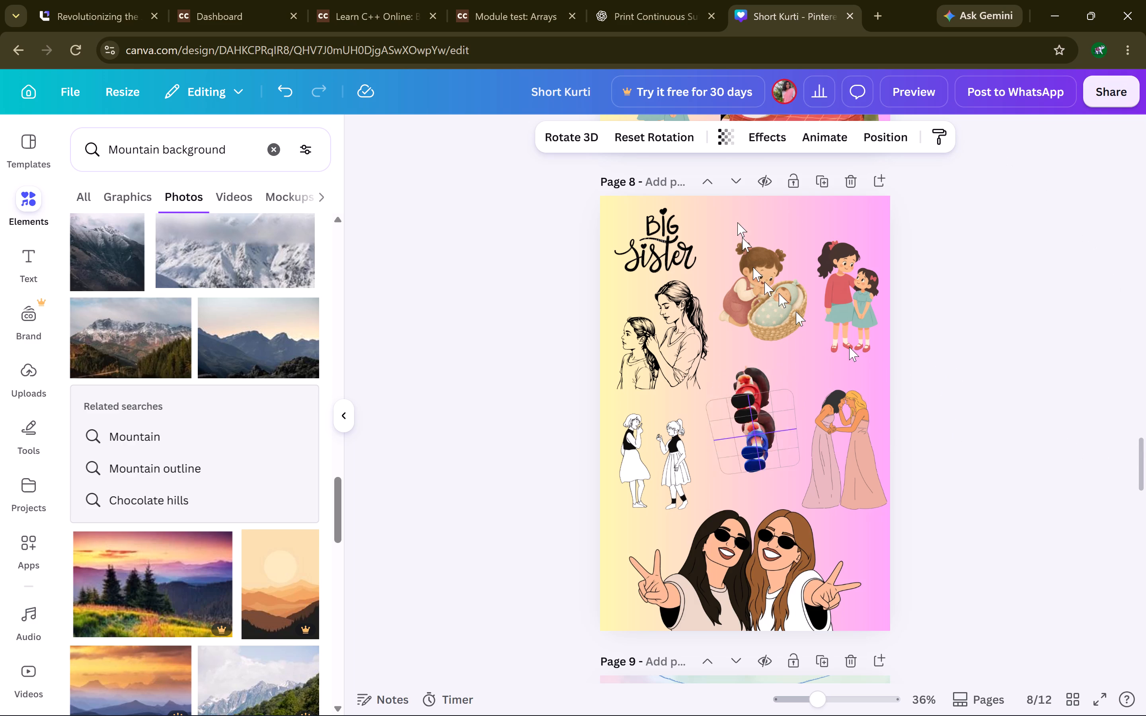
{"action": "left_click_drag", "start_coordinate": [737, 222], "coordinate": [1013, 434]}
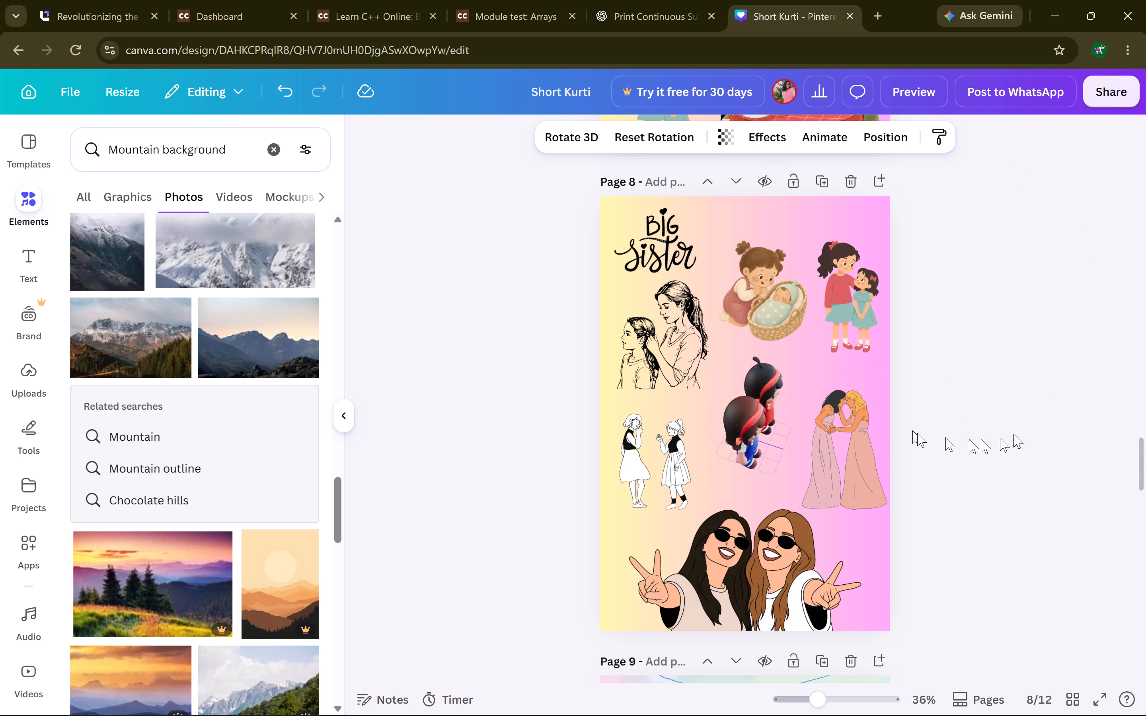
{"action": "left_click_drag", "start_coordinate": [1013, 434], "coordinate": [1038, 366]}
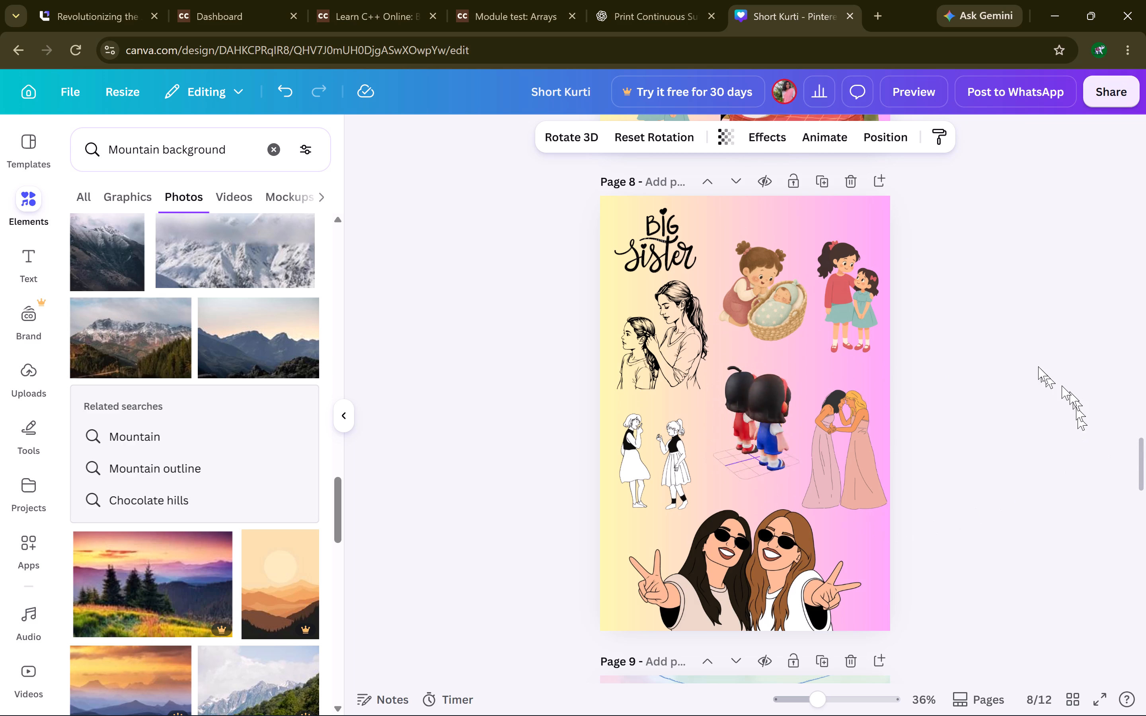
{"action": "left_click_drag", "start_coordinate": [1038, 366], "coordinate": [585, 413]}
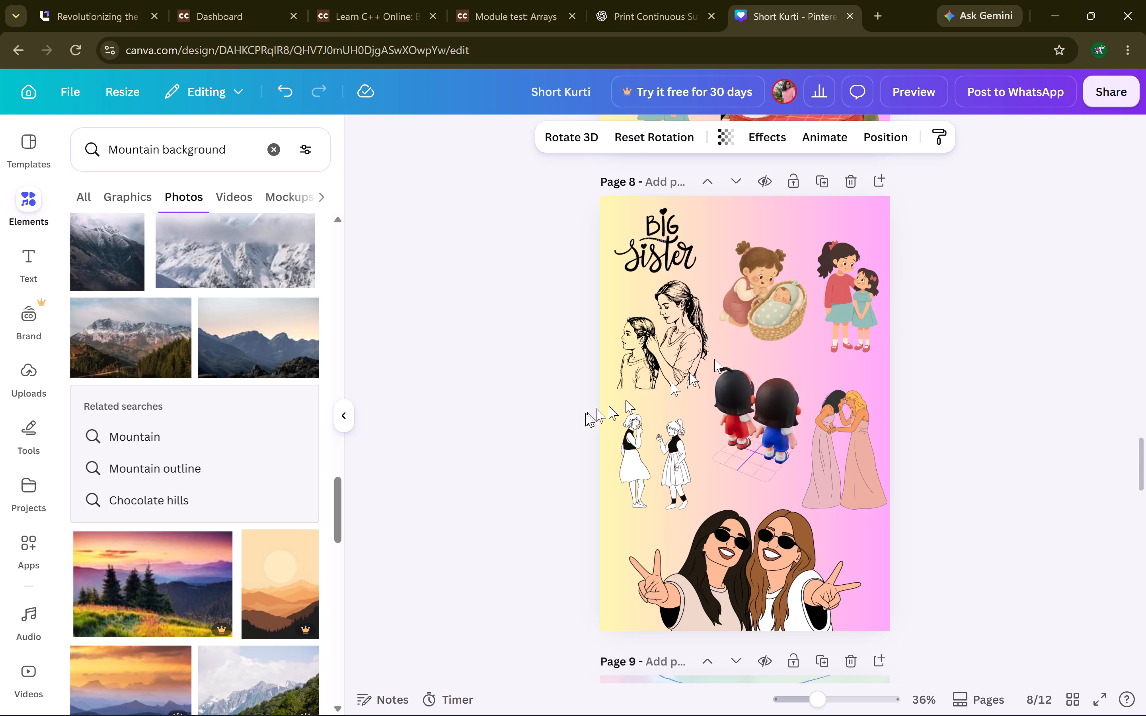
{"action": "left_click_drag", "start_coordinate": [585, 413], "coordinate": [922, 292]}
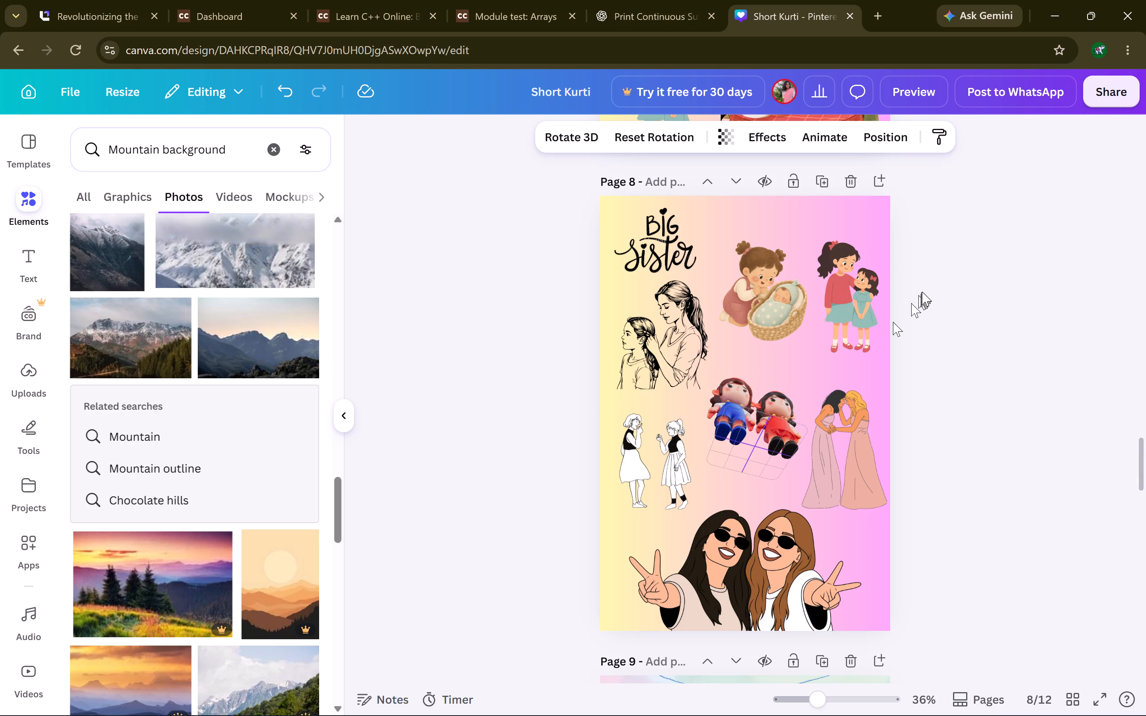
{"action": "left_click_drag", "start_coordinate": [922, 292], "coordinate": [879, 374]}
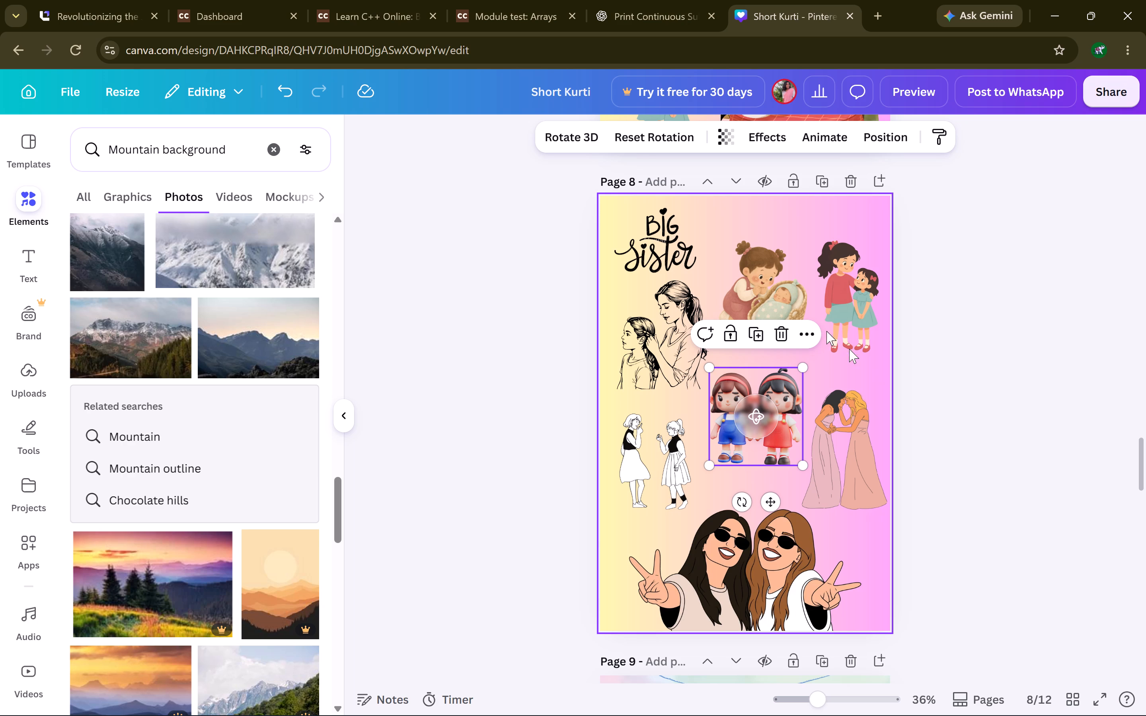
Turn the 3D doll sisters on page 8 through a side view and back to a nearly front-facing, slightly tilted pose.
{"action": "double_click", "coordinate": [748, 419]}
{"action": "left_click_drag", "start_coordinate": [748, 419], "coordinate": [715, 414]}
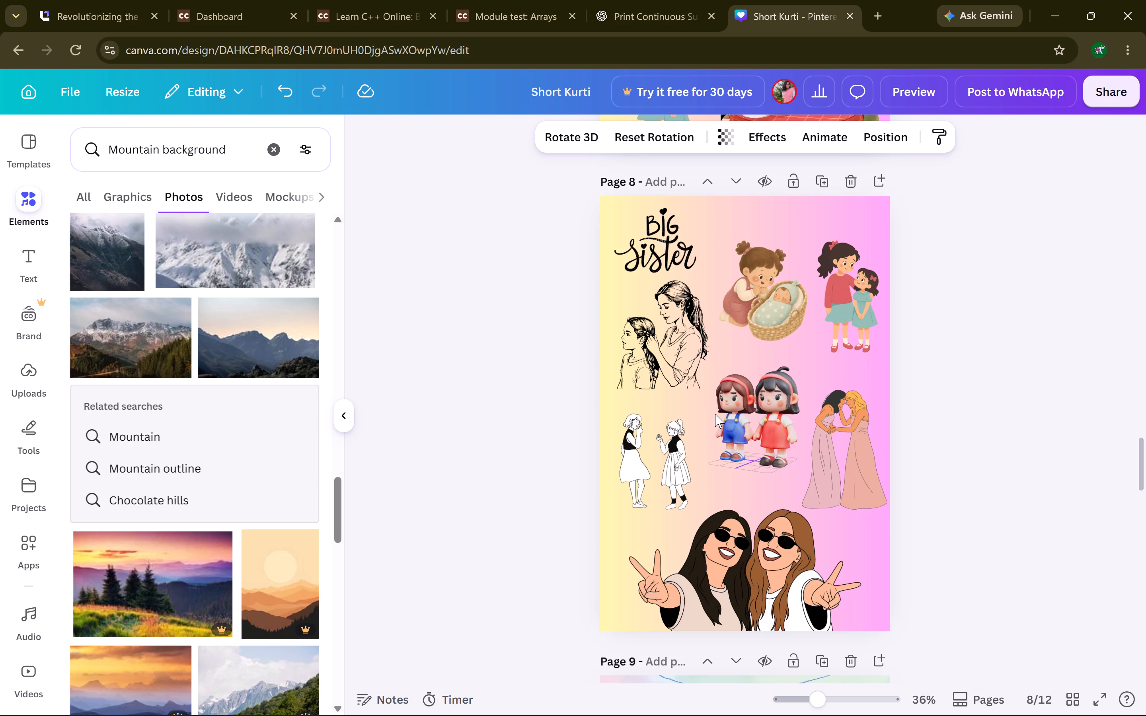
{"action": "left_click_drag", "start_coordinate": [715, 414], "coordinate": [720, 413]}
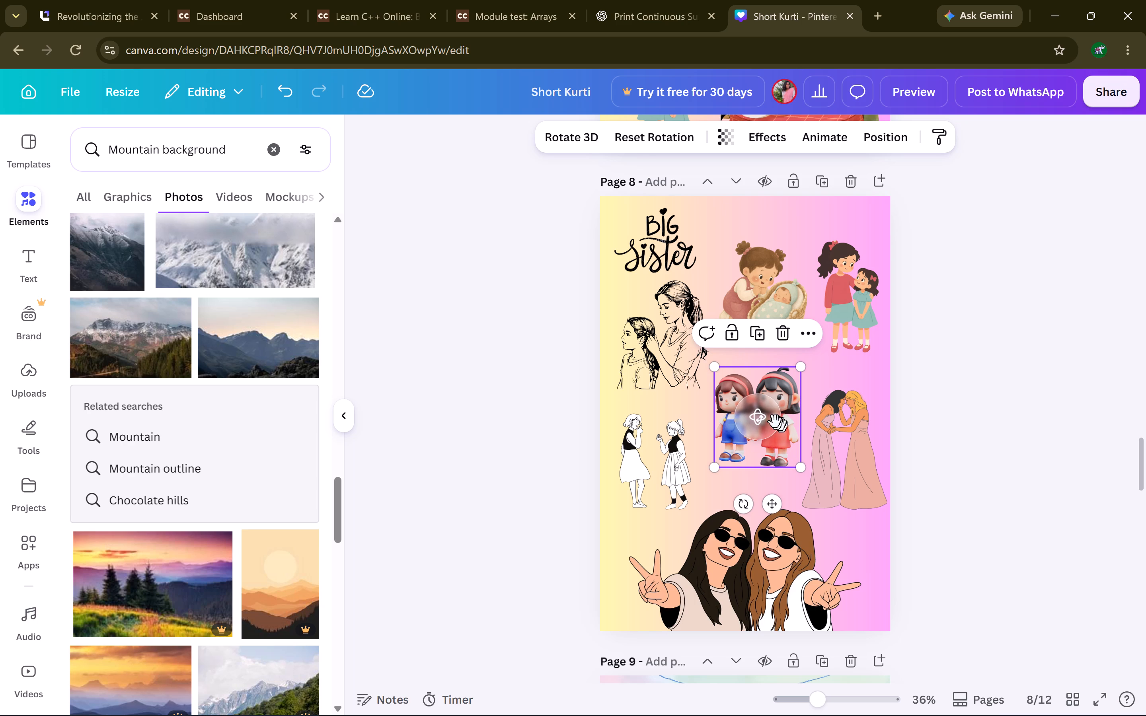
{"action": "left_click_drag", "start_coordinate": [756, 410], "coordinate": [714, 408]}
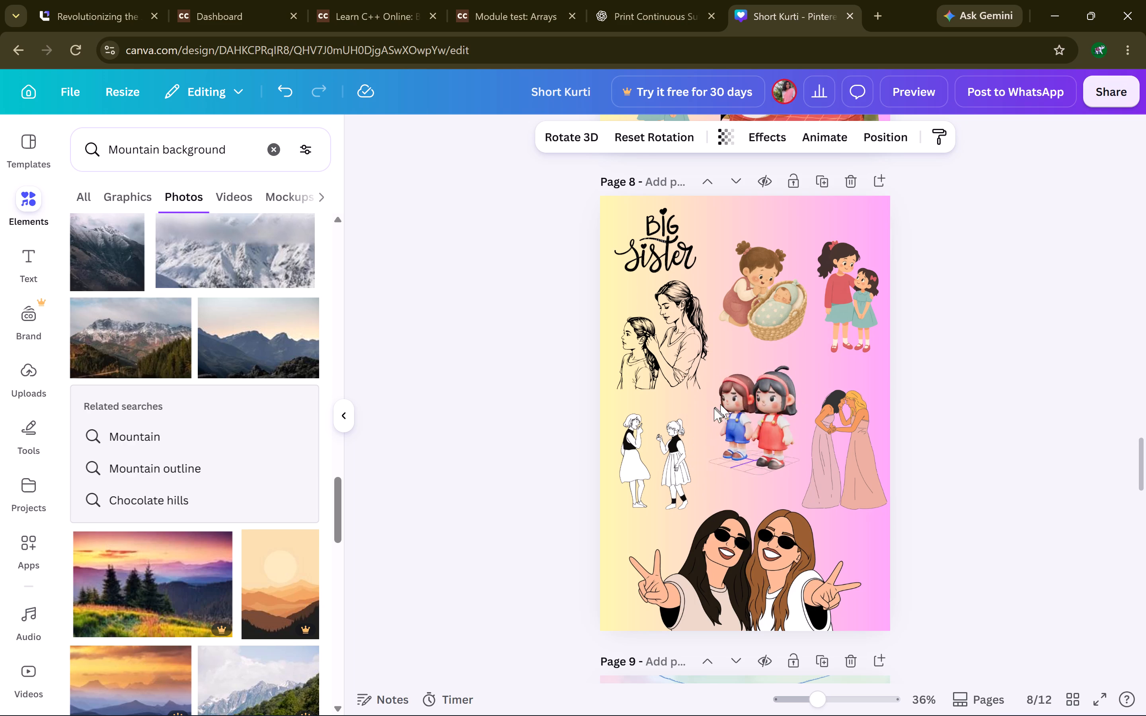
{"action": "left_click_drag", "start_coordinate": [714, 408], "coordinate": [672, 407]}
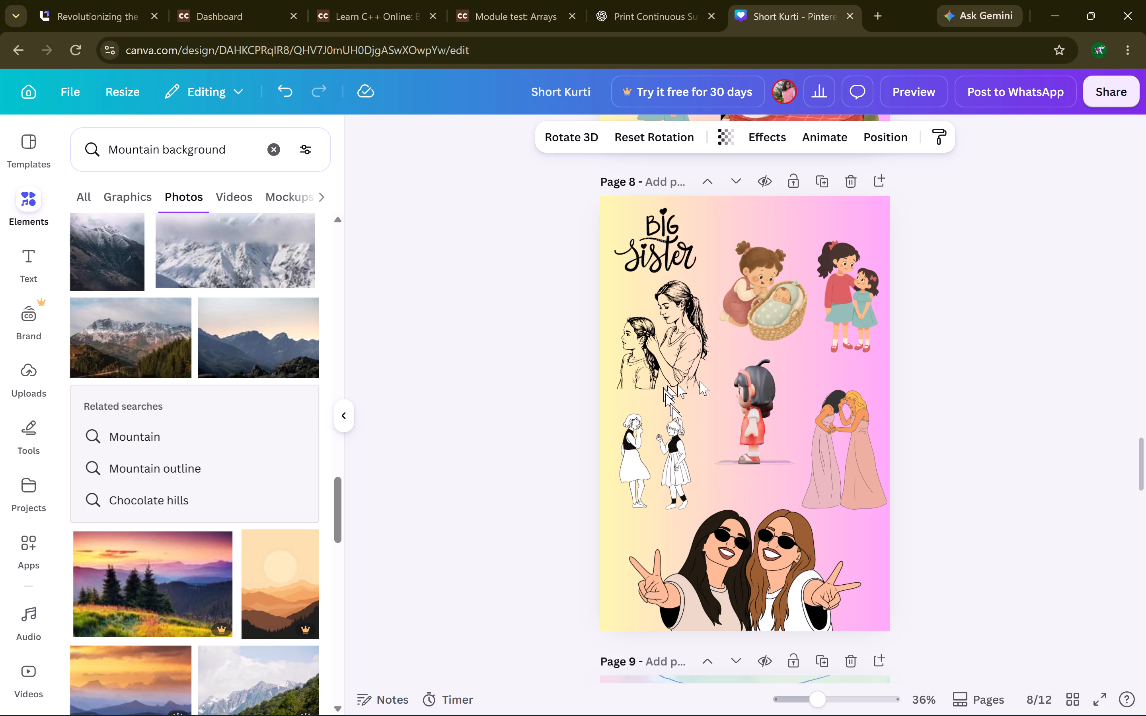
{"action": "left_click_drag", "start_coordinate": [672, 407], "coordinate": [764, 397]}
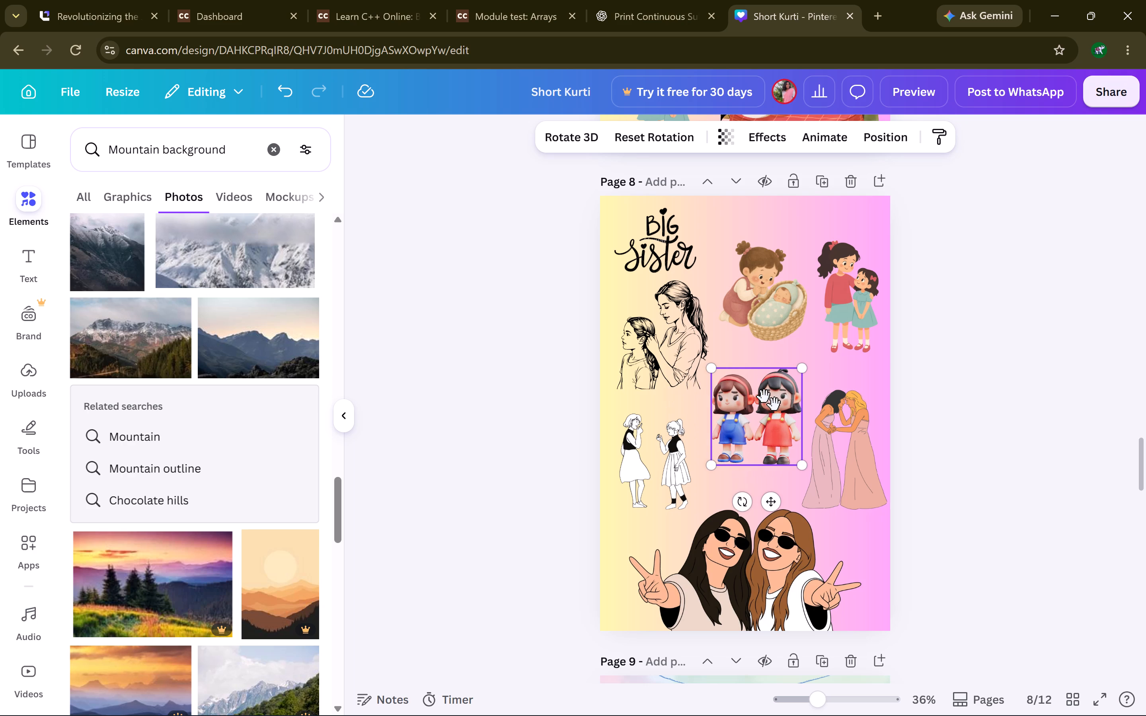
{"action": "left_click", "coordinate": [764, 397]}
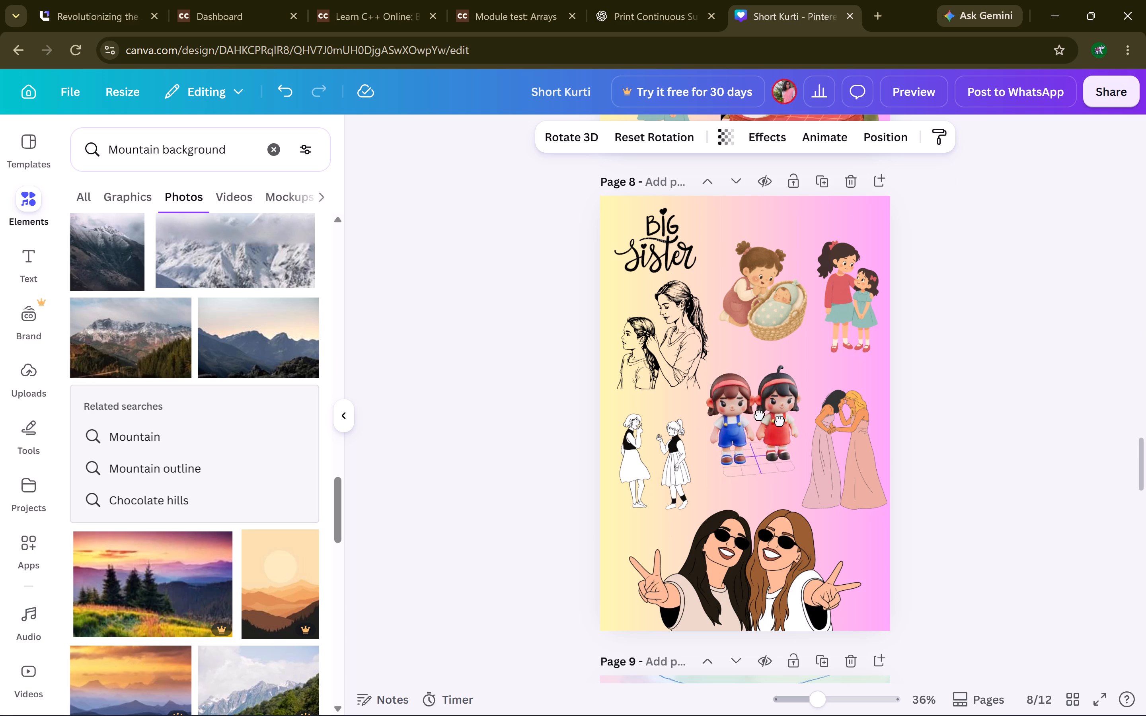
Shift the flying birds graphic at the top of page 12 slightly to the left.
{"action": "scroll", "coordinate": [767, 398], "scroll_direction": "down", "scroll_amount": 5}
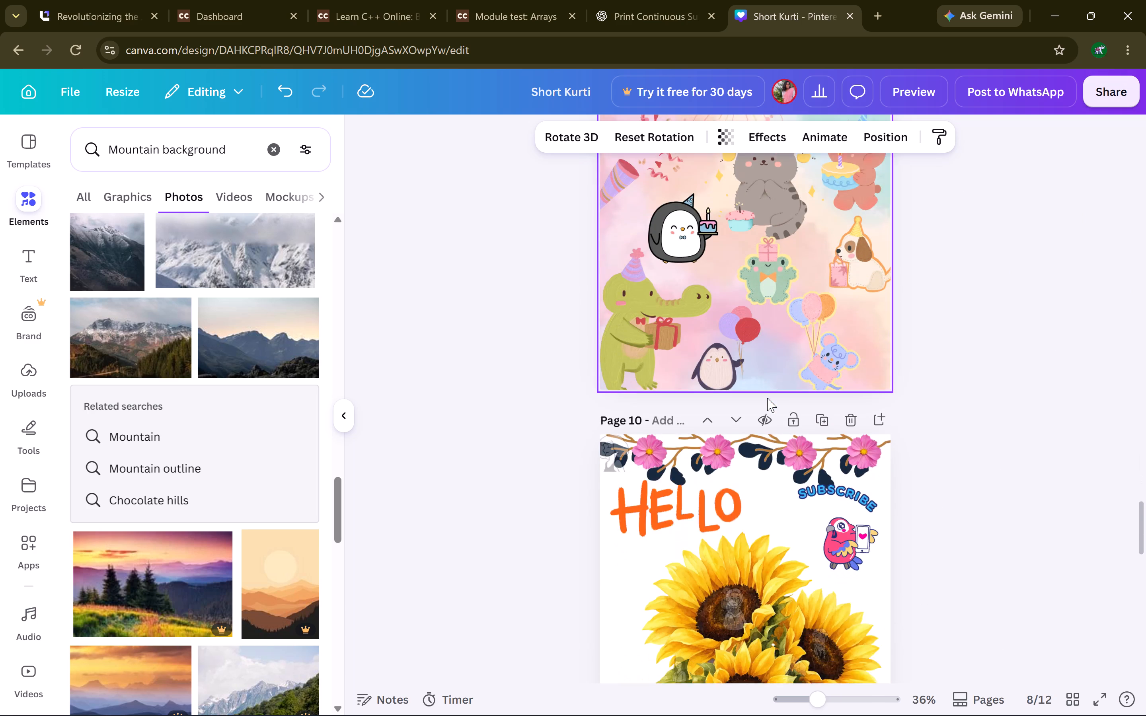
{"action": "scroll", "coordinate": [767, 398], "scroll_direction": "down", "scroll_amount": 7}
{"action": "left_click", "coordinate": [703, 512]}
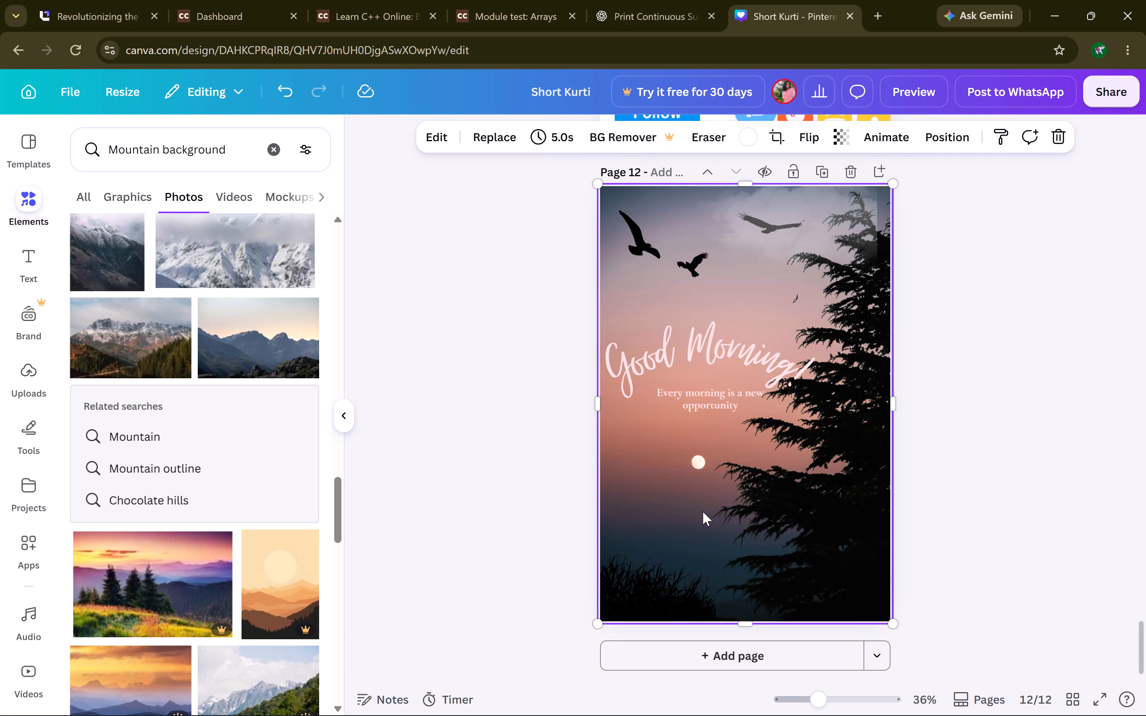
{"action": "left_click", "coordinate": [706, 286]}
{"action": "left_click_drag", "start_coordinate": [706, 286], "coordinate": [684, 285]}
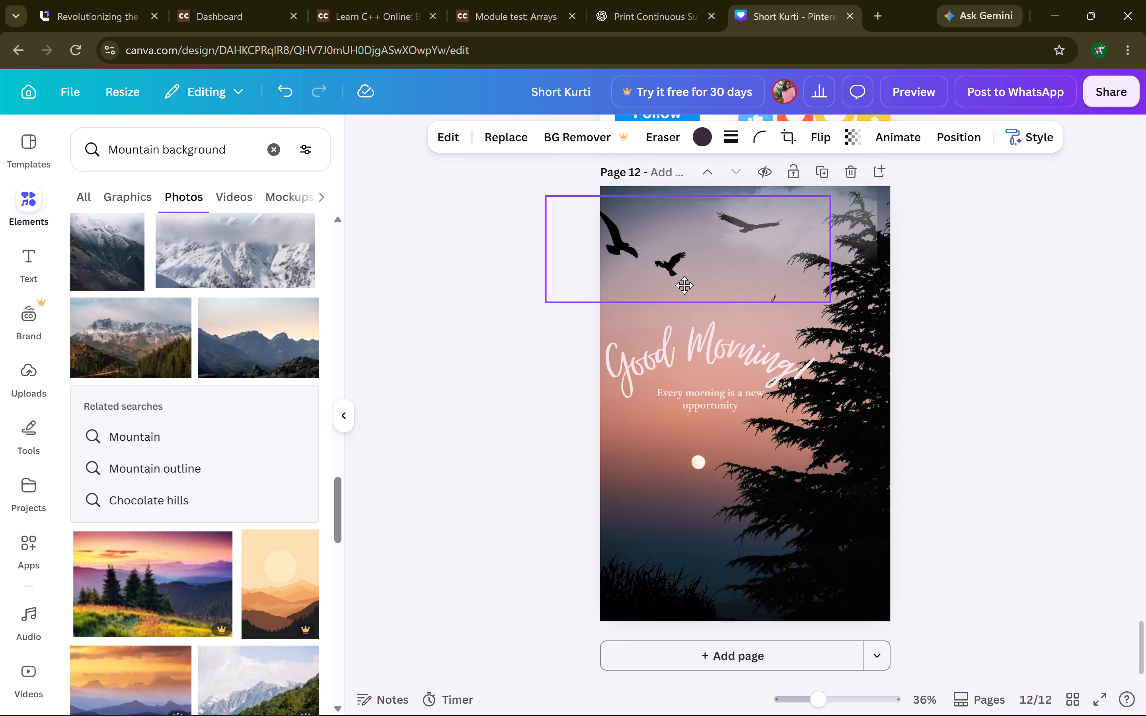
{"action": "left_click_drag", "start_coordinate": [684, 285], "coordinate": [701, 285]}
{"action": "left_click", "coordinate": [725, 472]}
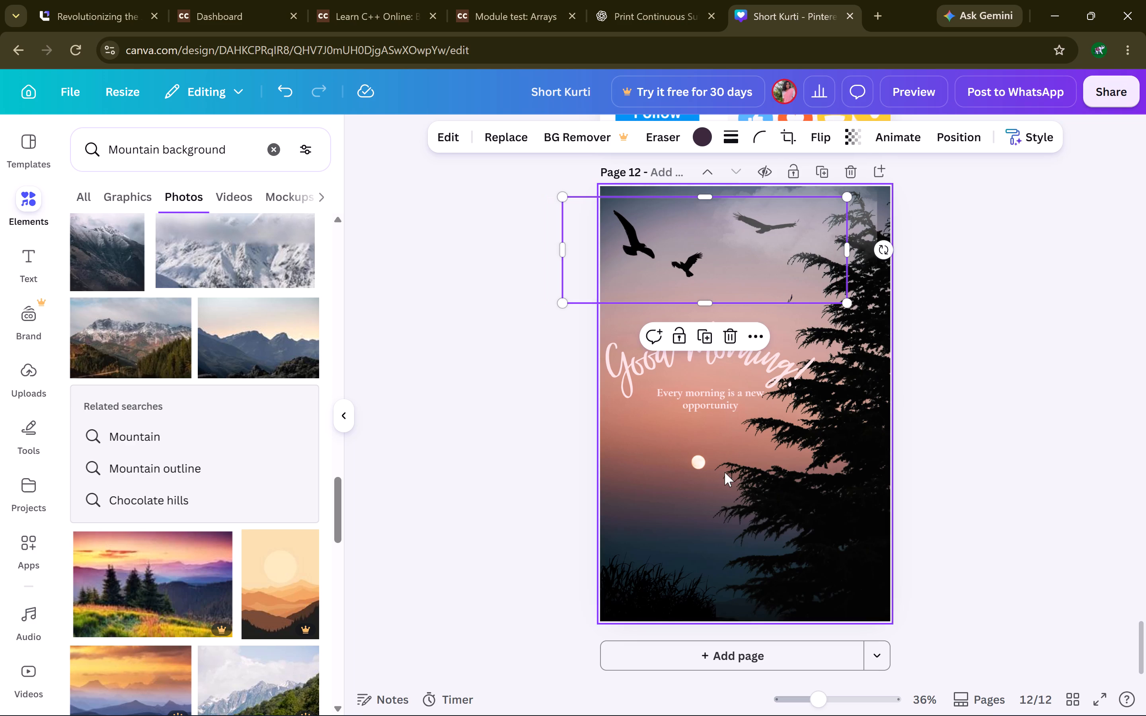
Look through the "Mountain background" photo results for a picture suitable for the "Good Morning!" page.
{"action": "left_click", "coordinate": [679, 372]}
{"action": "left_click", "coordinate": [680, 395]}
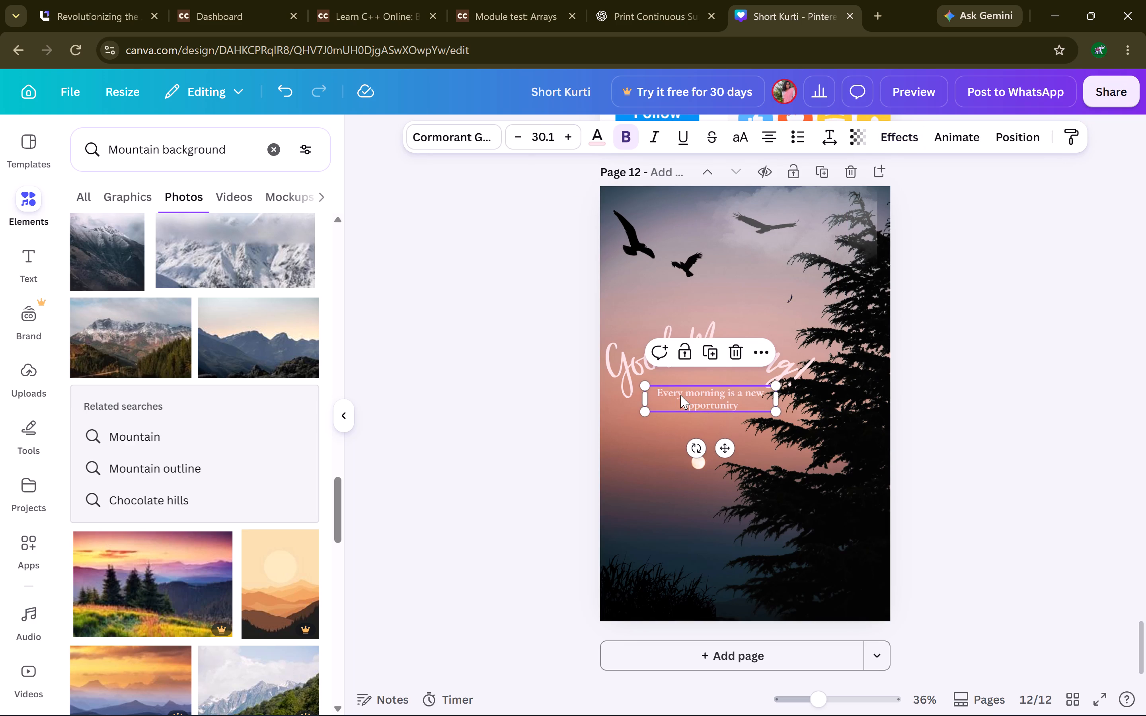
{"action": "scroll", "coordinate": [246, 436], "scroll_direction": "down", "scroll_amount": 2}
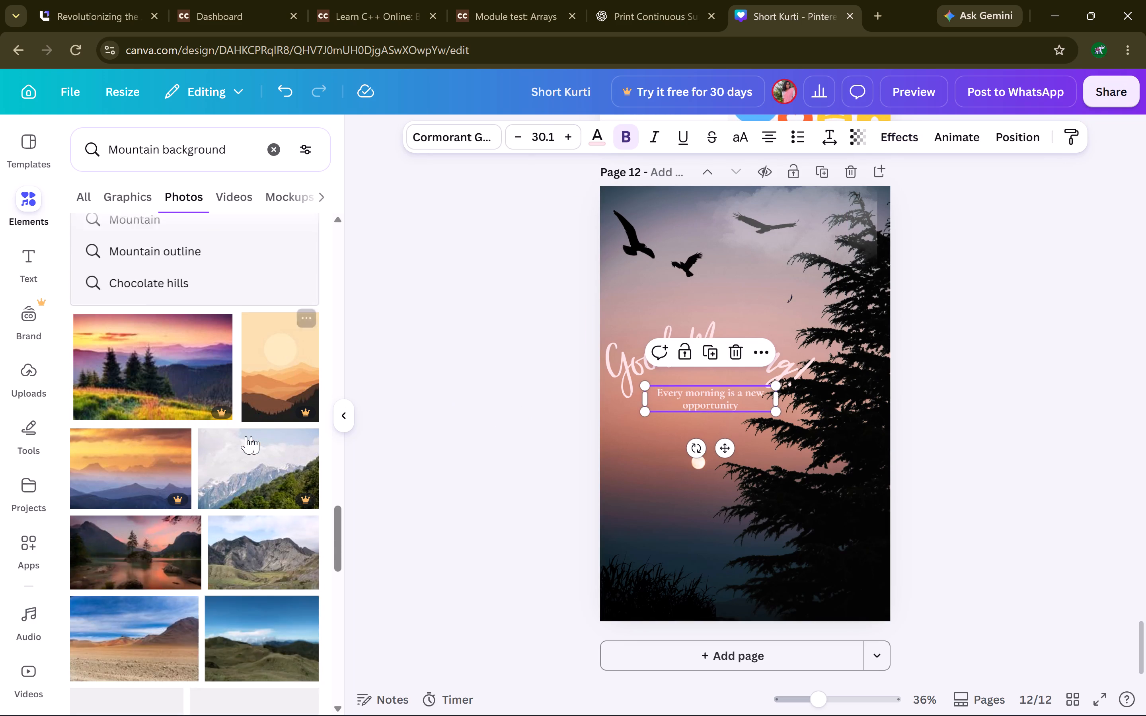
{"action": "scroll", "coordinate": [246, 436], "scroll_direction": "down", "scroll_amount": 8}
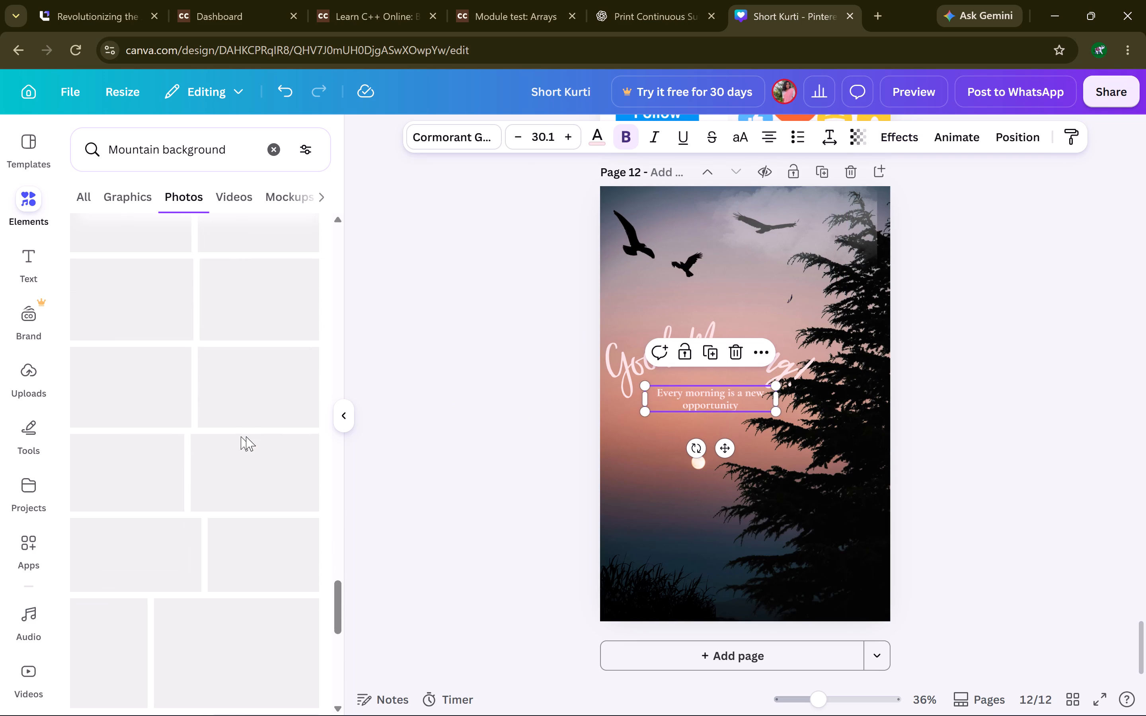
{"action": "scroll", "coordinate": [246, 436], "scroll_direction": "down", "scroll_amount": 3}
{"action": "scroll", "coordinate": [246, 436], "scroll_direction": "up", "scroll_amount": 1}
{"action": "scroll", "coordinate": [246, 436], "scroll_direction": "down", "scroll_amount": 3}
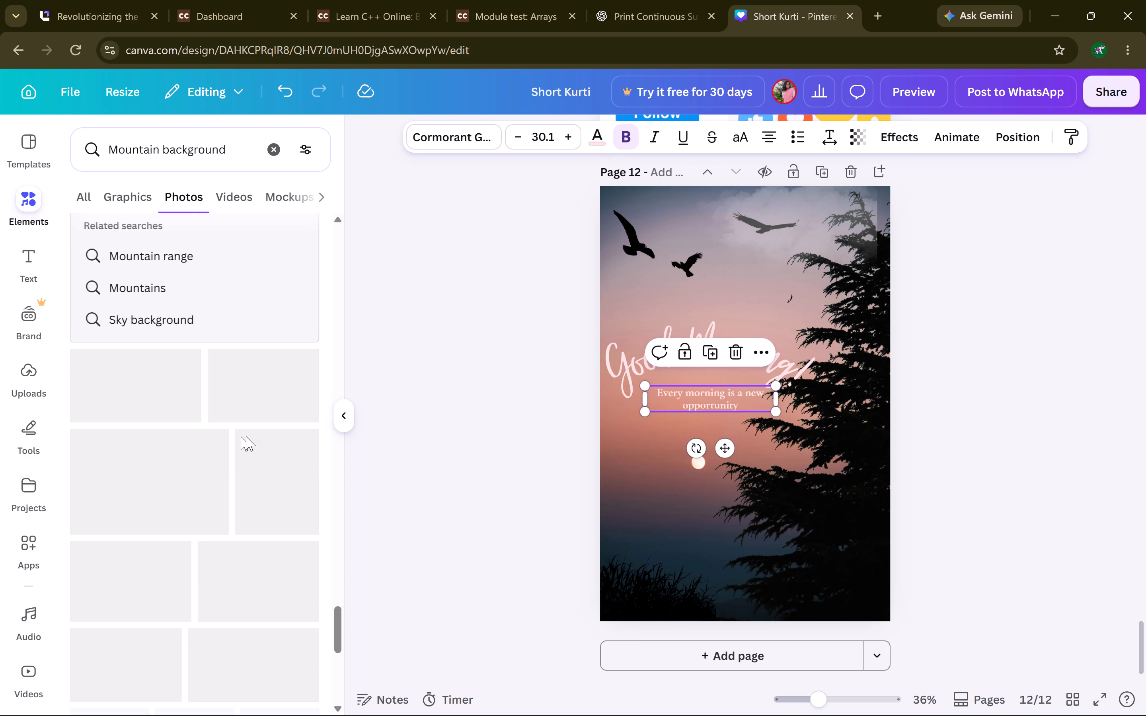
{"action": "scroll", "coordinate": [246, 436], "scroll_direction": "up", "scroll_amount": 8}
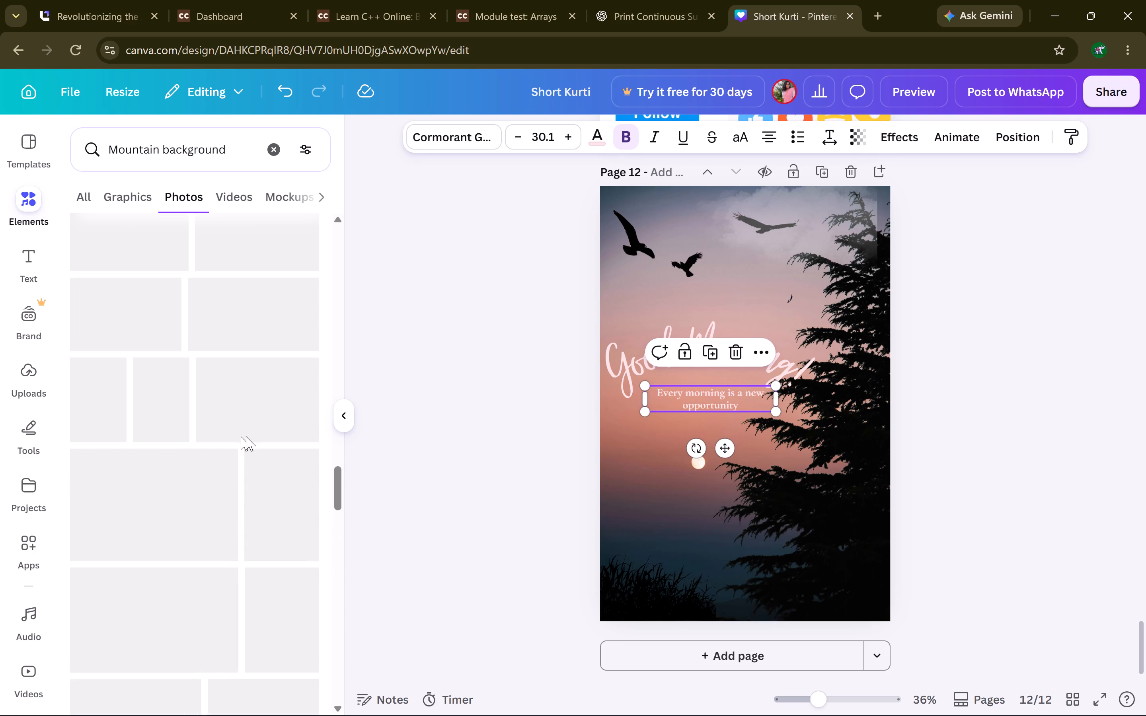
{"action": "scroll", "coordinate": [246, 436], "scroll_direction": "up", "scroll_amount": 8}
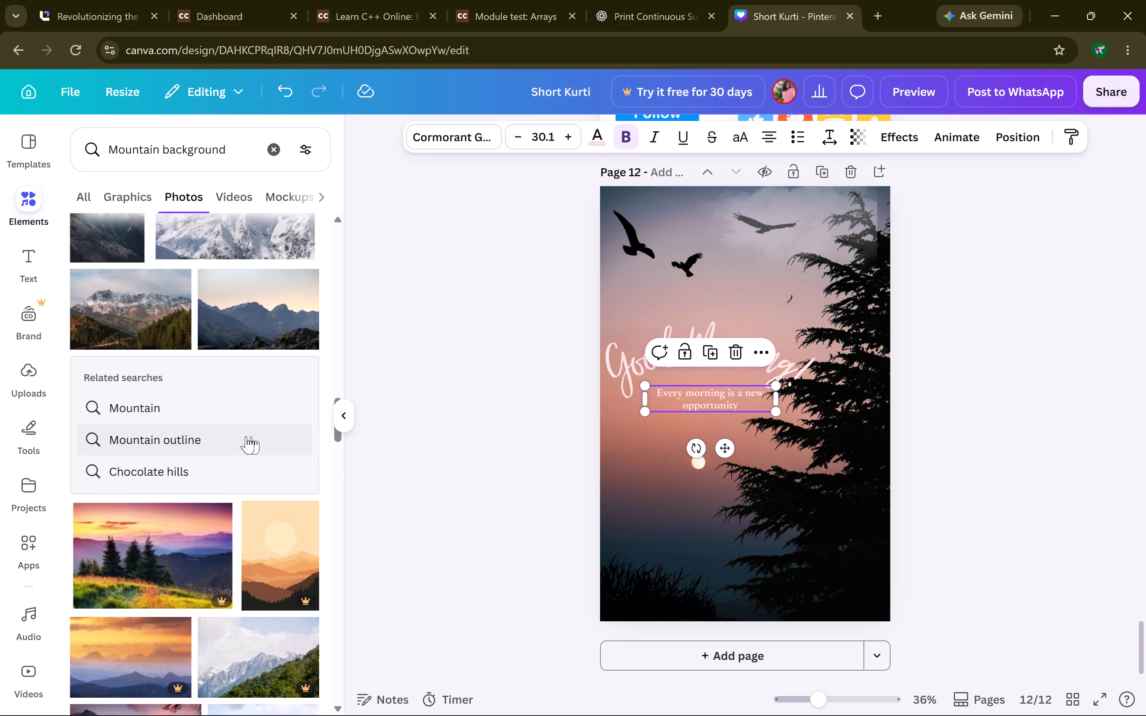
{"action": "scroll", "coordinate": [246, 436], "scroll_direction": "up", "scroll_amount": 5}
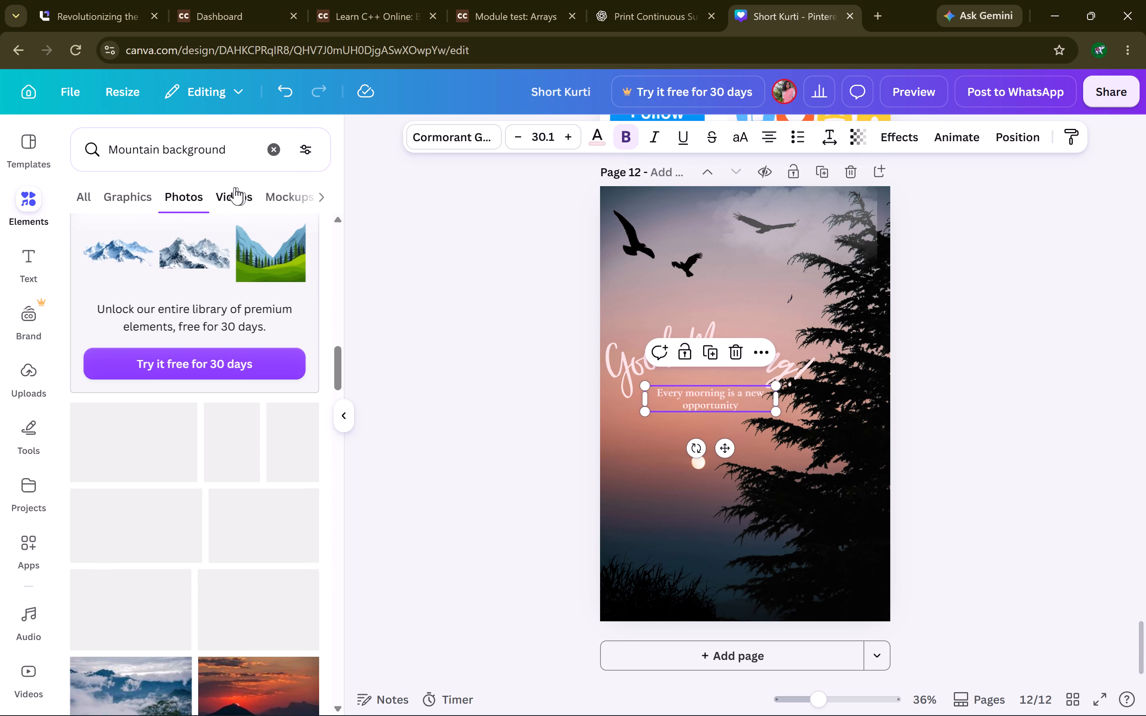
Check the "Mountain background" results for videos, mockups, shapes, frames, charts and 3D elements.
{"action": "left_click", "coordinate": [234, 187]}
{"action": "left_click", "coordinate": [267, 195]}
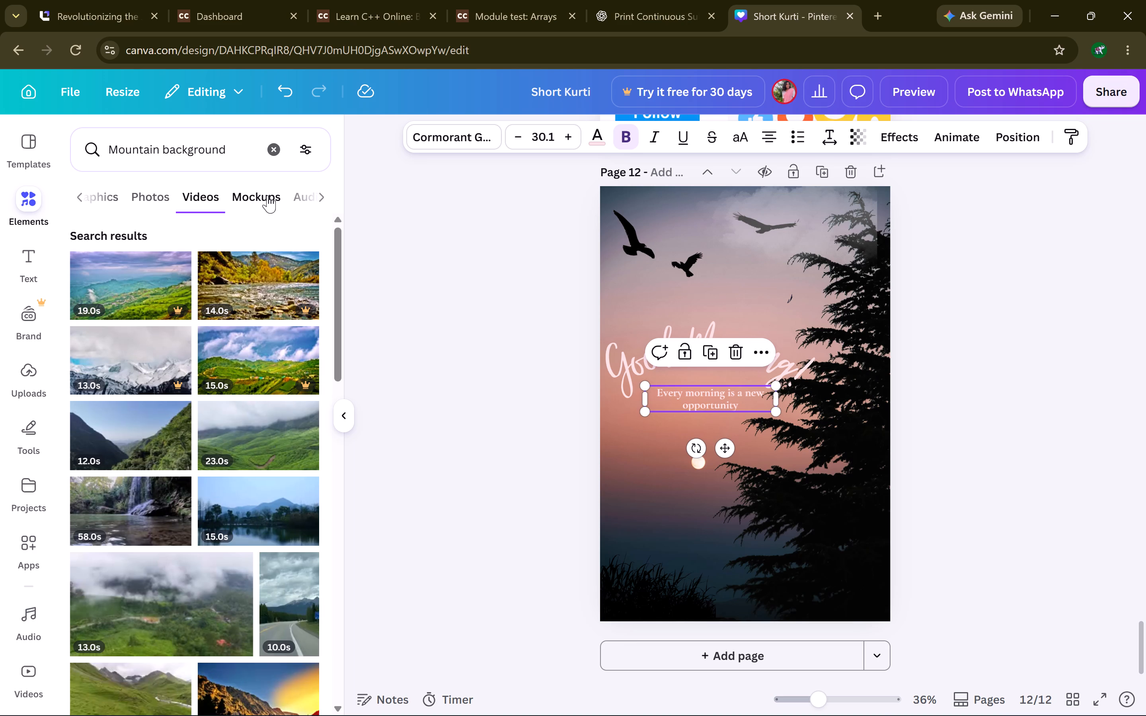
{"action": "left_click", "coordinate": [267, 195]}
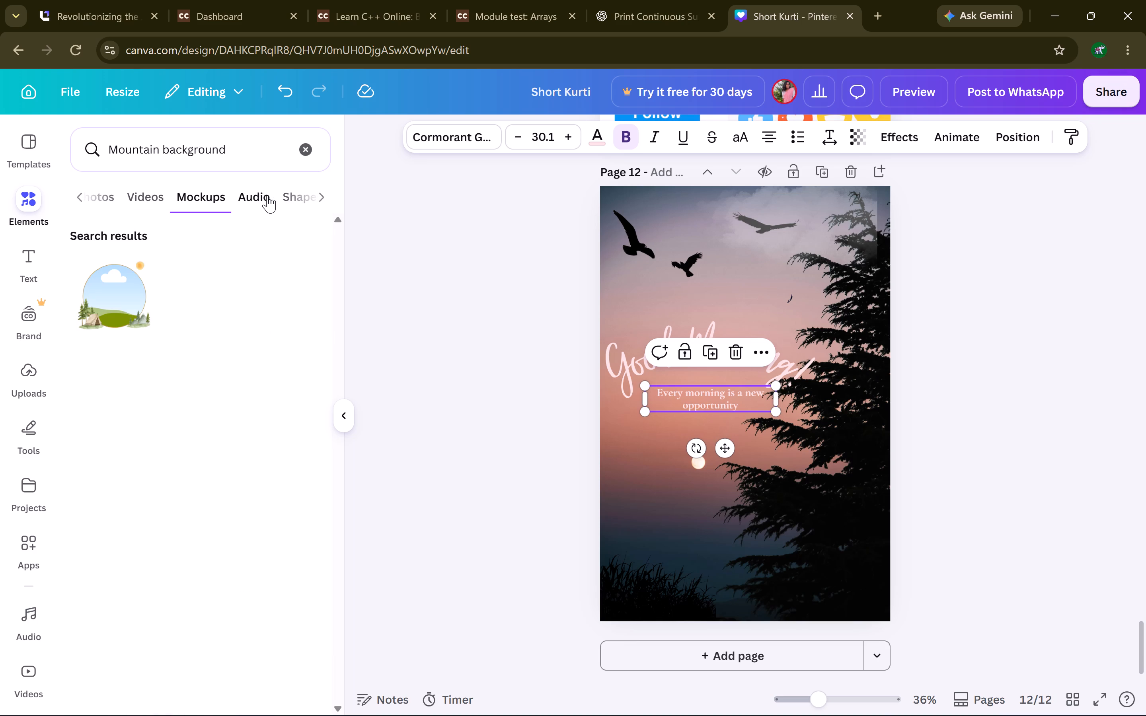
{"action": "left_click", "coordinate": [267, 195]}
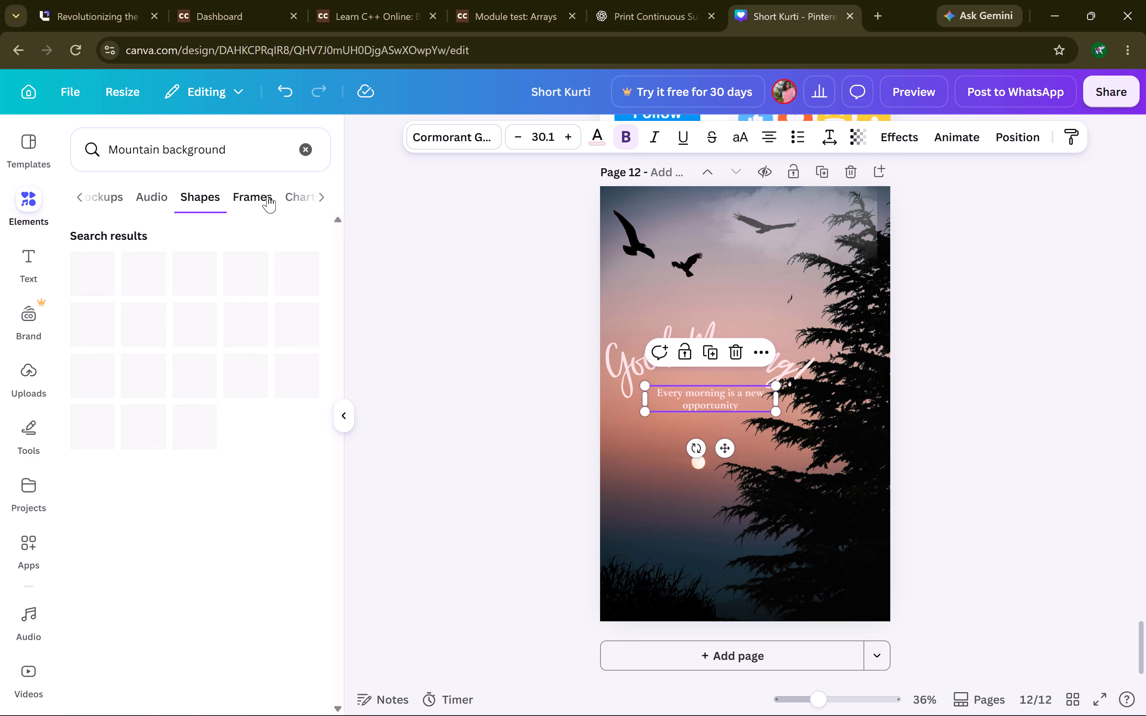
{"action": "left_click", "coordinate": [267, 195]}
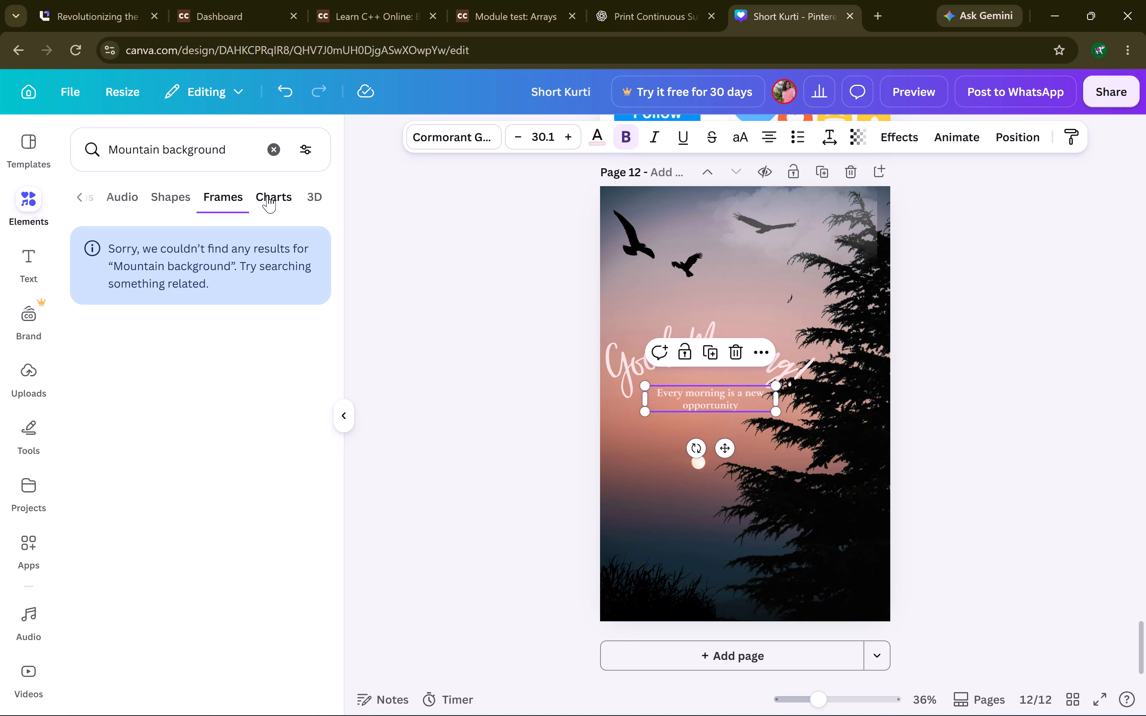
{"action": "left_click", "coordinate": [267, 195]}
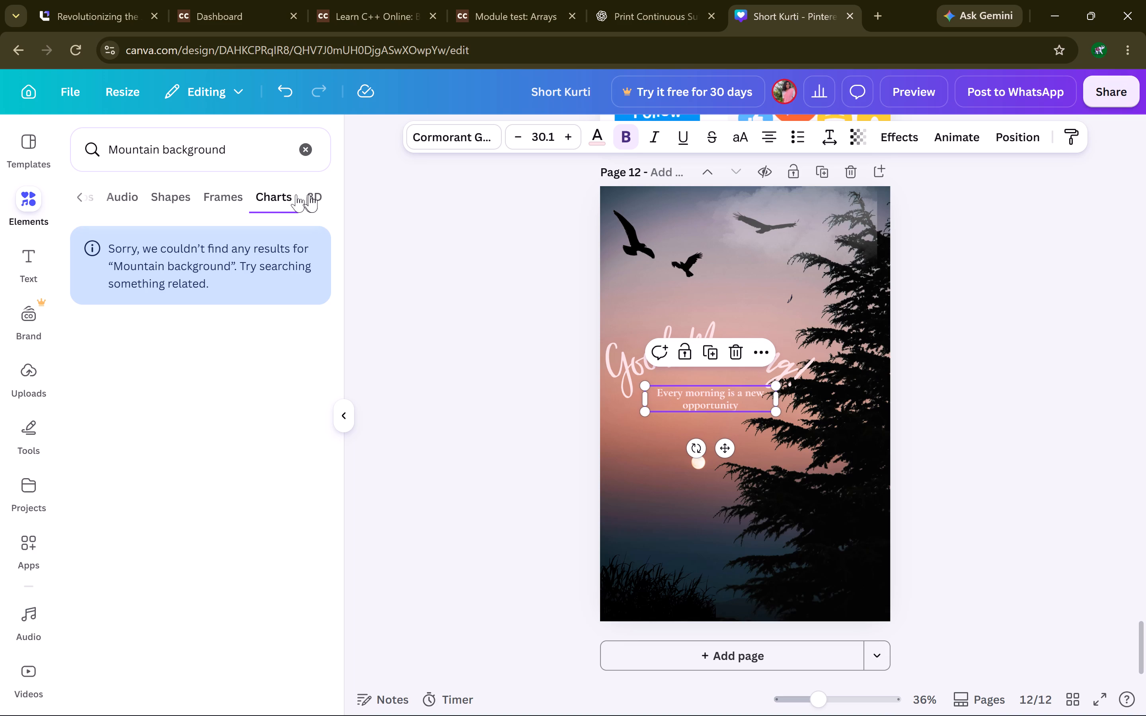
{"action": "left_click", "coordinate": [312, 195]}
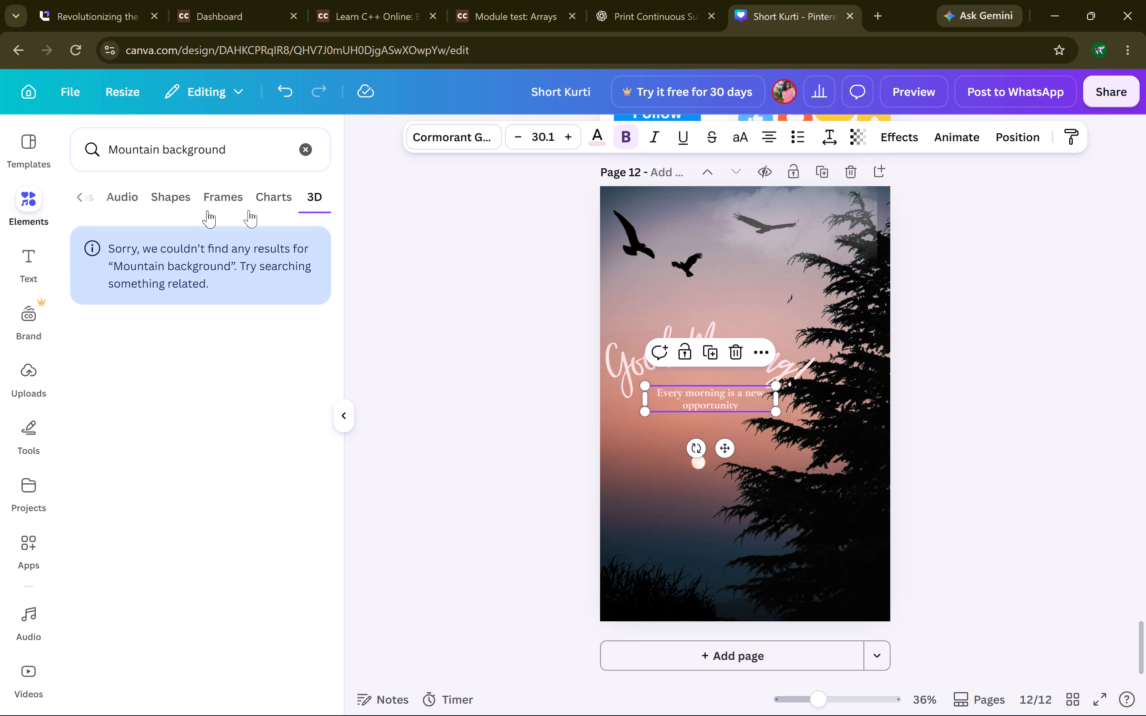
Compare the "Mountain background" templates with the overview of matching graphics, photos, videos and audio.
{"action": "left_click", "coordinate": [29, 151]}
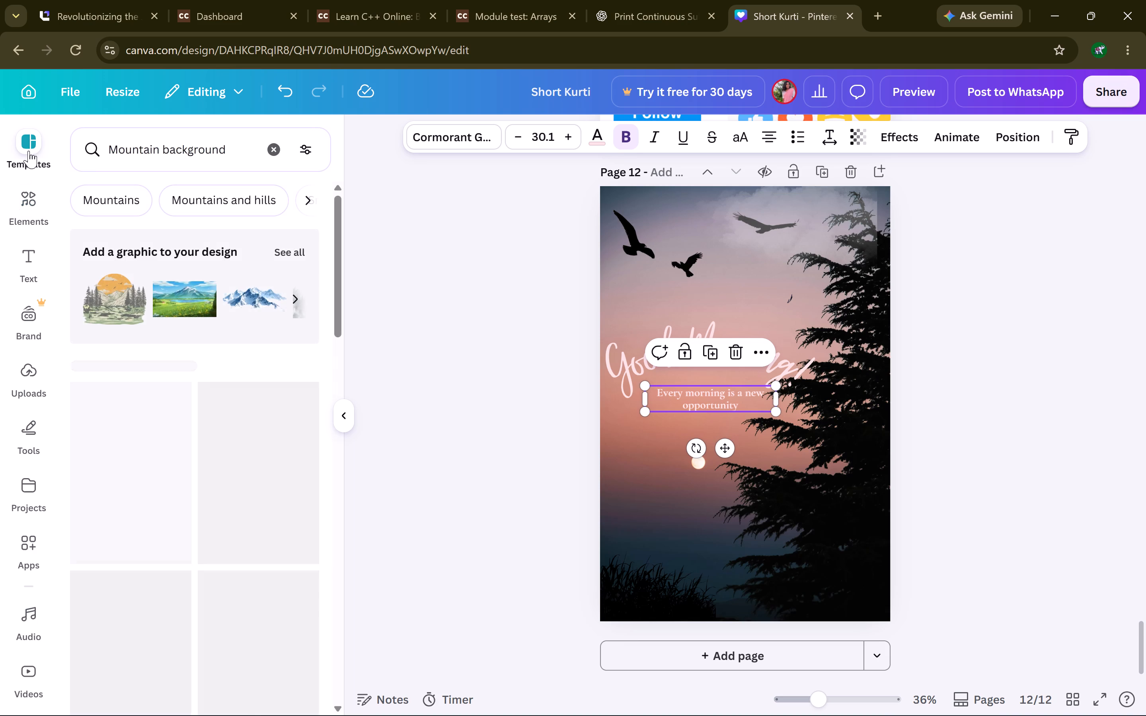
{"action": "scroll", "coordinate": [254, 343], "scroll_direction": "down", "scroll_amount": 13}
{"action": "scroll", "coordinate": [254, 343], "scroll_direction": "up", "scroll_amount": 7}
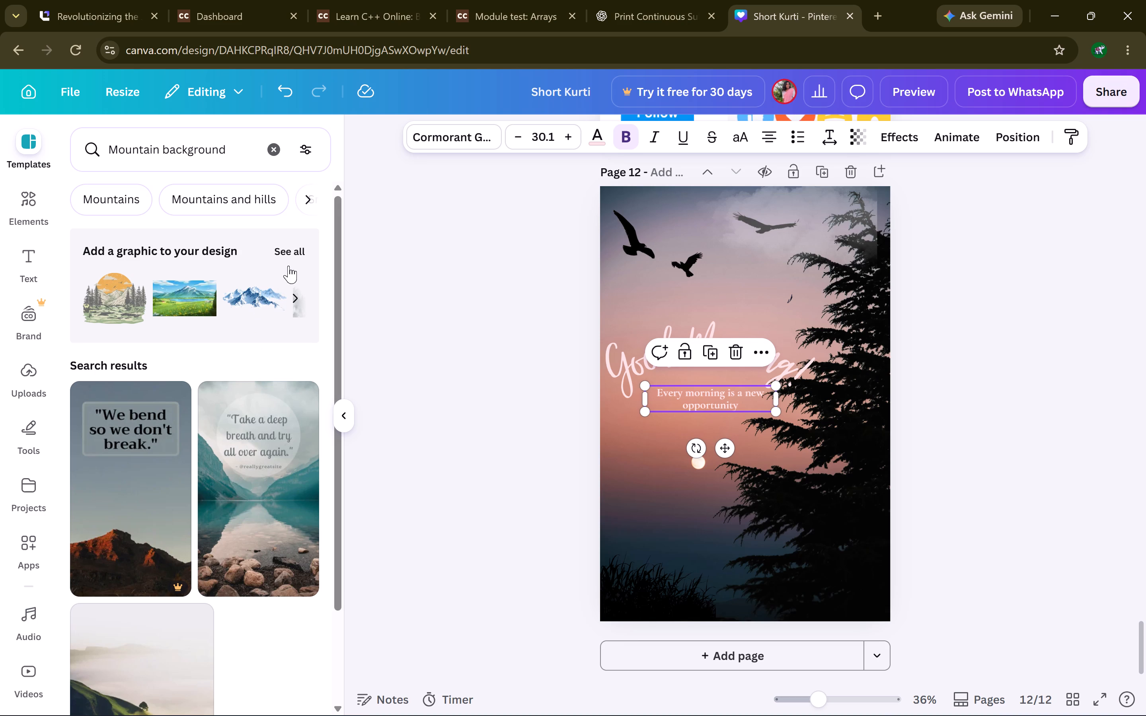
{"action": "left_click", "coordinate": [282, 253]}
{"action": "scroll", "coordinate": [227, 405], "scroll_direction": "down", "scroll_amount": 1}
{"action": "scroll", "coordinate": [227, 405], "scroll_direction": "up", "scroll_amount": 3}
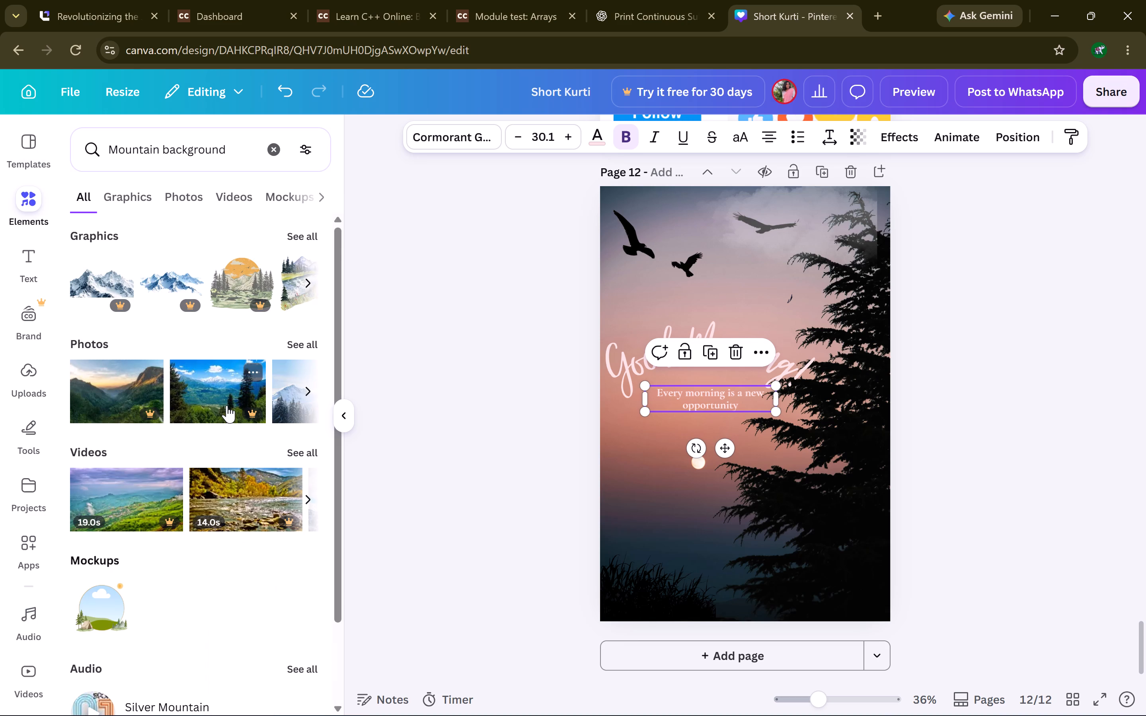
{"action": "scroll", "coordinate": [227, 405], "scroll_direction": "down", "scroll_amount": 7}
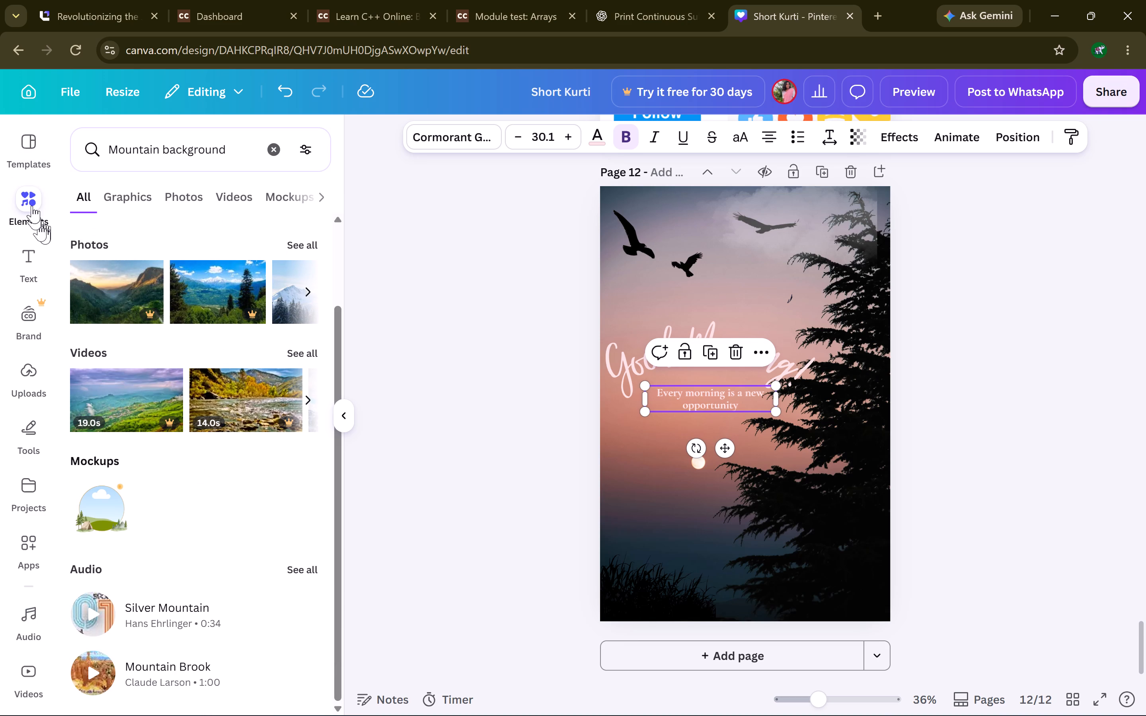
{"action": "left_click", "coordinate": [39, 161]}
{"action": "scroll", "coordinate": [187, 427], "scroll_direction": "down", "scroll_amount": 3}
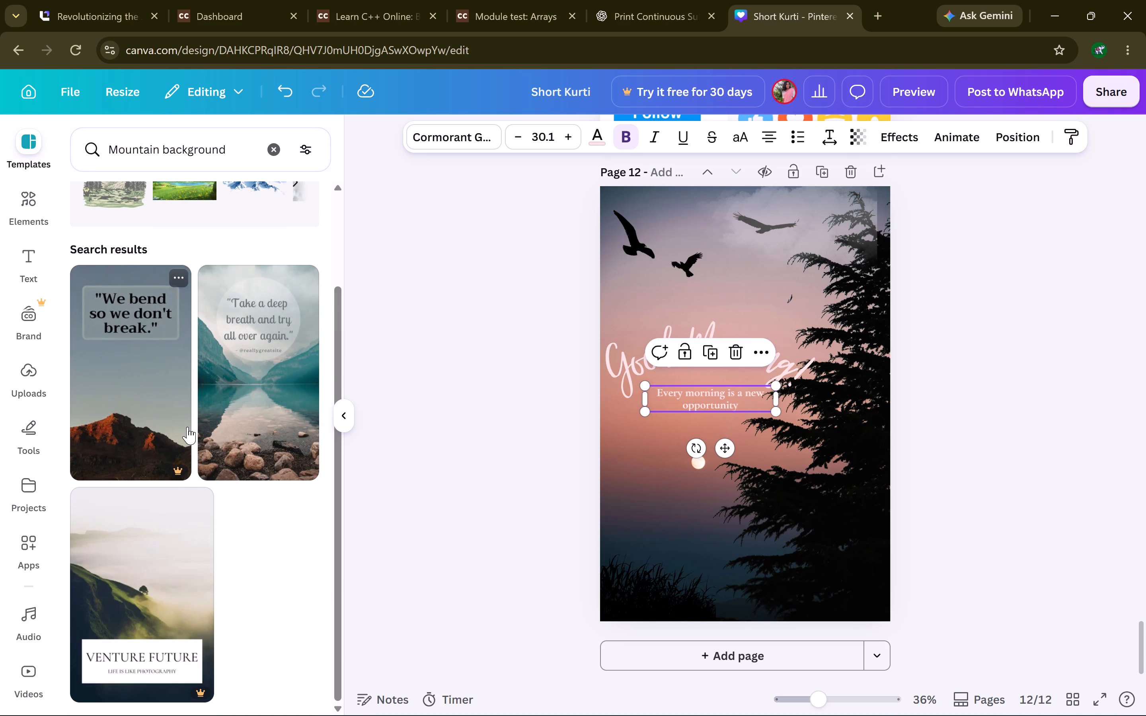
{"action": "scroll", "coordinate": [187, 427], "scroll_direction": "down", "scroll_amount": 2}
{"action": "left_click", "coordinate": [29, 202]}
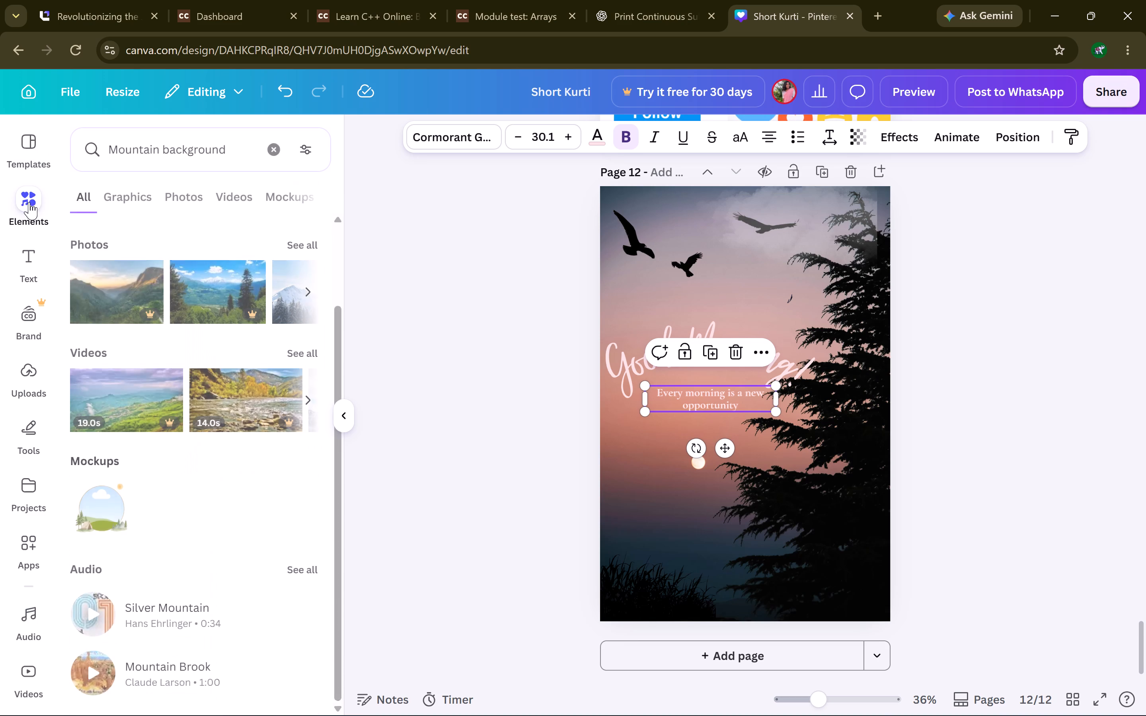
{"action": "scroll", "coordinate": [194, 397], "scroll_direction": "down", "scroll_amount": 6}
{"action": "scroll", "coordinate": [194, 397], "scroll_direction": "up", "scroll_amount": 10}
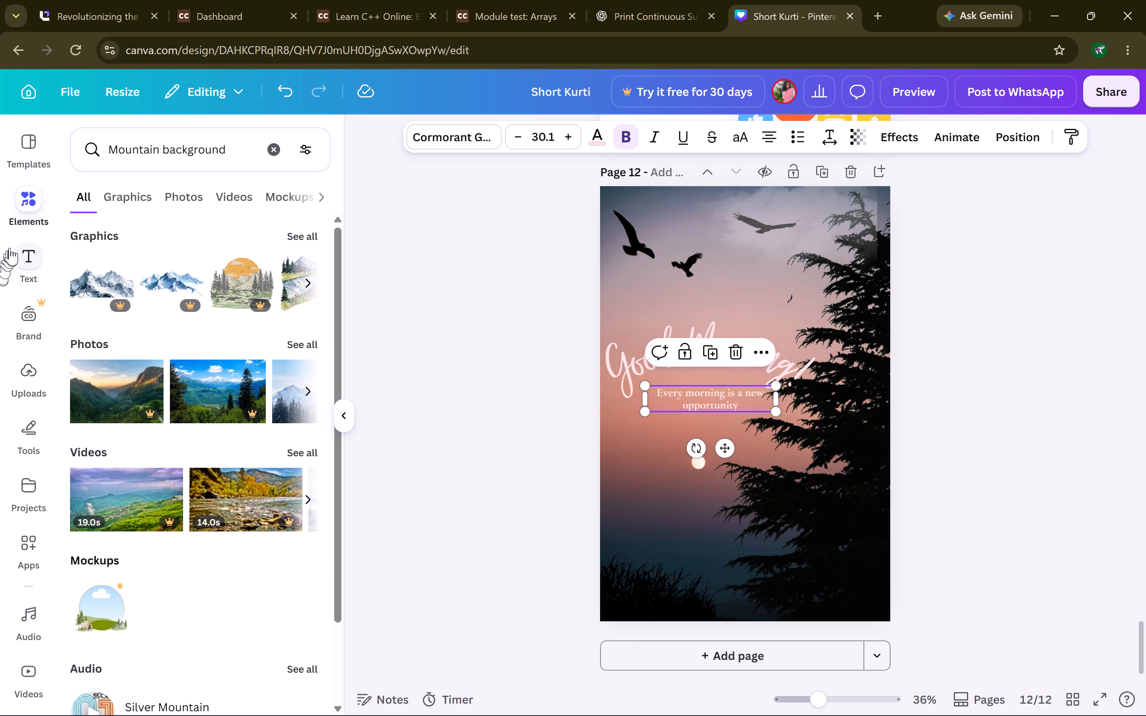
Add the glowing script "Now Open!" text combination to the middle of page 12, over the "Good Morning!" greeting.
{"action": "left_click", "coordinate": [13, 246]}
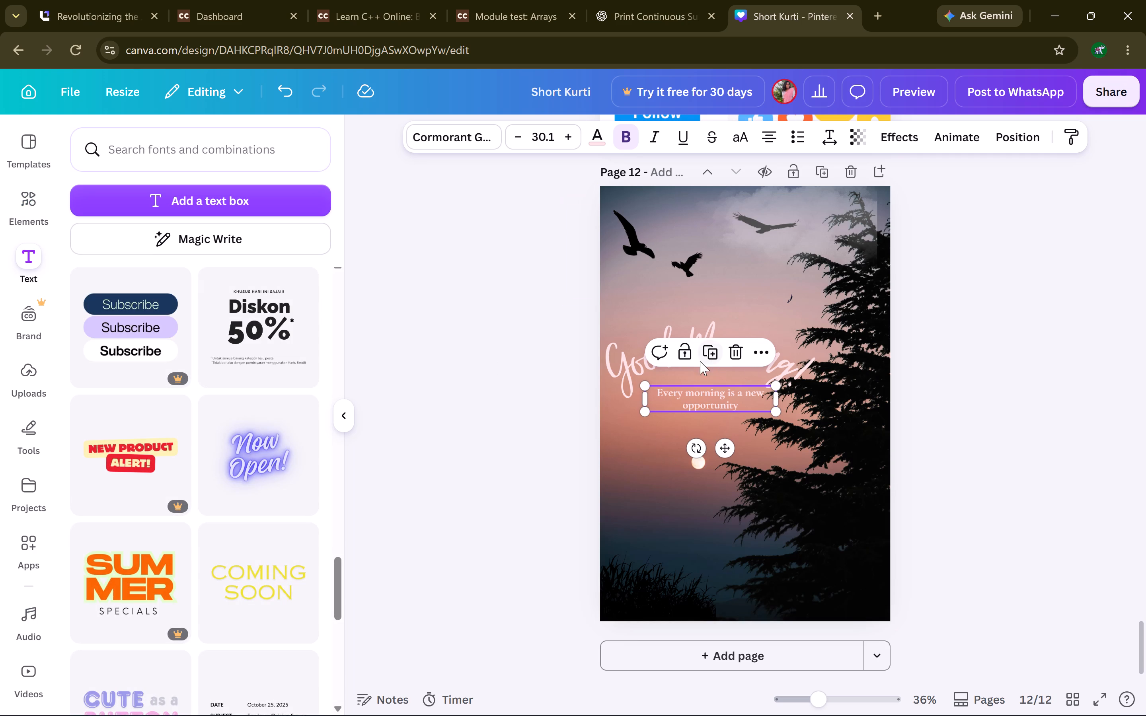
{"action": "scroll", "coordinate": [289, 382], "scroll_direction": "down", "scroll_amount": 3}
{"action": "scroll", "coordinate": [289, 382], "scroll_direction": "up", "scroll_amount": 4}
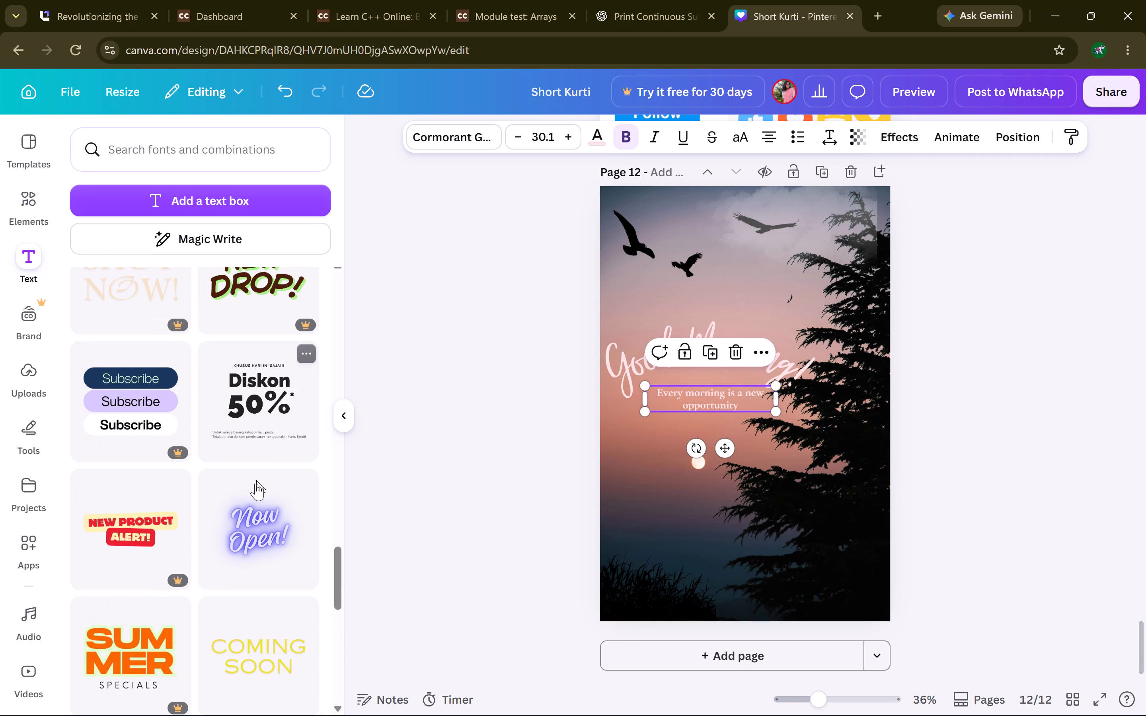
{"action": "triple_click", "coordinate": [720, 399]}
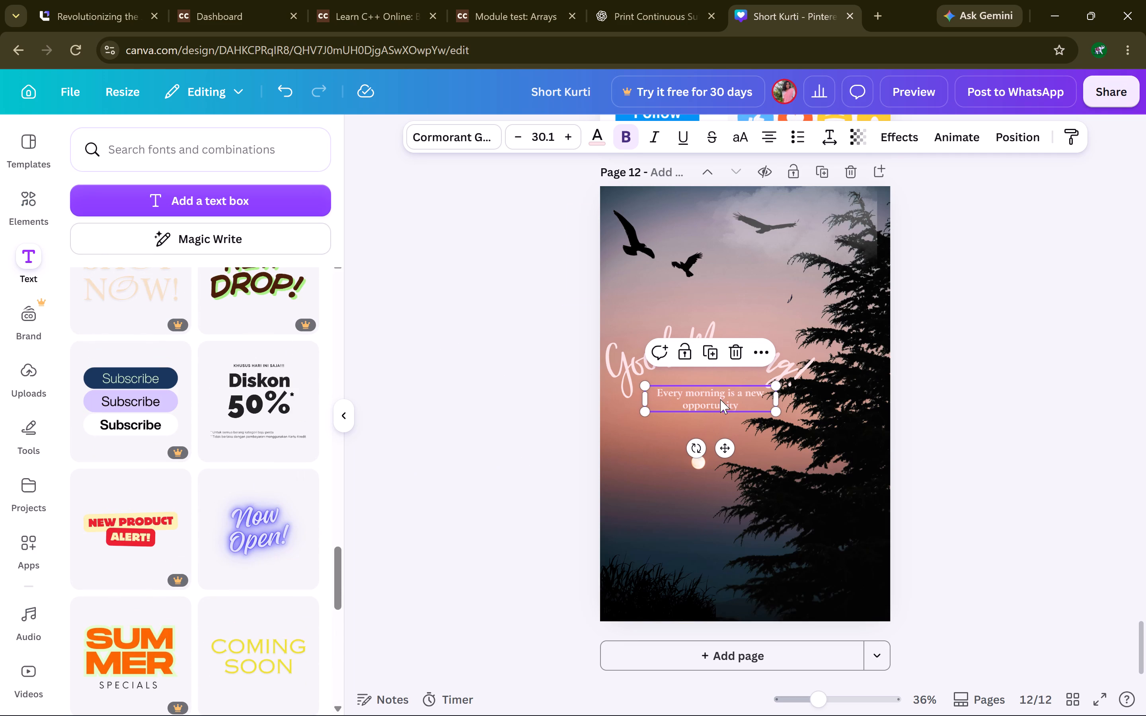
{"action": "left_click", "coordinate": [720, 399]}
{"action": "left_click", "coordinate": [255, 537]}
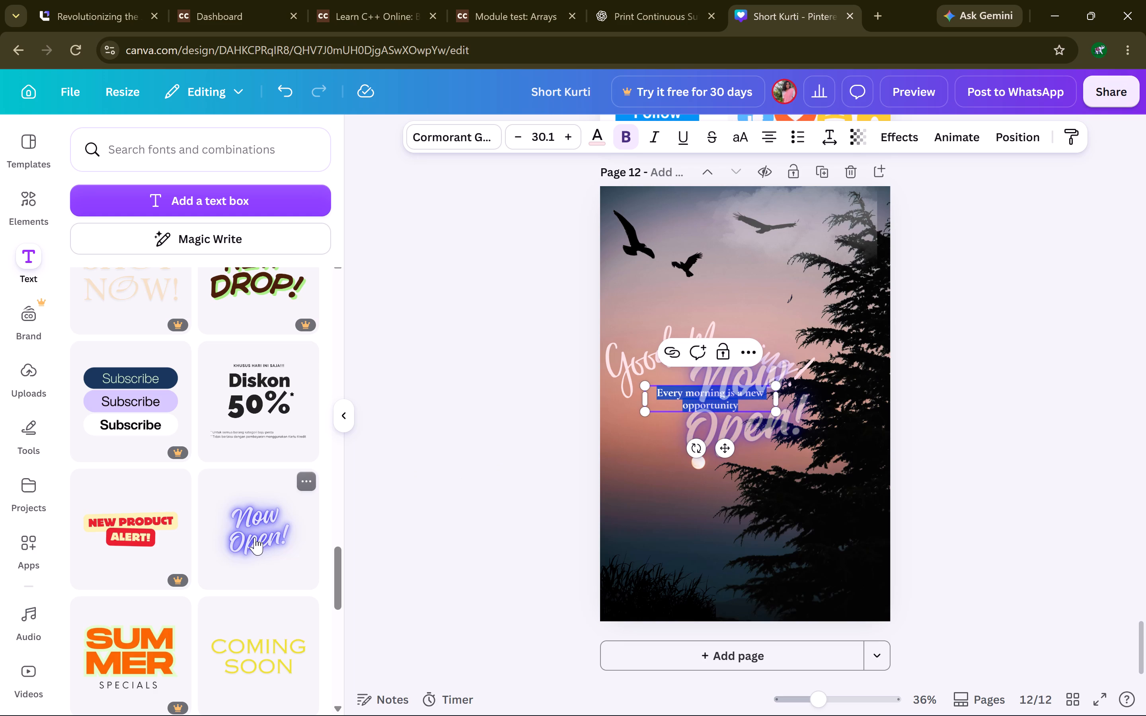
{"action": "left_click", "coordinate": [255, 537]}
{"action": "left_click", "coordinate": [255, 537]}
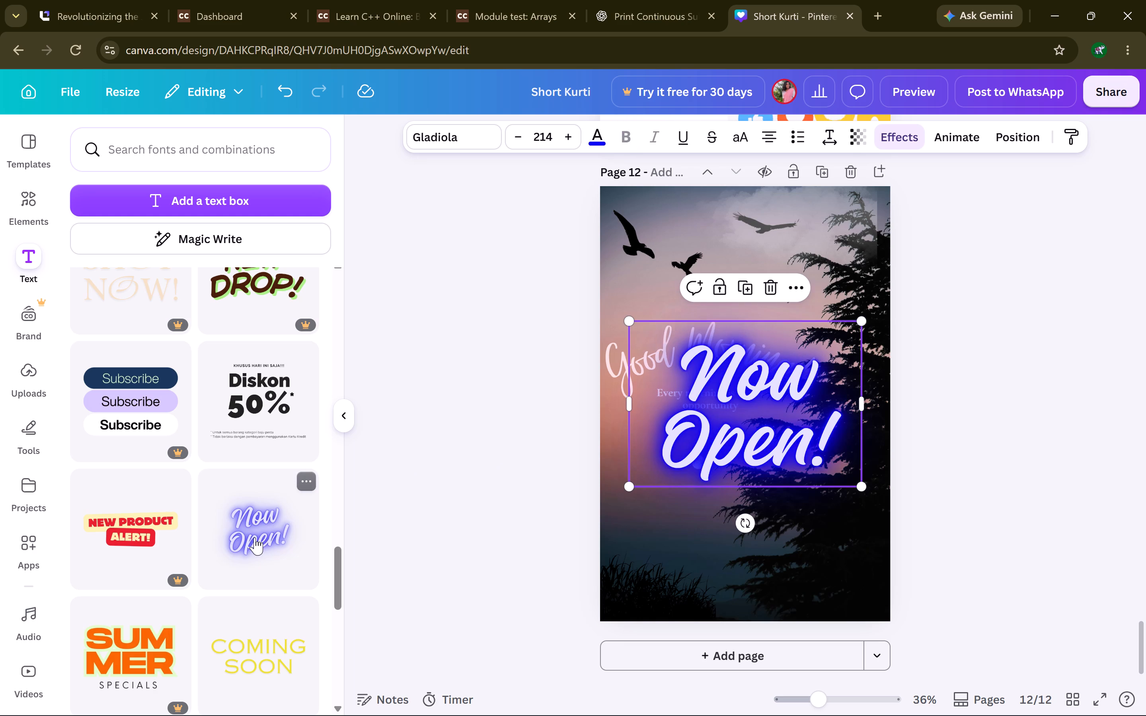
Delete the glowing "Now Open!" text from the middle of page 12.
{"action": "key", "text": "BackSpace"}
{"action": "key", "text": "BackSpace"}
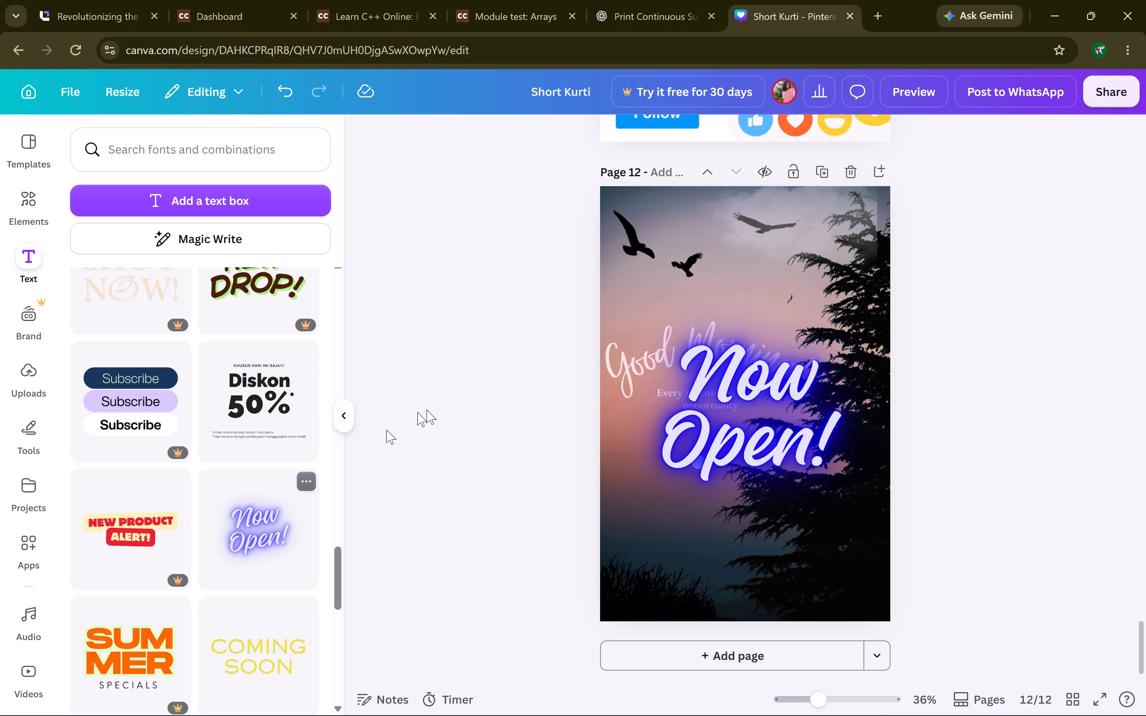
{"action": "left_click", "coordinate": [755, 400]}
{"action": "key", "text": "BackSpace"}
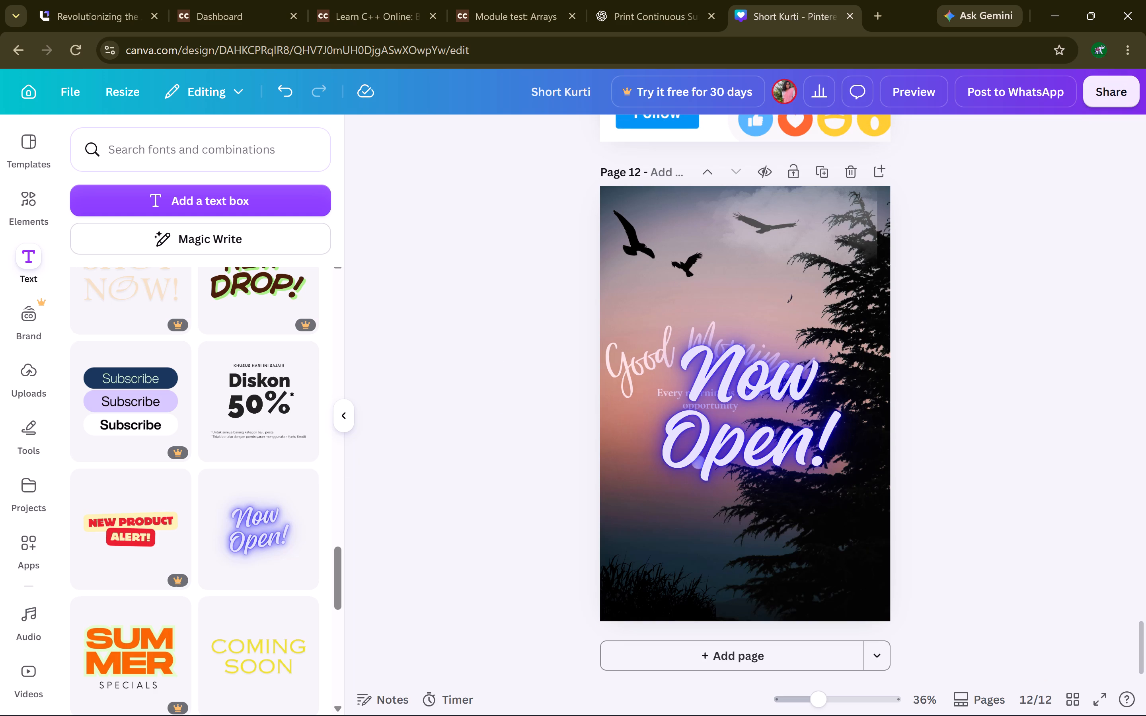
{"action": "left_click", "coordinate": [709, 393]}
{"action": "key", "text": "BackSpace"}
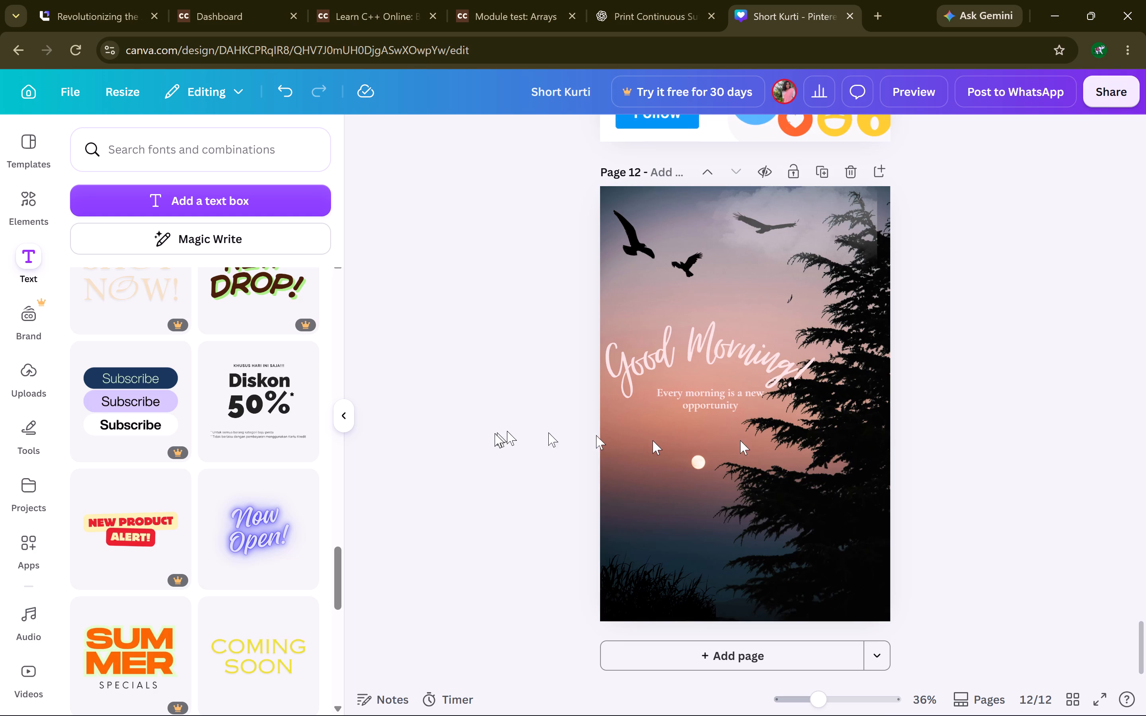
Add the blue script "love always" text combination to page 12 and place it below the "Every morning is a new opportunity" line.
{"action": "scroll", "coordinate": [232, 504], "scroll_direction": "down", "scroll_amount": 4}
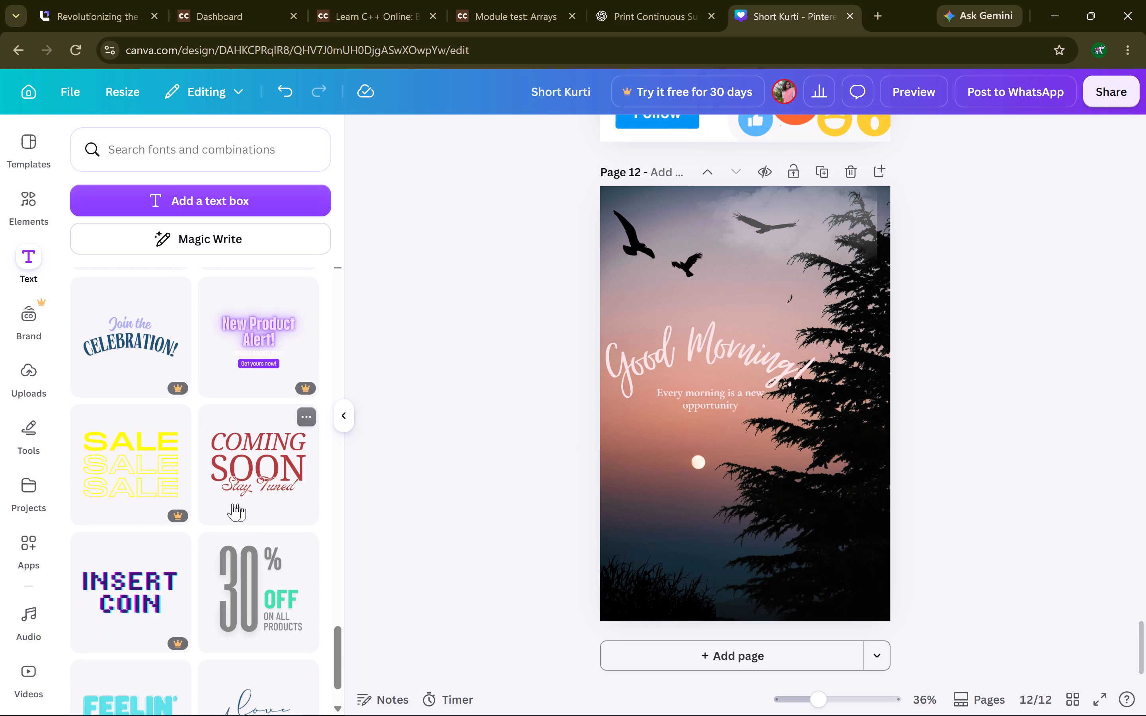
{"action": "scroll", "coordinate": [232, 504], "scroll_direction": "down", "scroll_amount": 4}
{"action": "scroll", "coordinate": [232, 504], "scroll_direction": "up", "scroll_amount": 1}
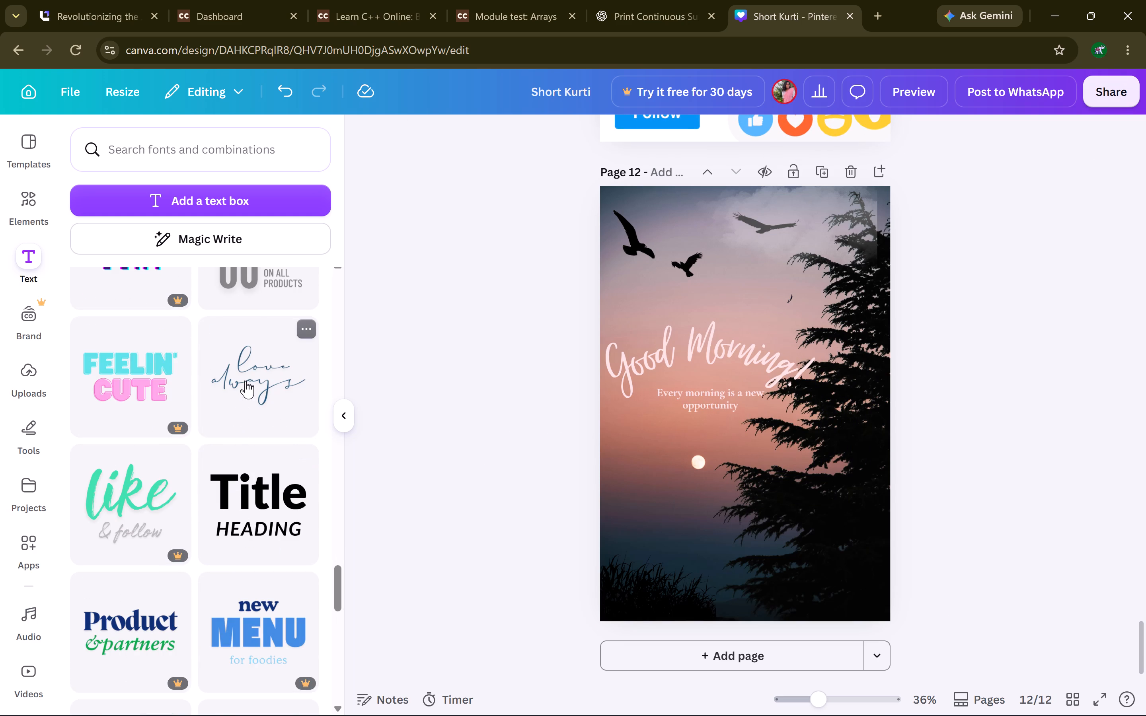
{"action": "left_click", "coordinate": [246, 381]}
{"action": "left_click_drag", "start_coordinate": [723, 400], "coordinate": [646, 457]}
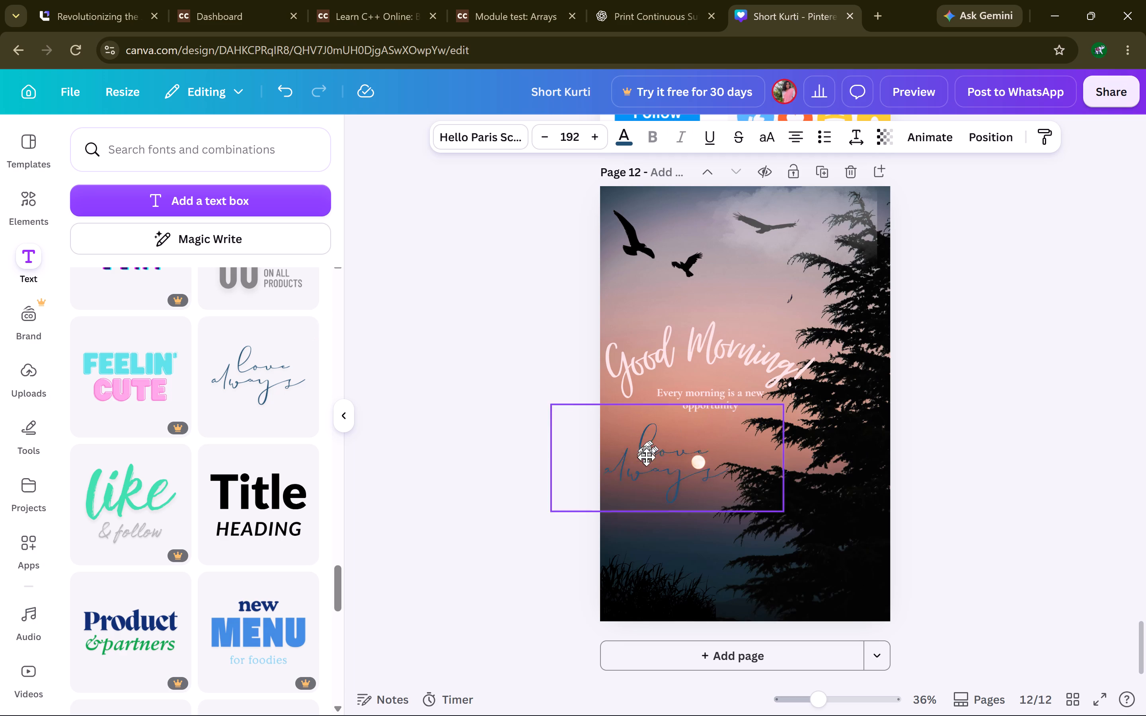
{"action": "left_click_drag", "start_coordinate": [646, 457], "coordinate": [666, 444]}
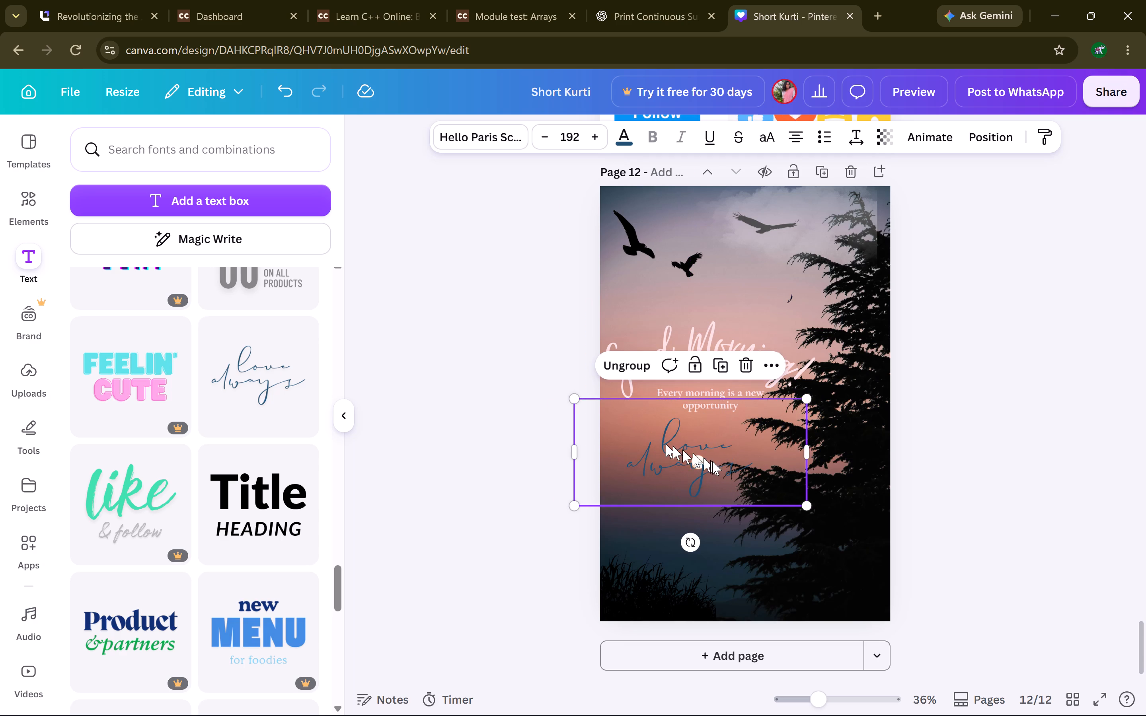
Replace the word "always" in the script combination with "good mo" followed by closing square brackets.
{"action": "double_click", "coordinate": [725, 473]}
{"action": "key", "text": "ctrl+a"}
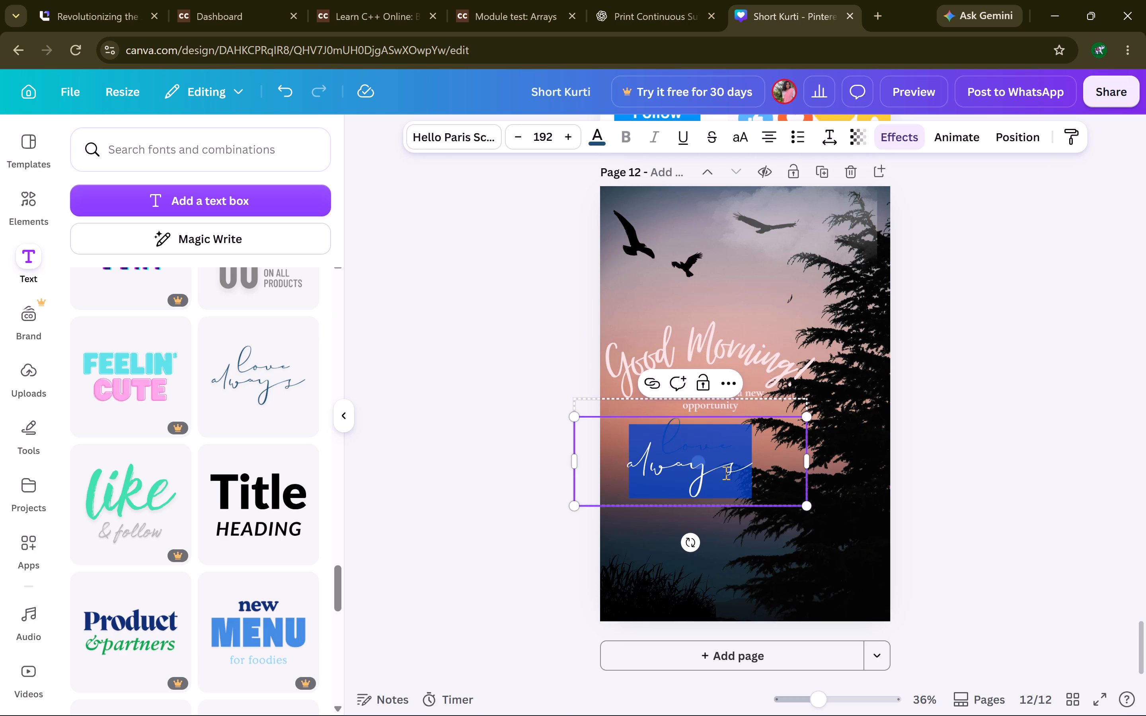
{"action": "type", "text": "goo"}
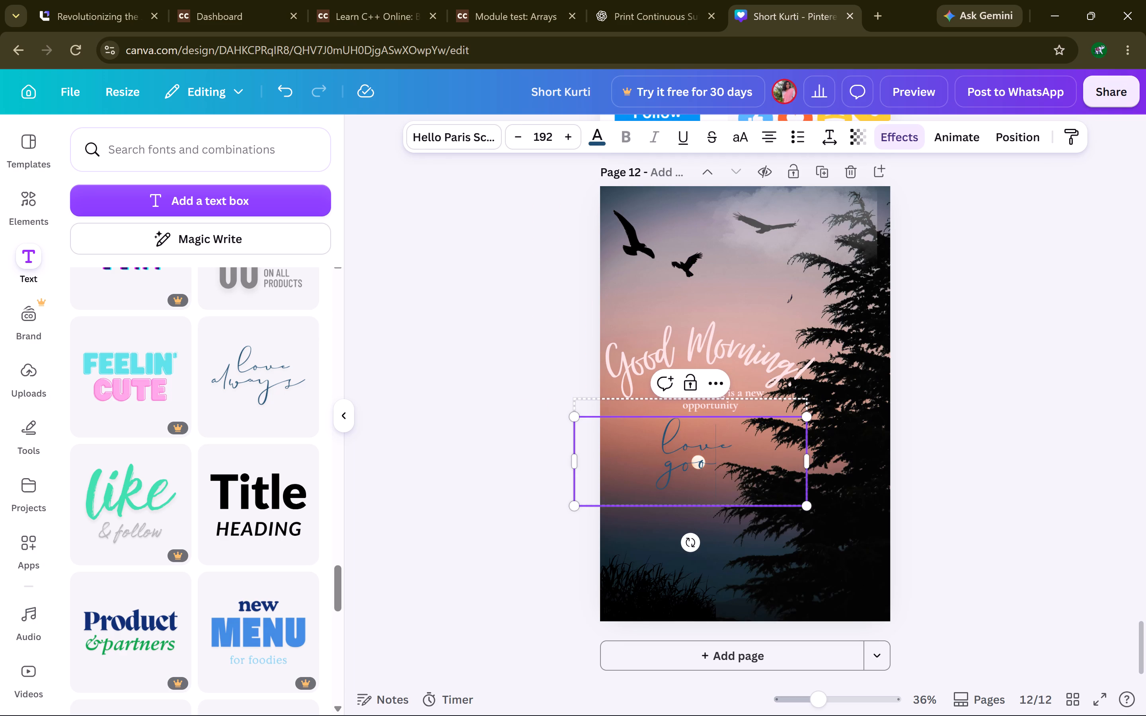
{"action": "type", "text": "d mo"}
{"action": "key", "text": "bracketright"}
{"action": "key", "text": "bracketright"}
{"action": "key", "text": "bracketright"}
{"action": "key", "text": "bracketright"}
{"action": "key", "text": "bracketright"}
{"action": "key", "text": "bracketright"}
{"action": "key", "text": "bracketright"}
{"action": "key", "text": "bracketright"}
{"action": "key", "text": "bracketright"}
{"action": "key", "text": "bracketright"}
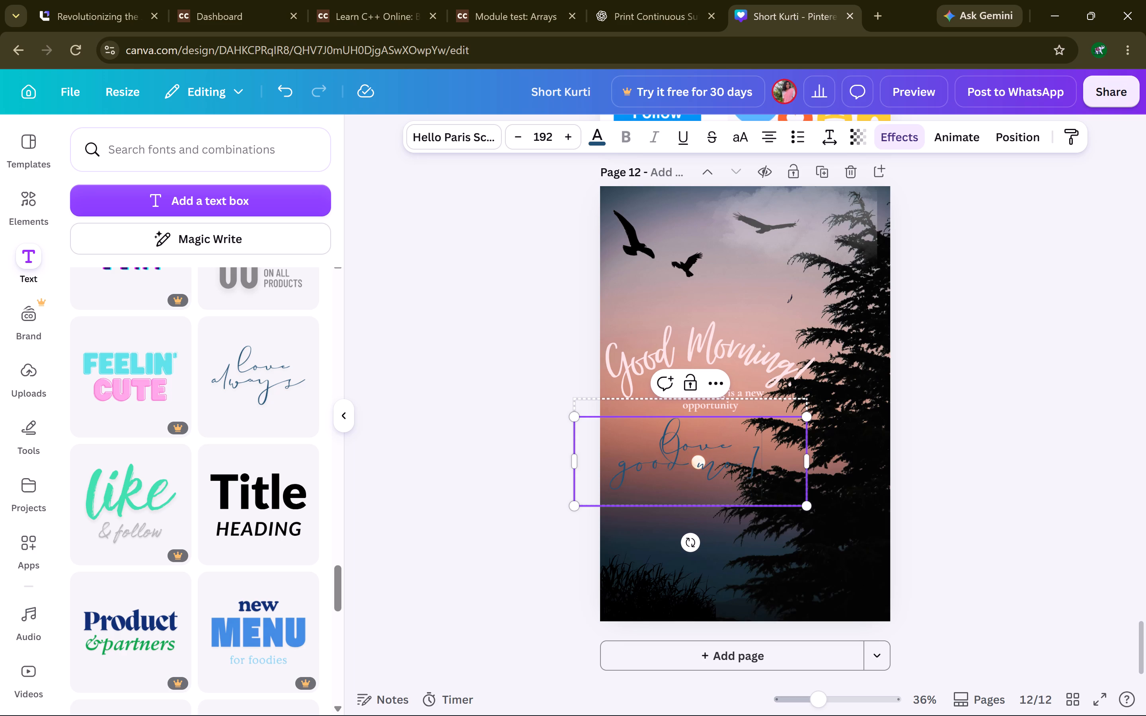
Erase all the text in the lower line of the script combination, beneath "love".
{"action": "key", "text": "BackSpace"}
{"action": "key", "text": "BackSpace"}
{"action": "key", "text": "BackSpace"}
{"action": "key", "text": "BackSpace"}
{"action": "key", "text": "BackSpace"}
{"action": "key", "text": "BackSpace"}
{"action": "key", "text": "BackSpace"}
{"action": "key", "text": "BackSpace"}
{"action": "key", "text": "BackSpace"}
{"action": "key", "text": "BackSpace"}
{"action": "key", "text": "BackSpace"}
{"action": "key", "text": "BackSpace"}
{"action": "key", "text": "BackSpace"}
{"action": "key", "text": "BackSpace"}
{"action": "key", "text": "BackSpace"}
{"action": "key", "text": "BackSpace"}
{"action": "key", "text": "BackSpace"}
{"action": "key", "text": "BackSpace"}
{"action": "key", "text": "BackSpace"}
{"action": "key", "text": "BackSpace"}
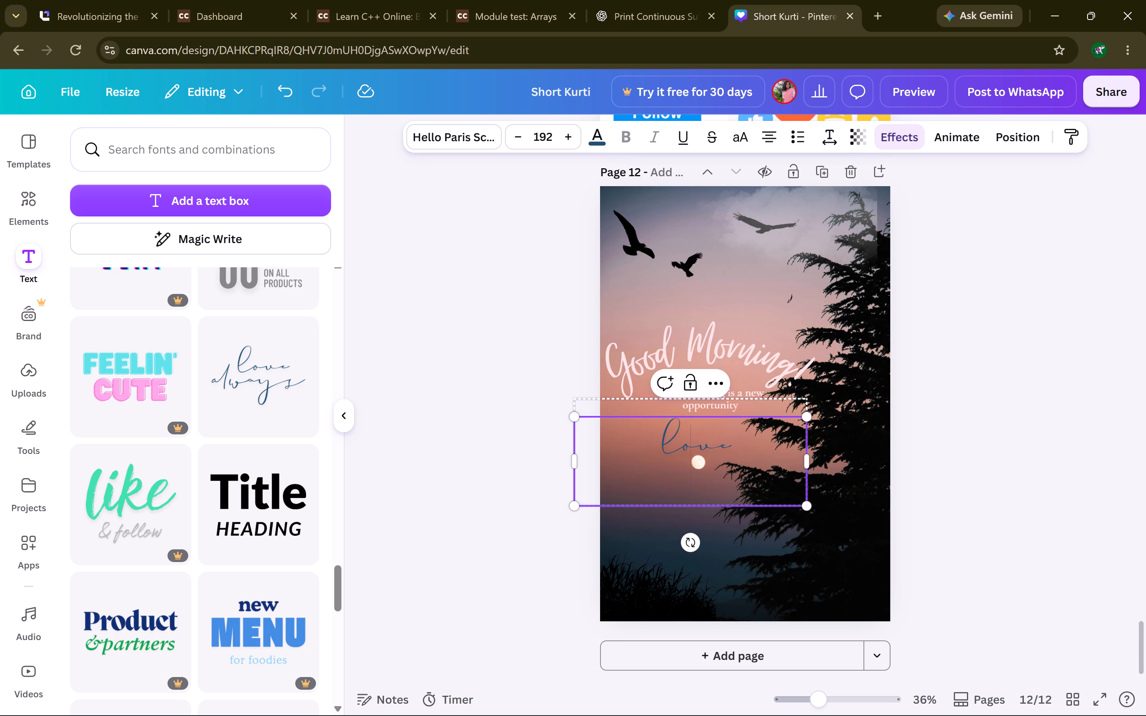
{"action": "key", "text": "BackSpace"}
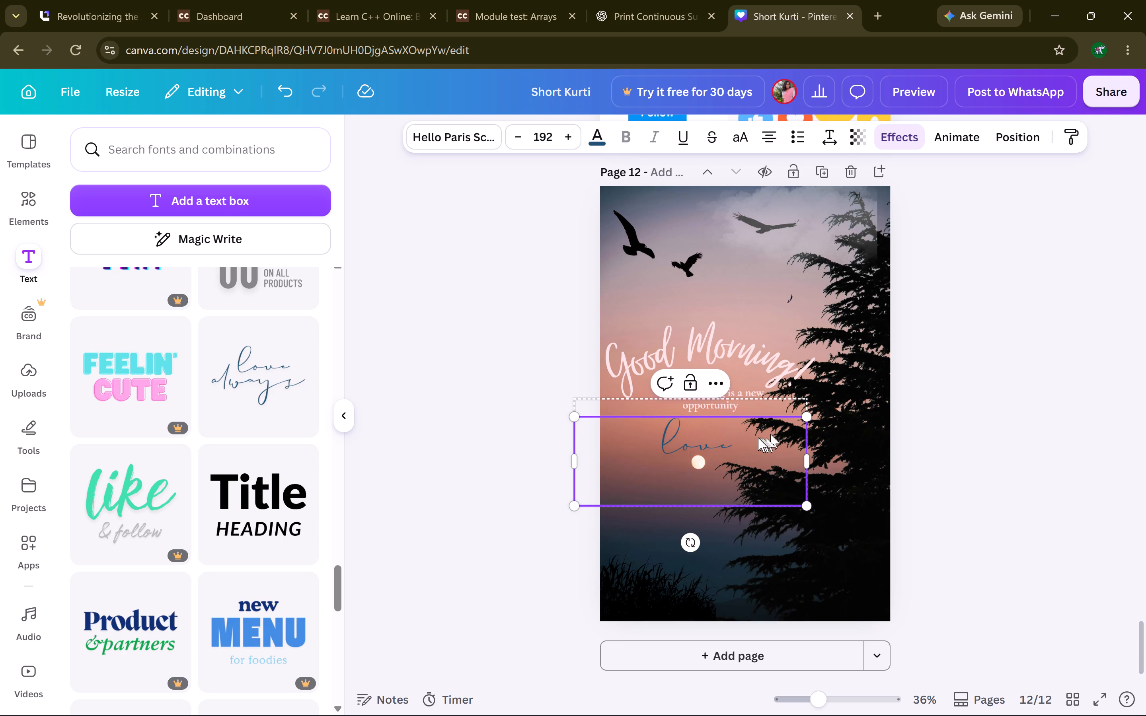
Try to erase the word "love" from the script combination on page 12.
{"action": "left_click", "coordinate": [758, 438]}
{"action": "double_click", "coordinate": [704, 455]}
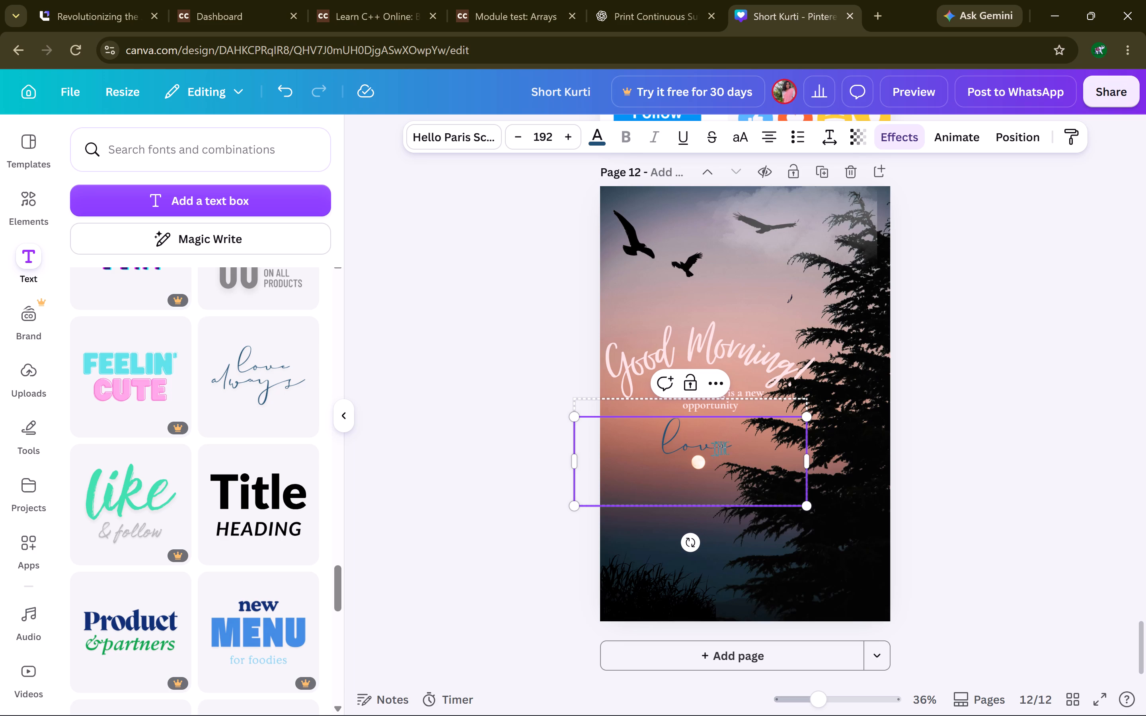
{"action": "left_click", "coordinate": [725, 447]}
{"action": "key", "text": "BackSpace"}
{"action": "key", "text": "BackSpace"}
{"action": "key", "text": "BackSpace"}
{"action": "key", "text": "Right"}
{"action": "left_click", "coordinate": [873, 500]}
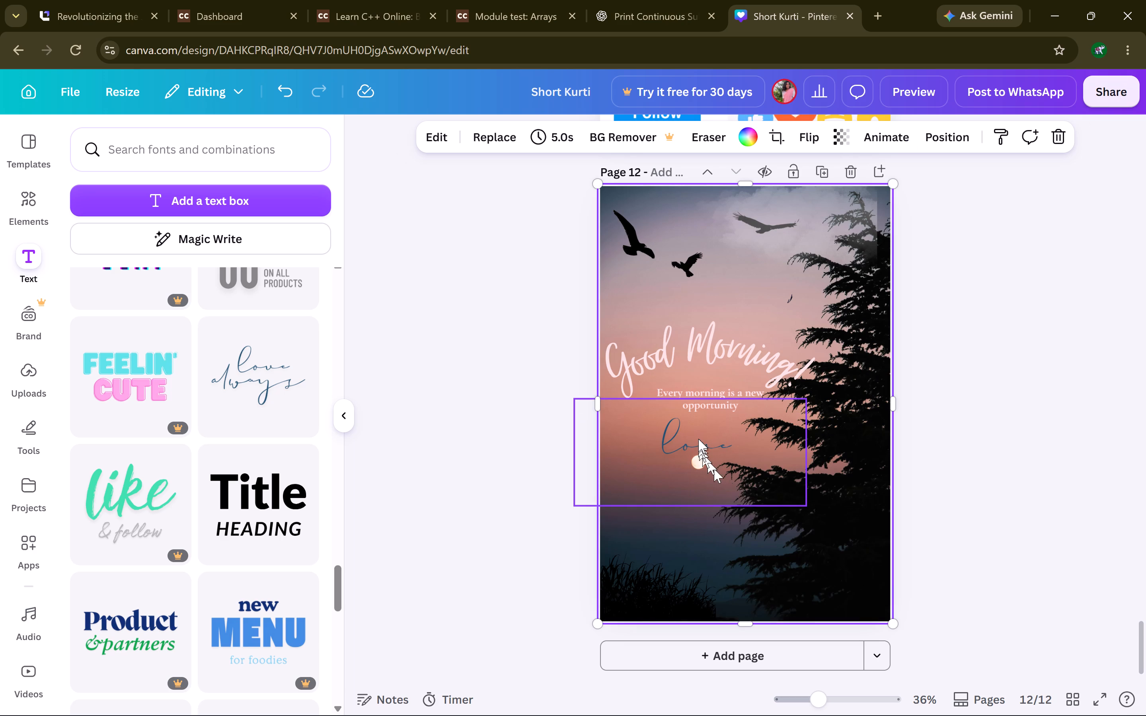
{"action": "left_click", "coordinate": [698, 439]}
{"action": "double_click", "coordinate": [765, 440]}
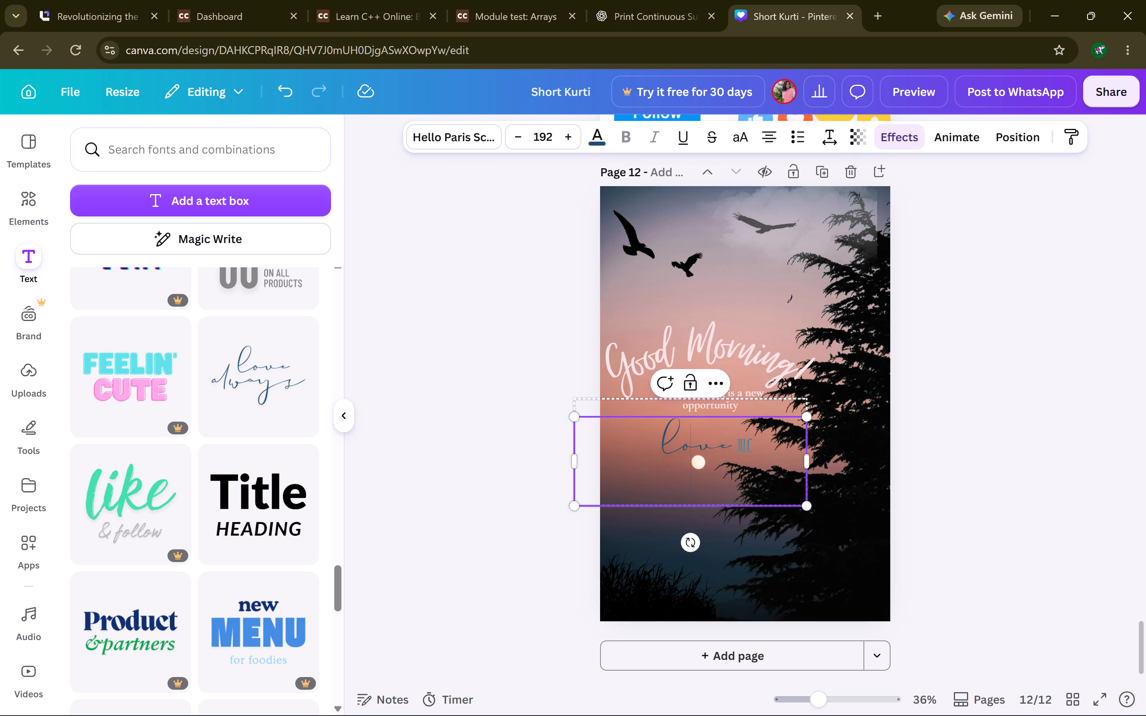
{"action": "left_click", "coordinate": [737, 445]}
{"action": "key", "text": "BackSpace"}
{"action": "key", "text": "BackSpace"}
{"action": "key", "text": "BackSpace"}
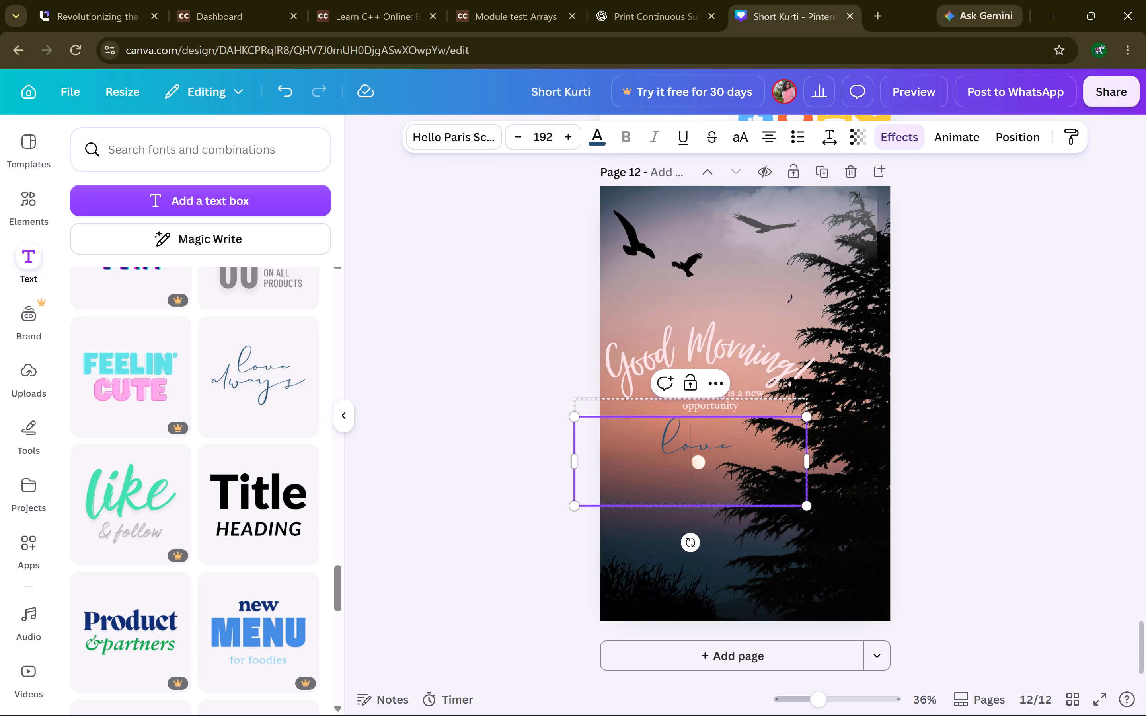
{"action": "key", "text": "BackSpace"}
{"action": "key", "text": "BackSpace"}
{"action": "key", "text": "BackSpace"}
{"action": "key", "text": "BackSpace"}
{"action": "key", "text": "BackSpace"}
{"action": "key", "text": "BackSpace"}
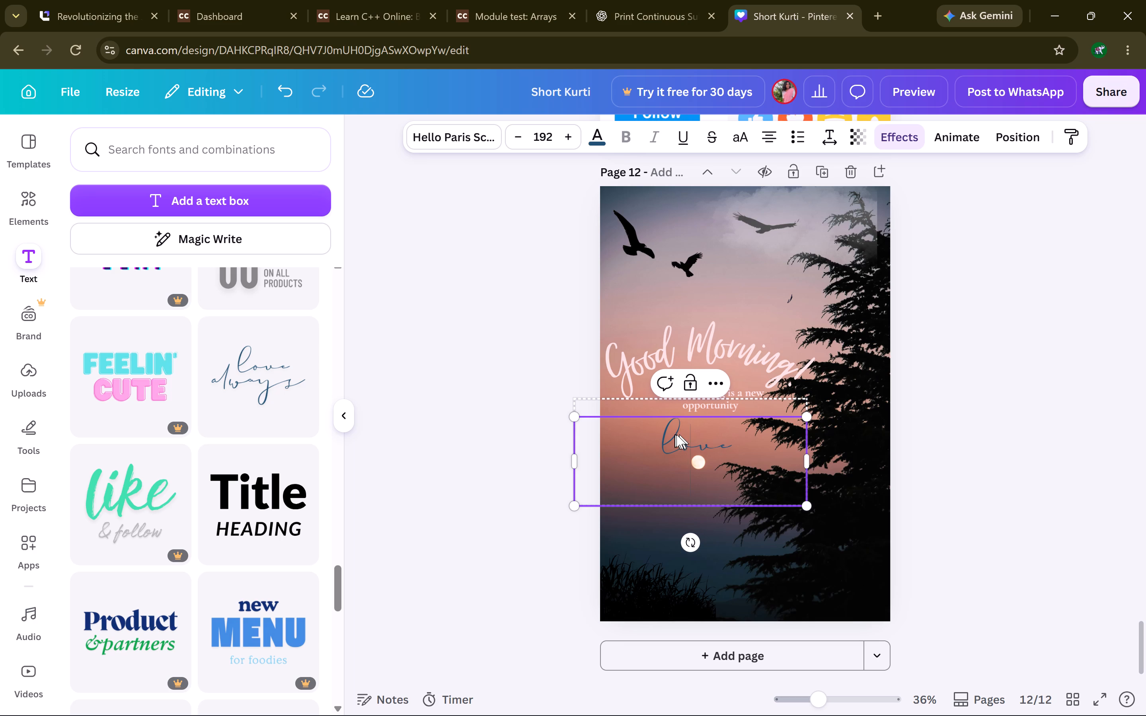
Shift the script "love" text slightly toward the trees and replace its wording with "good morning".
{"action": "left_click", "coordinate": [676, 434]}
{"action": "key", "text": "BackSpace"}
{"action": "left_click_drag", "start_coordinate": [676, 434], "coordinate": [704, 440]}
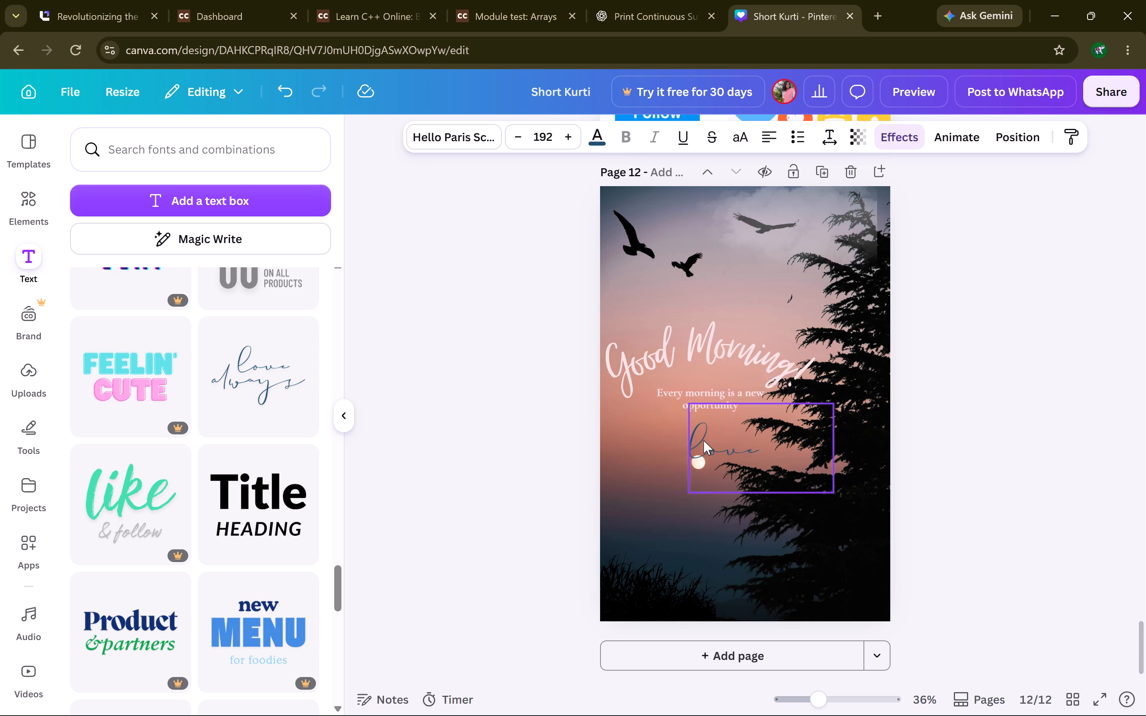
{"action": "left_click", "coordinate": [704, 440]}
{"action": "key", "text": "m"}
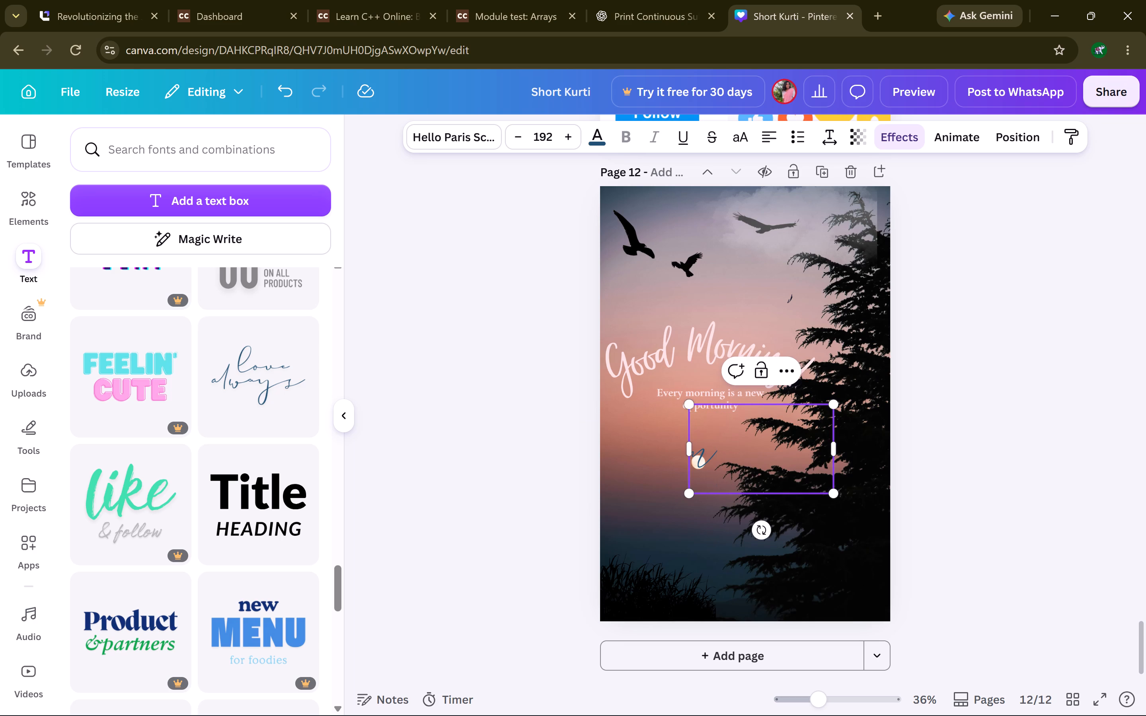
{"action": "key", "text": "BackSpace"}
{"action": "type", "text": "goo"}
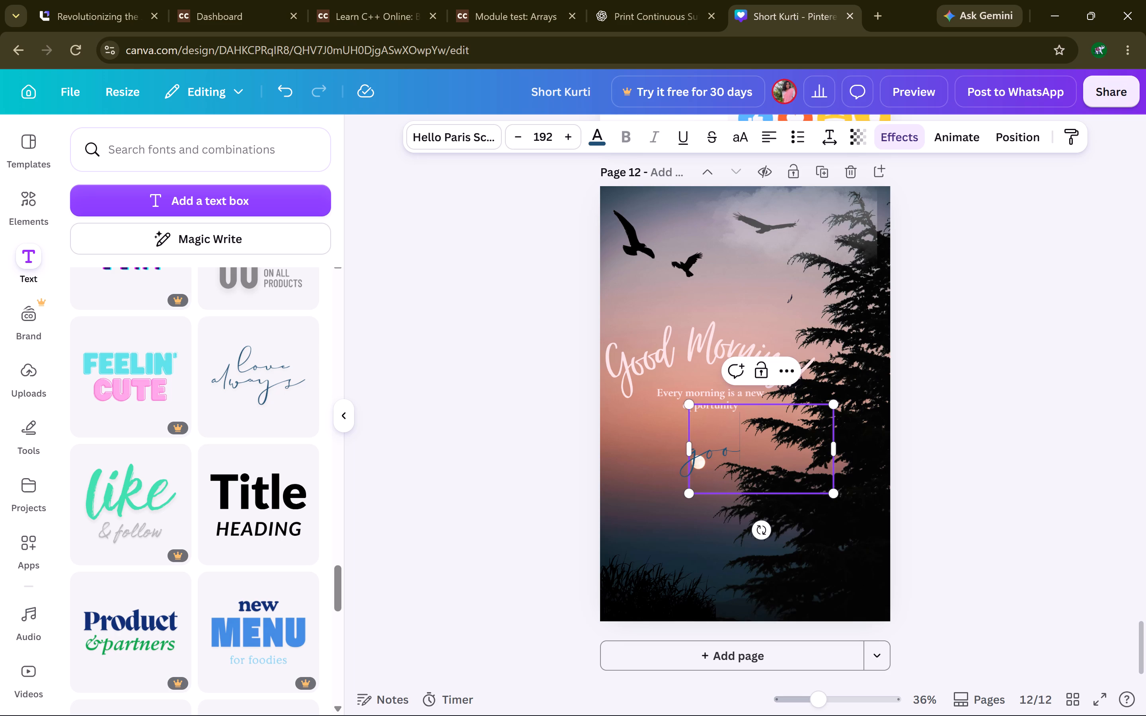
{"action": "type", "text": "d m"}
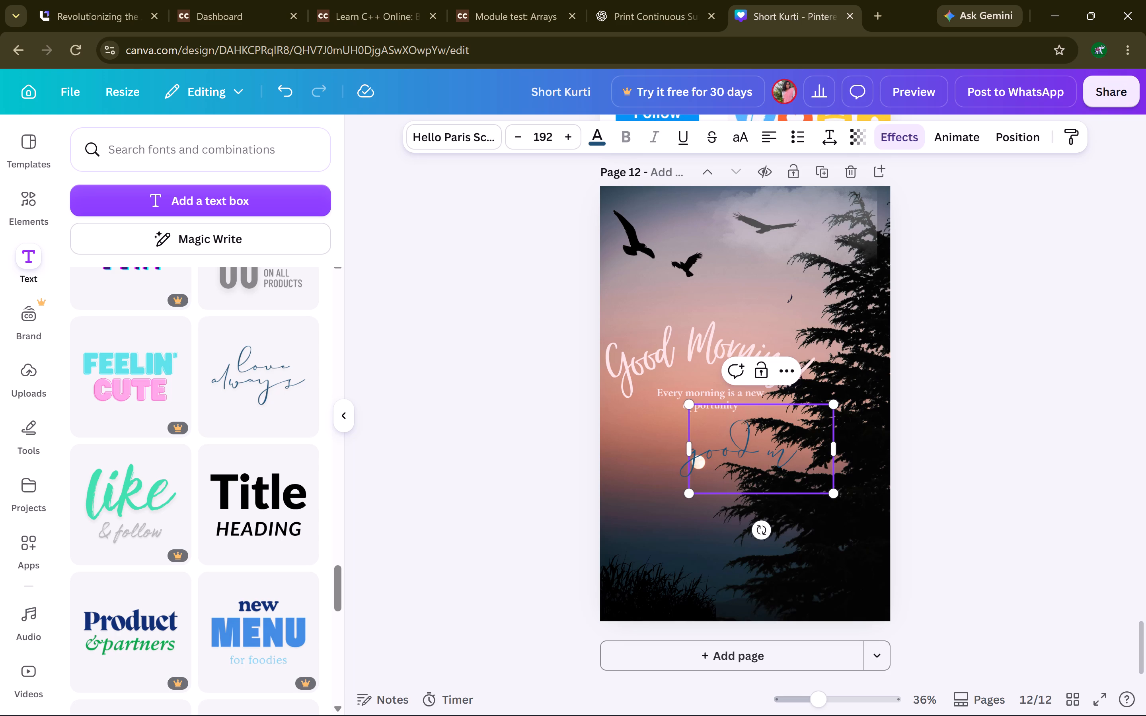
{"action": "type", "text": "orning"}
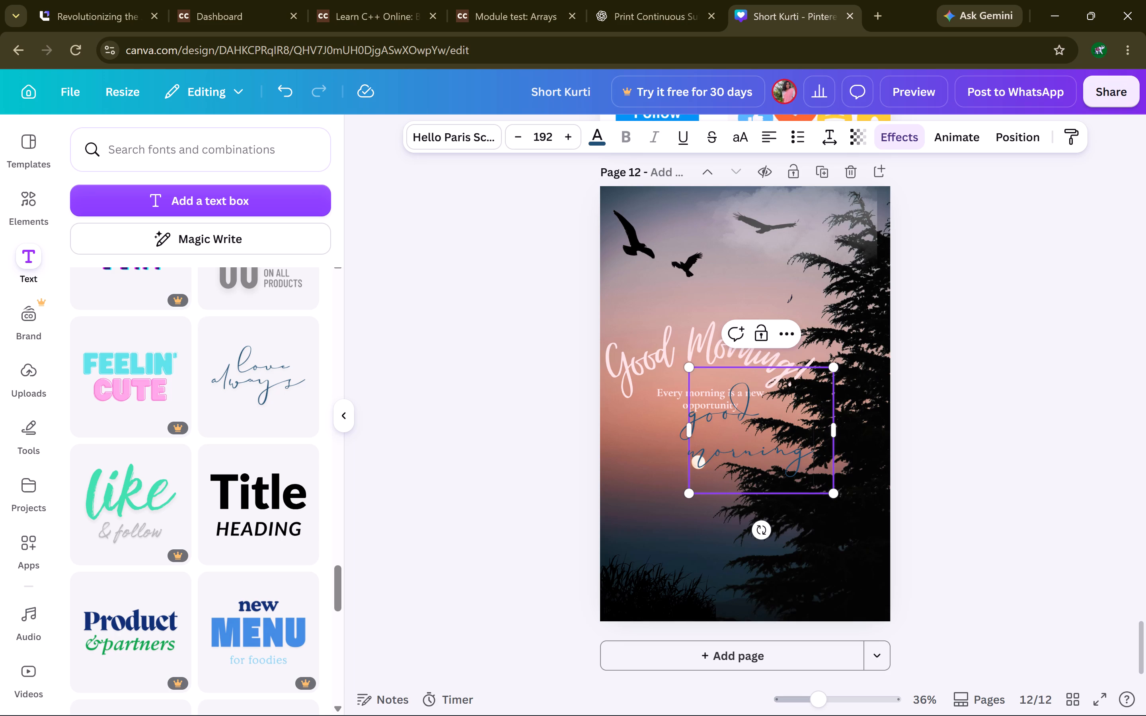
{"action": "key", "text": "space"}
Widen the script "good morning" text box so both words fit on one line.
{"action": "left_click_drag", "start_coordinate": [685, 435], "coordinate": [620, 436]}
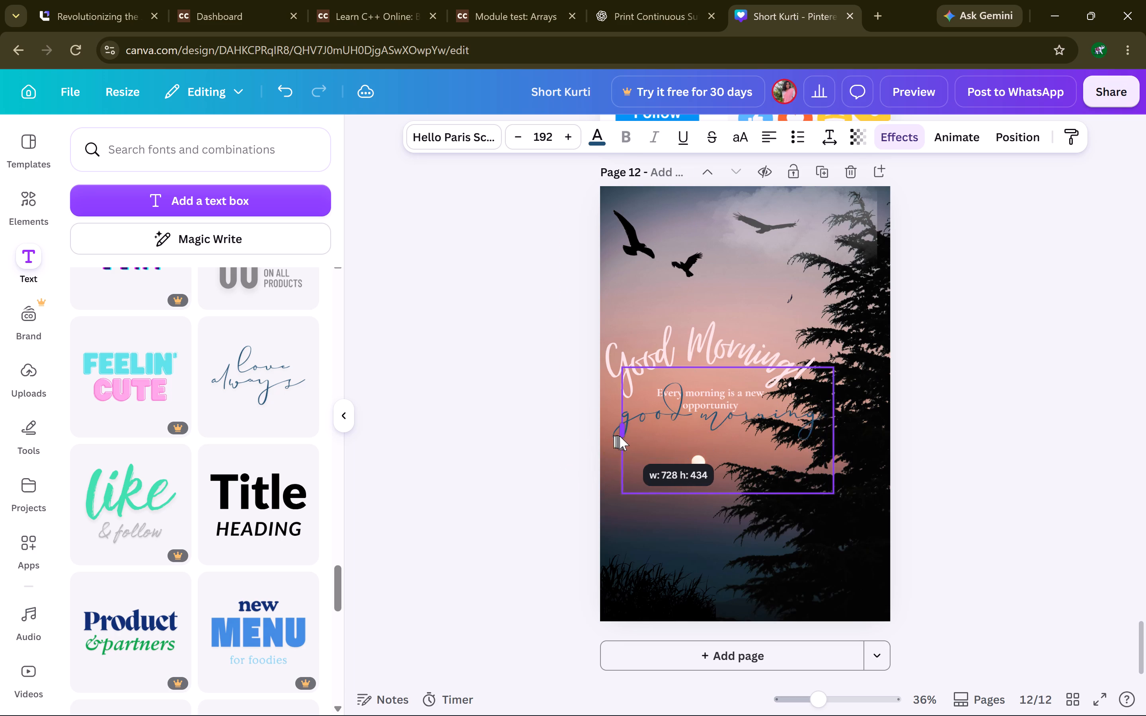
{"action": "left_click_drag", "start_coordinate": [620, 436], "coordinate": [590, 440]}
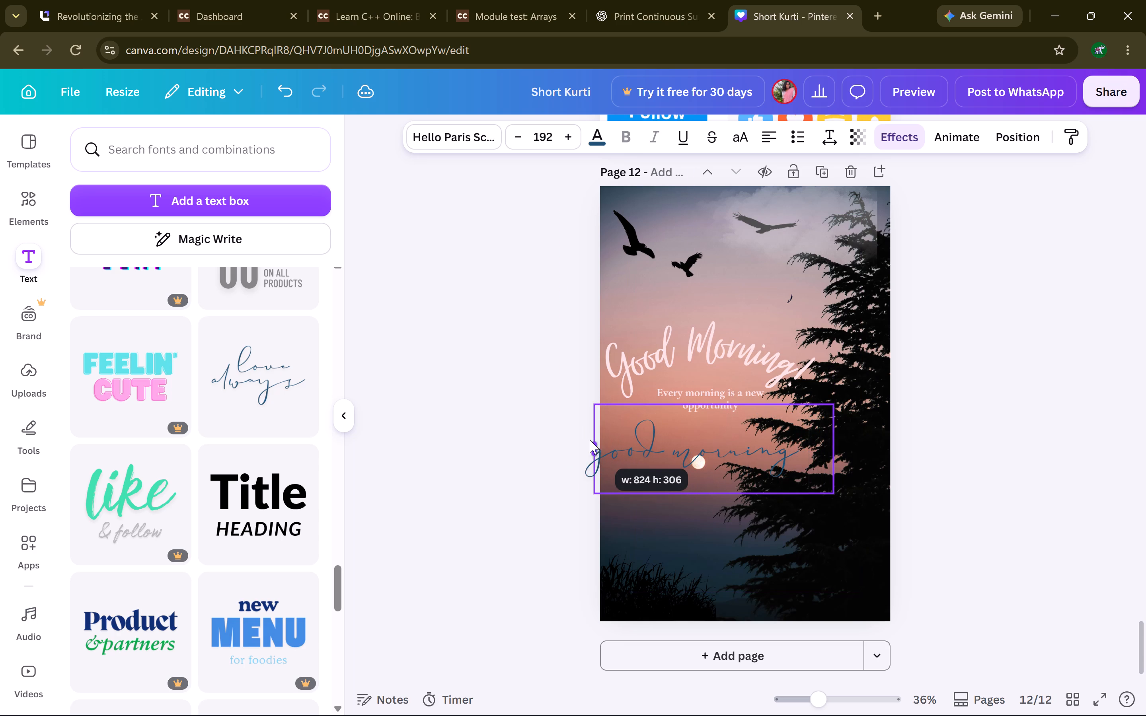
{"action": "left_click_drag", "start_coordinate": [590, 440], "coordinate": [613, 444]}
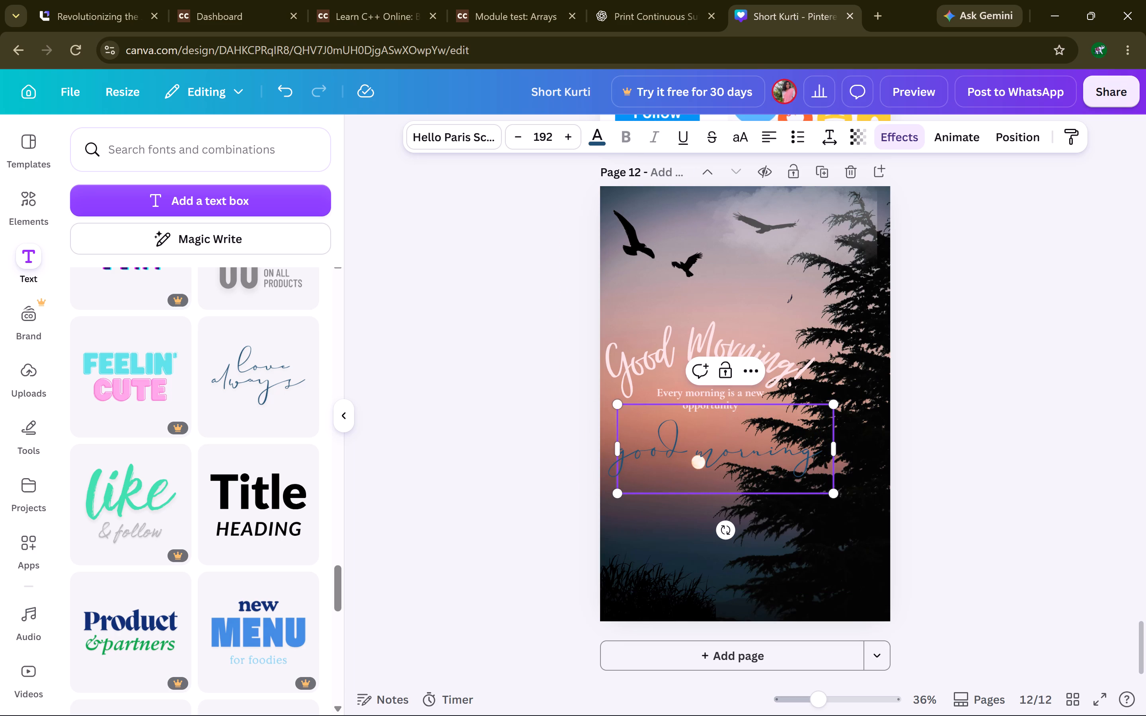
Move the script "good morning" text up the page, just above the white "Good Morning!" heading.
{"action": "left_click_drag", "start_coordinate": [716, 437], "coordinate": [712, 319]}
{"action": "left_click", "coordinate": [741, 469]}
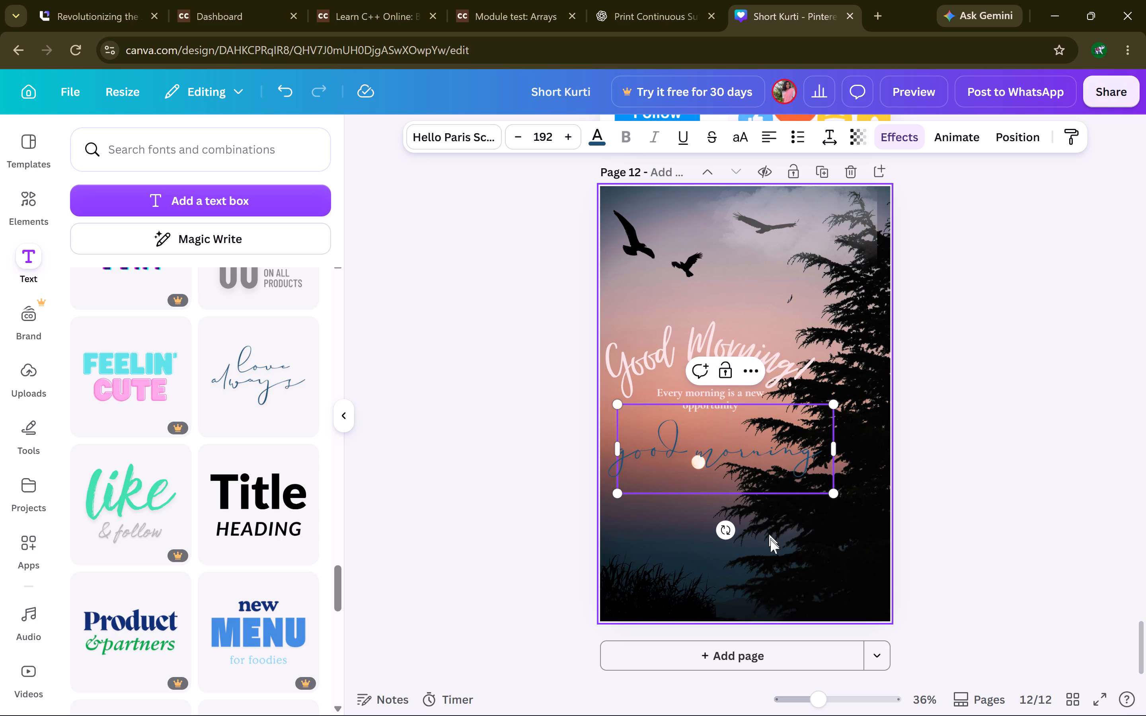
{"action": "left_click", "coordinate": [770, 539]}
{"action": "left_click_drag", "start_coordinate": [743, 469], "coordinate": [745, 306]}
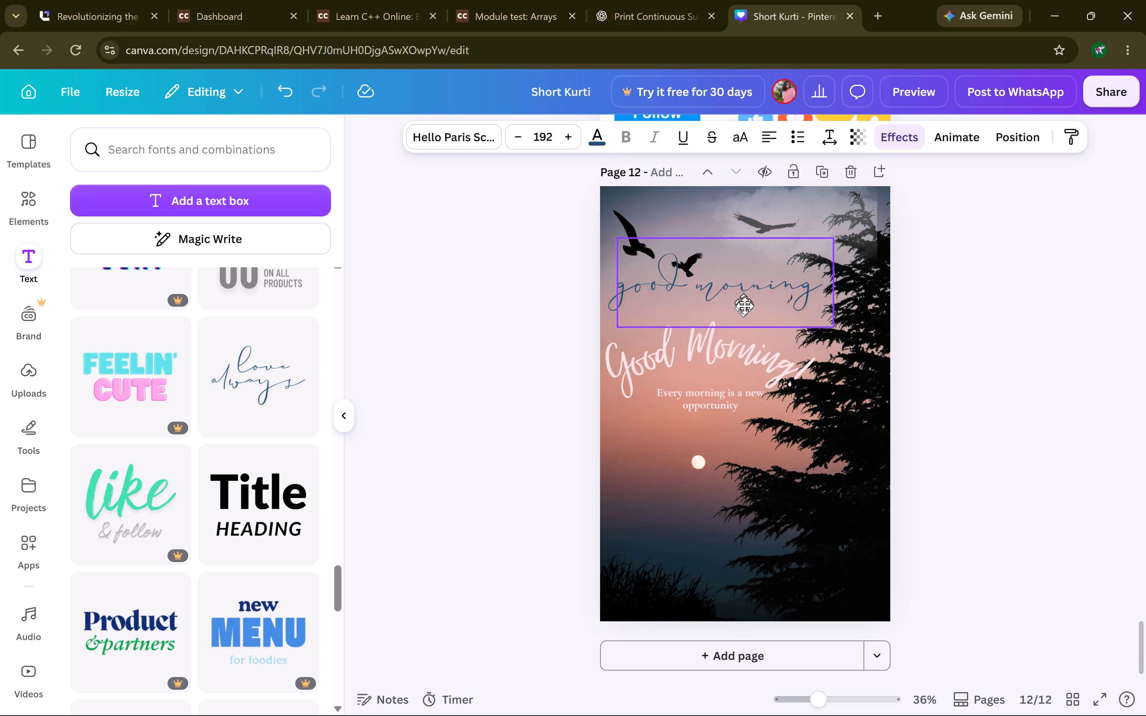
{"action": "left_click_drag", "start_coordinate": [745, 306], "coordinate": [745, 314]}
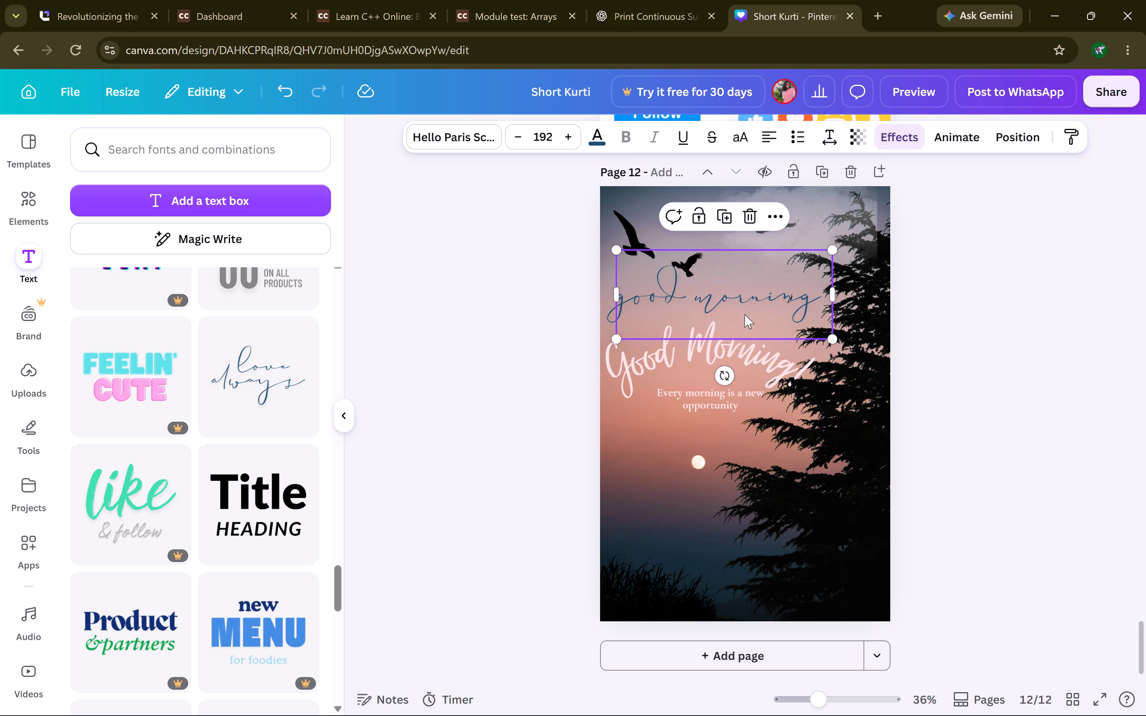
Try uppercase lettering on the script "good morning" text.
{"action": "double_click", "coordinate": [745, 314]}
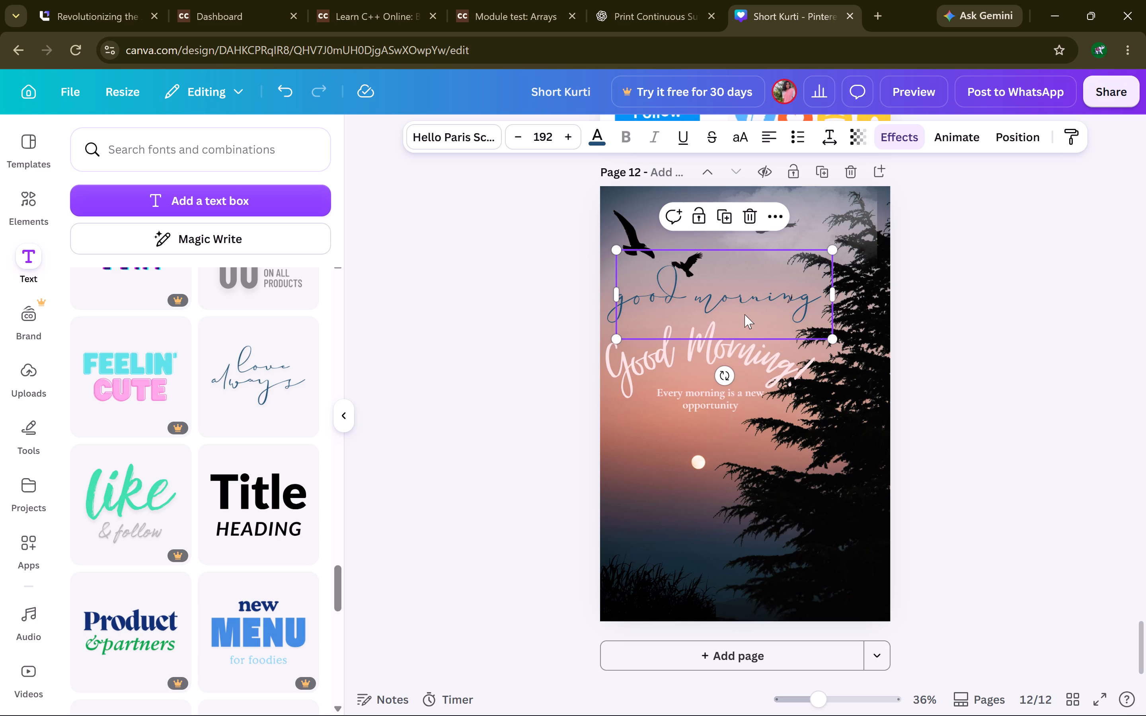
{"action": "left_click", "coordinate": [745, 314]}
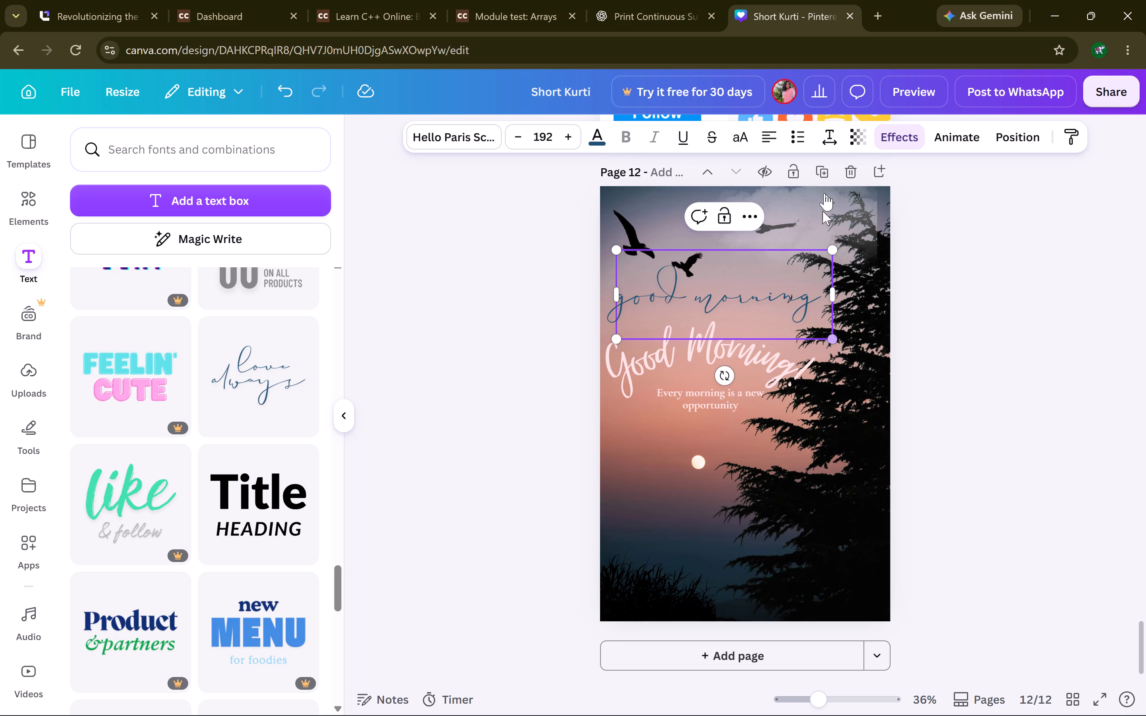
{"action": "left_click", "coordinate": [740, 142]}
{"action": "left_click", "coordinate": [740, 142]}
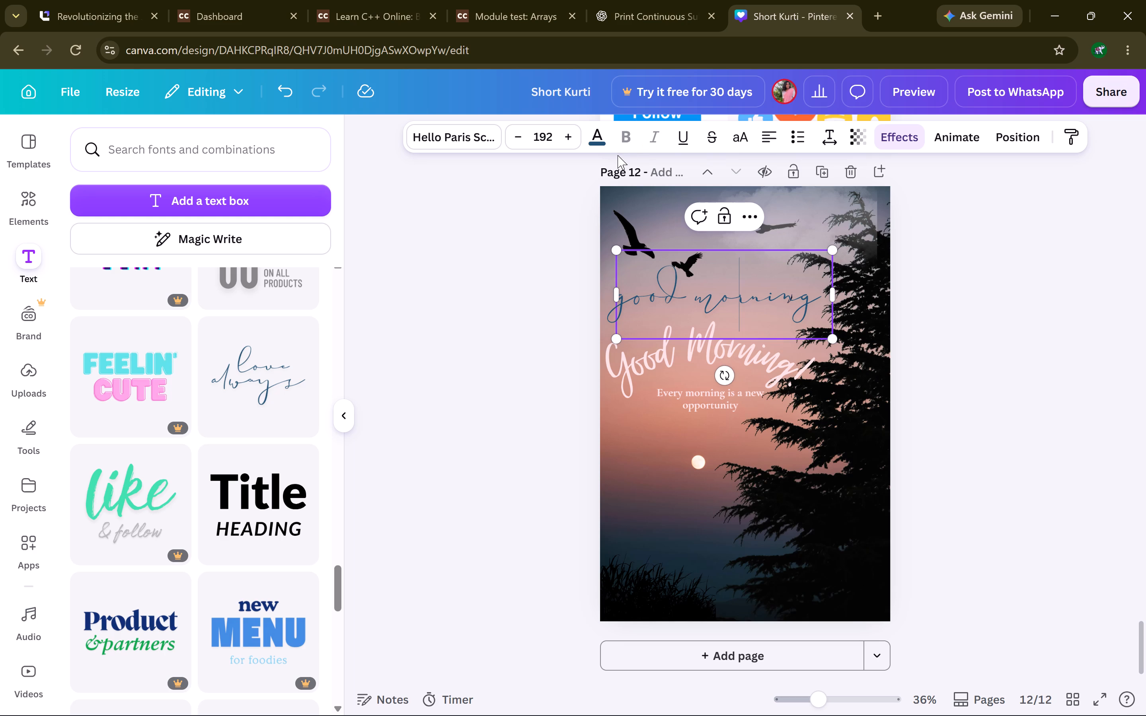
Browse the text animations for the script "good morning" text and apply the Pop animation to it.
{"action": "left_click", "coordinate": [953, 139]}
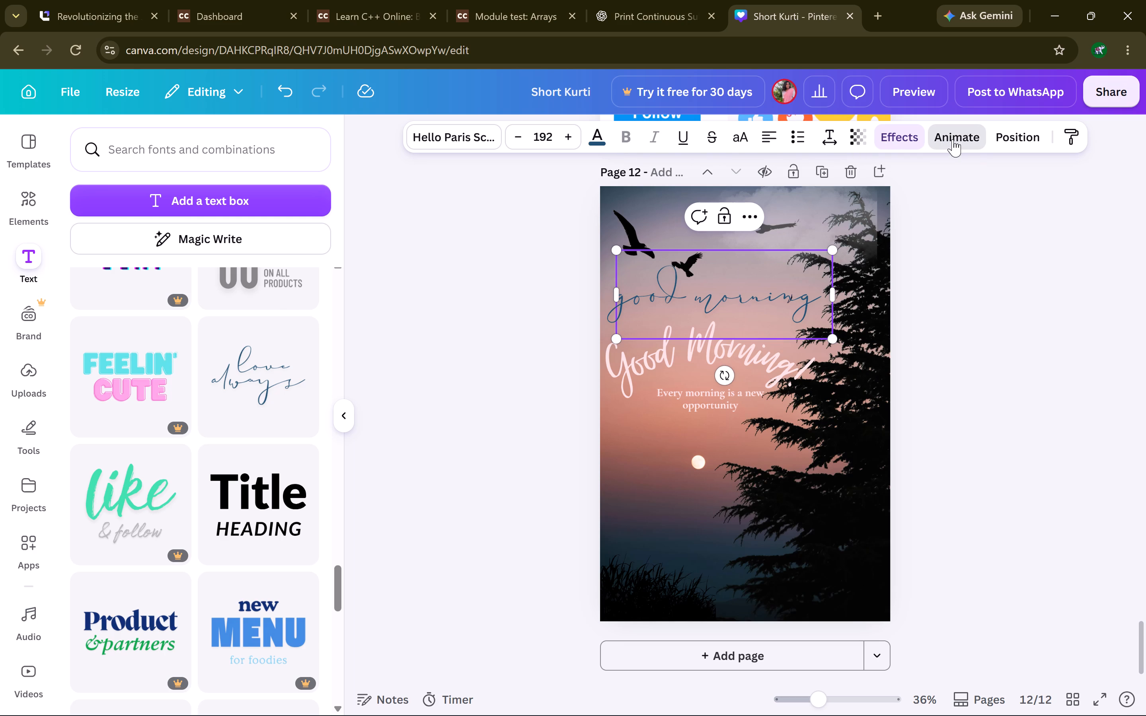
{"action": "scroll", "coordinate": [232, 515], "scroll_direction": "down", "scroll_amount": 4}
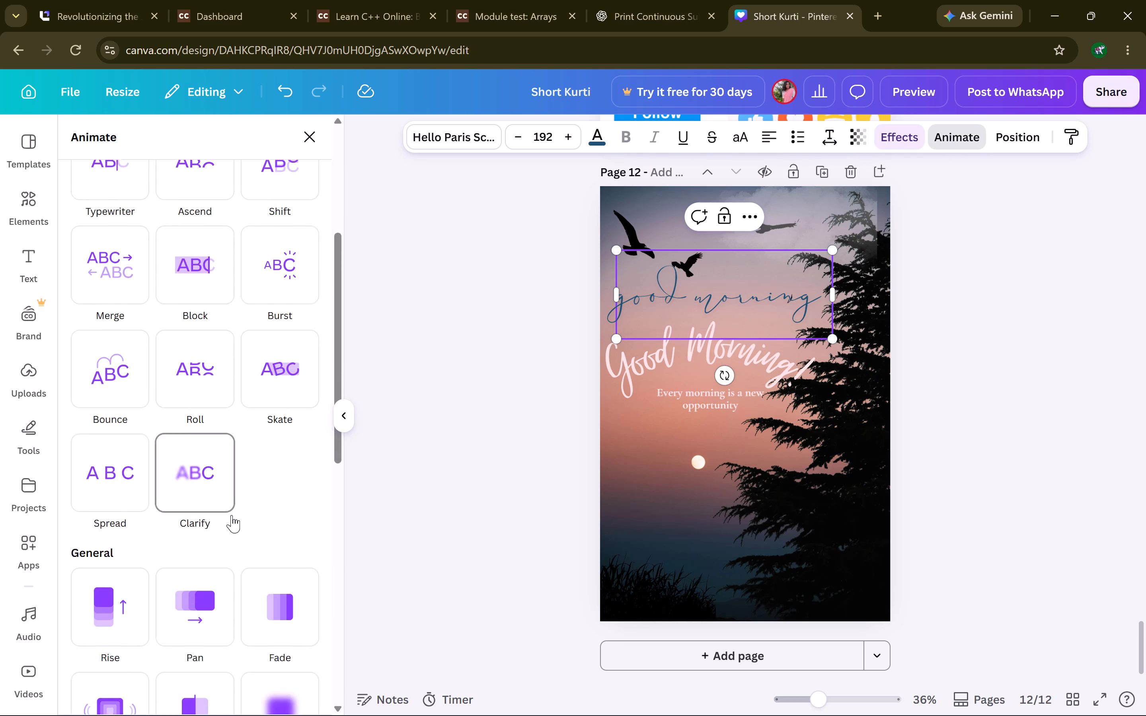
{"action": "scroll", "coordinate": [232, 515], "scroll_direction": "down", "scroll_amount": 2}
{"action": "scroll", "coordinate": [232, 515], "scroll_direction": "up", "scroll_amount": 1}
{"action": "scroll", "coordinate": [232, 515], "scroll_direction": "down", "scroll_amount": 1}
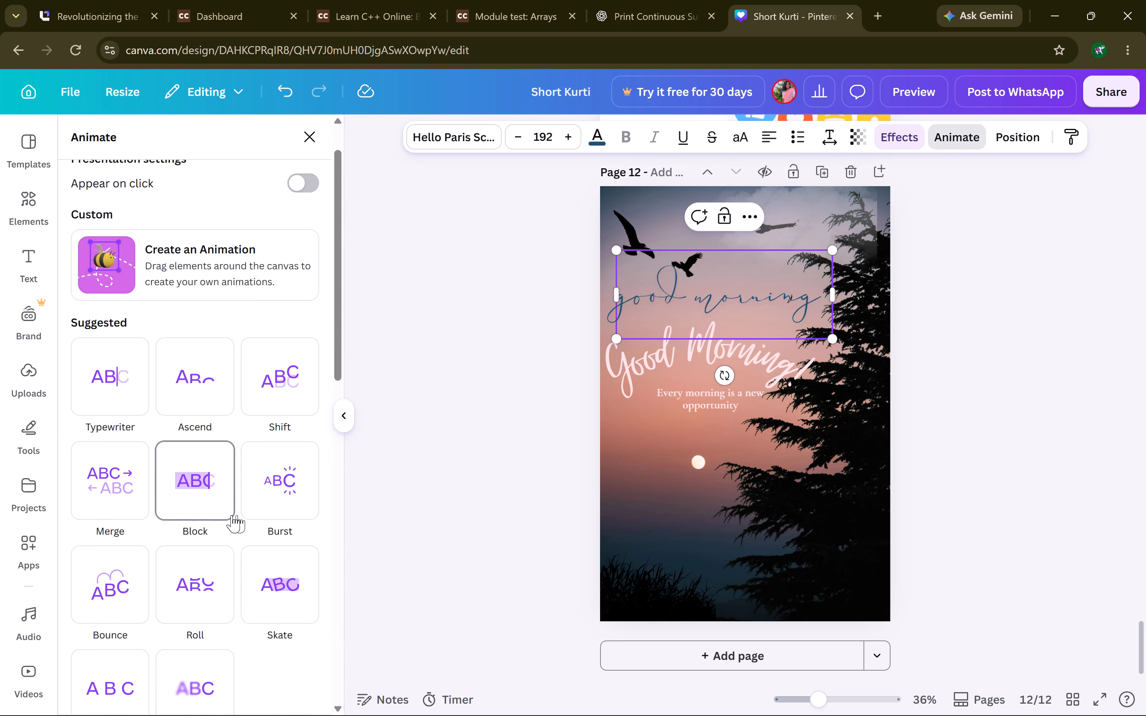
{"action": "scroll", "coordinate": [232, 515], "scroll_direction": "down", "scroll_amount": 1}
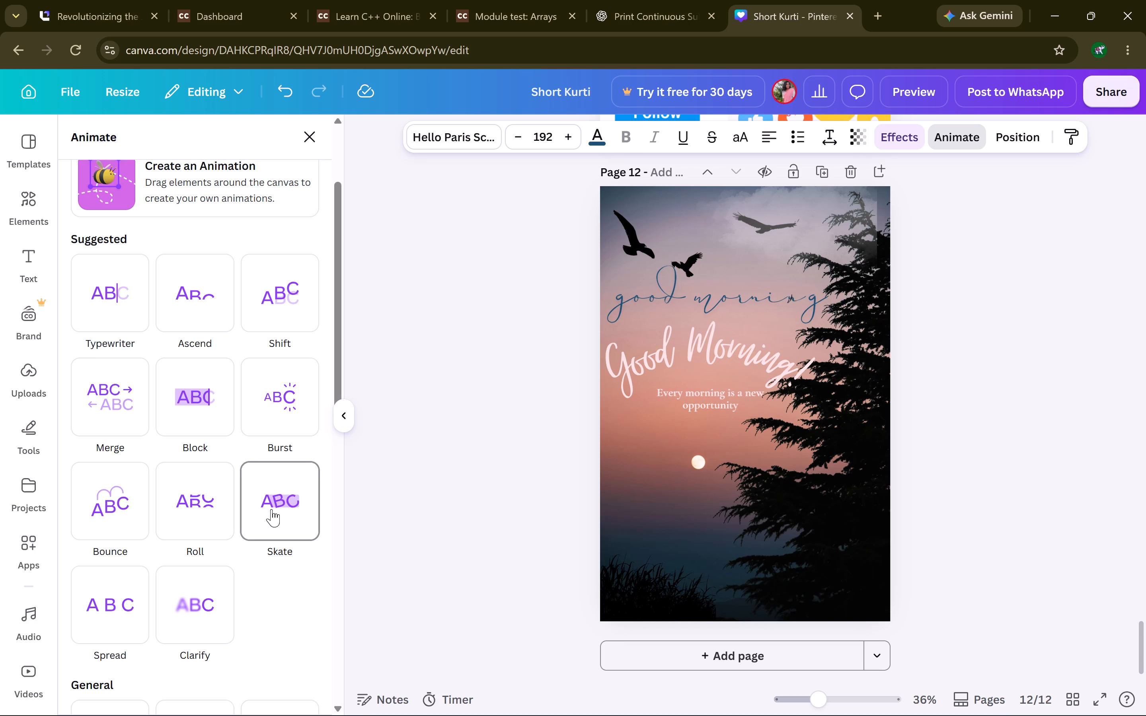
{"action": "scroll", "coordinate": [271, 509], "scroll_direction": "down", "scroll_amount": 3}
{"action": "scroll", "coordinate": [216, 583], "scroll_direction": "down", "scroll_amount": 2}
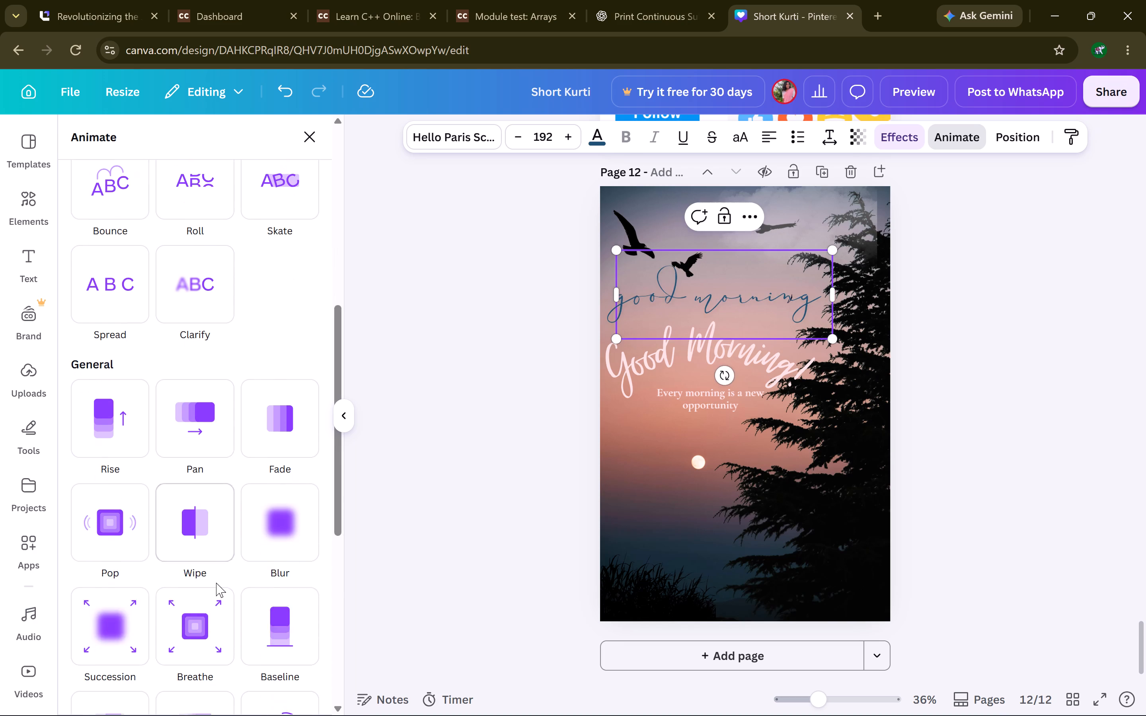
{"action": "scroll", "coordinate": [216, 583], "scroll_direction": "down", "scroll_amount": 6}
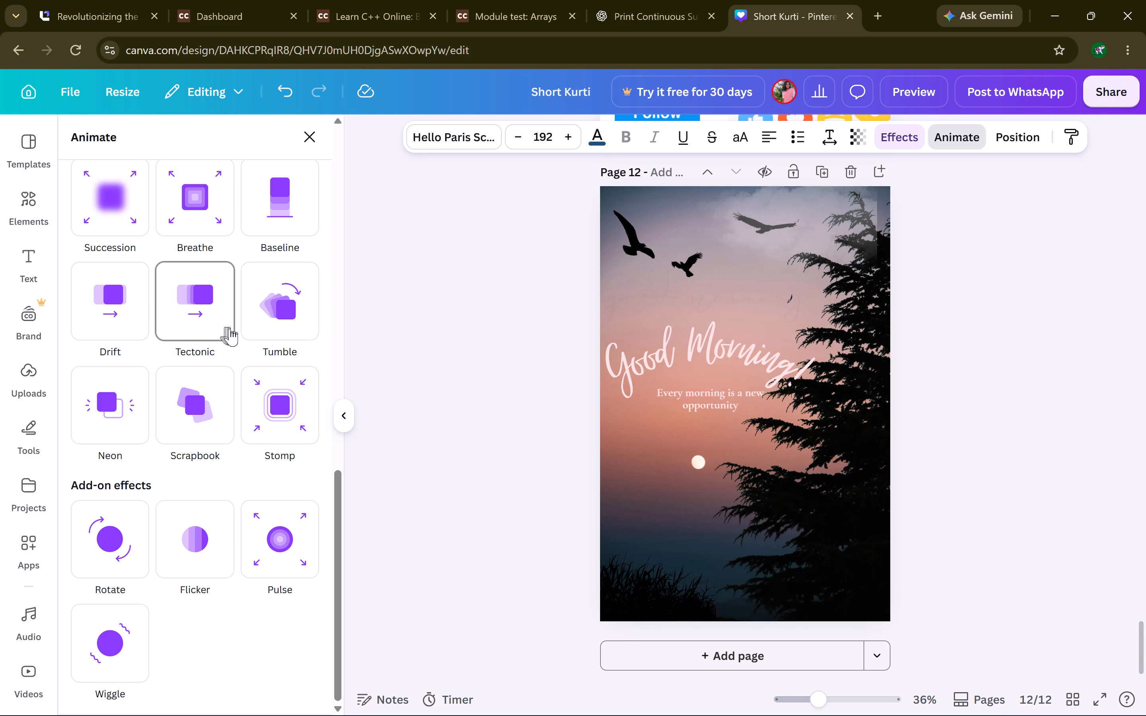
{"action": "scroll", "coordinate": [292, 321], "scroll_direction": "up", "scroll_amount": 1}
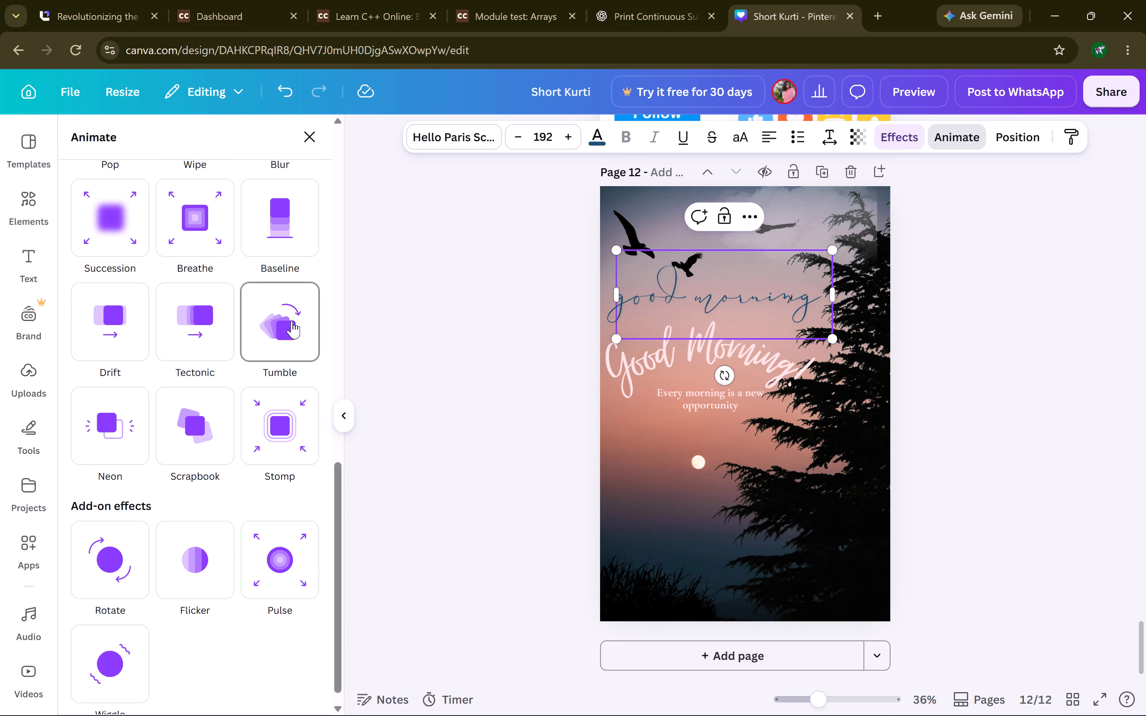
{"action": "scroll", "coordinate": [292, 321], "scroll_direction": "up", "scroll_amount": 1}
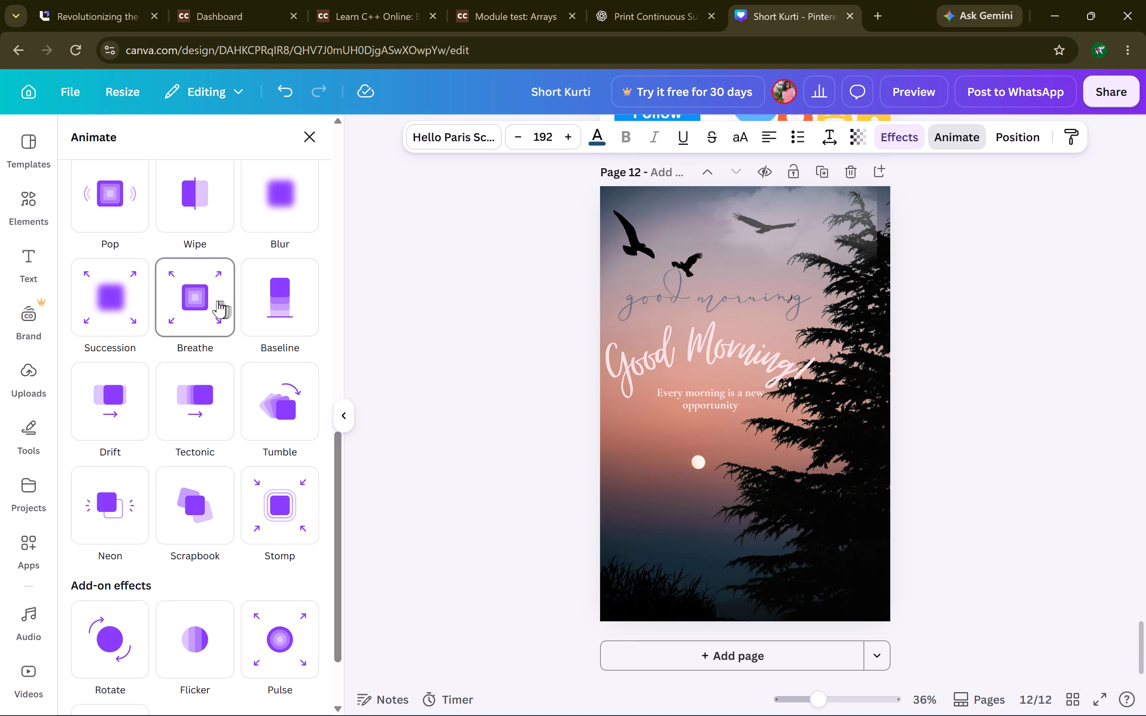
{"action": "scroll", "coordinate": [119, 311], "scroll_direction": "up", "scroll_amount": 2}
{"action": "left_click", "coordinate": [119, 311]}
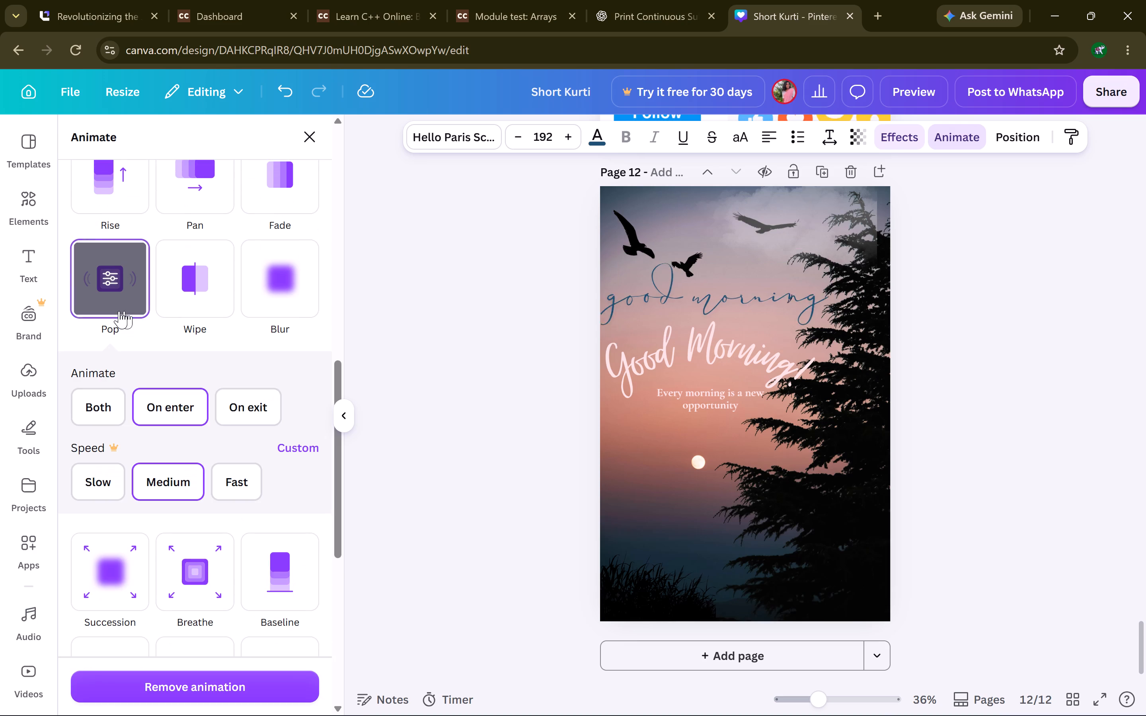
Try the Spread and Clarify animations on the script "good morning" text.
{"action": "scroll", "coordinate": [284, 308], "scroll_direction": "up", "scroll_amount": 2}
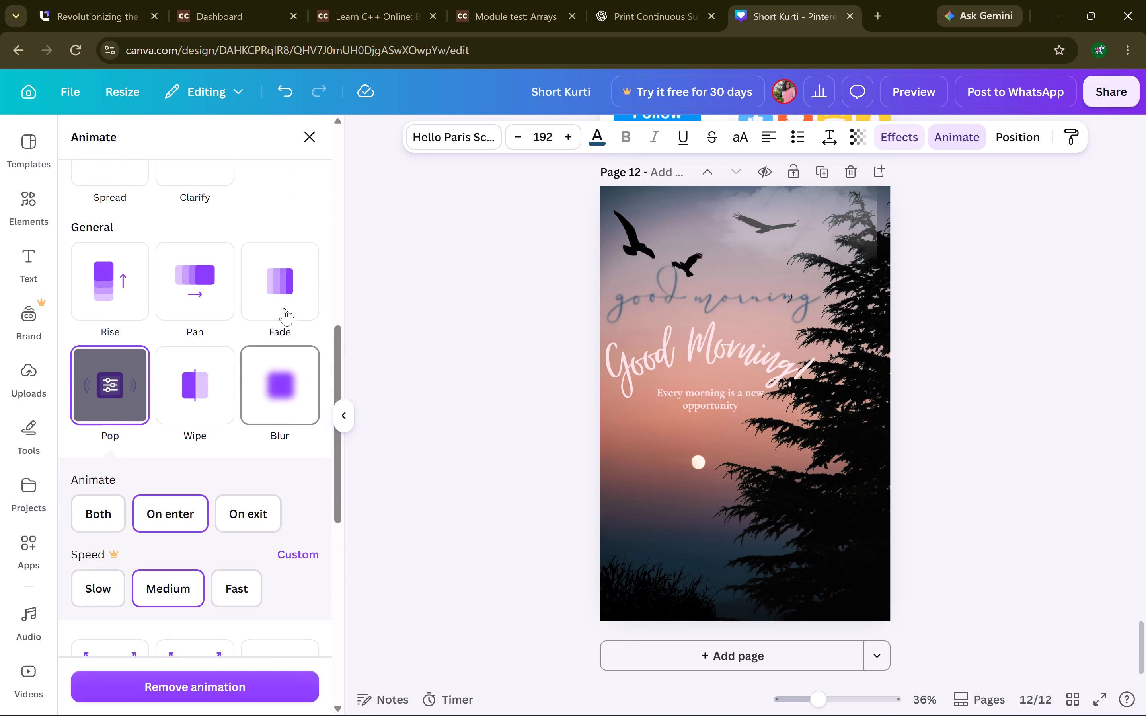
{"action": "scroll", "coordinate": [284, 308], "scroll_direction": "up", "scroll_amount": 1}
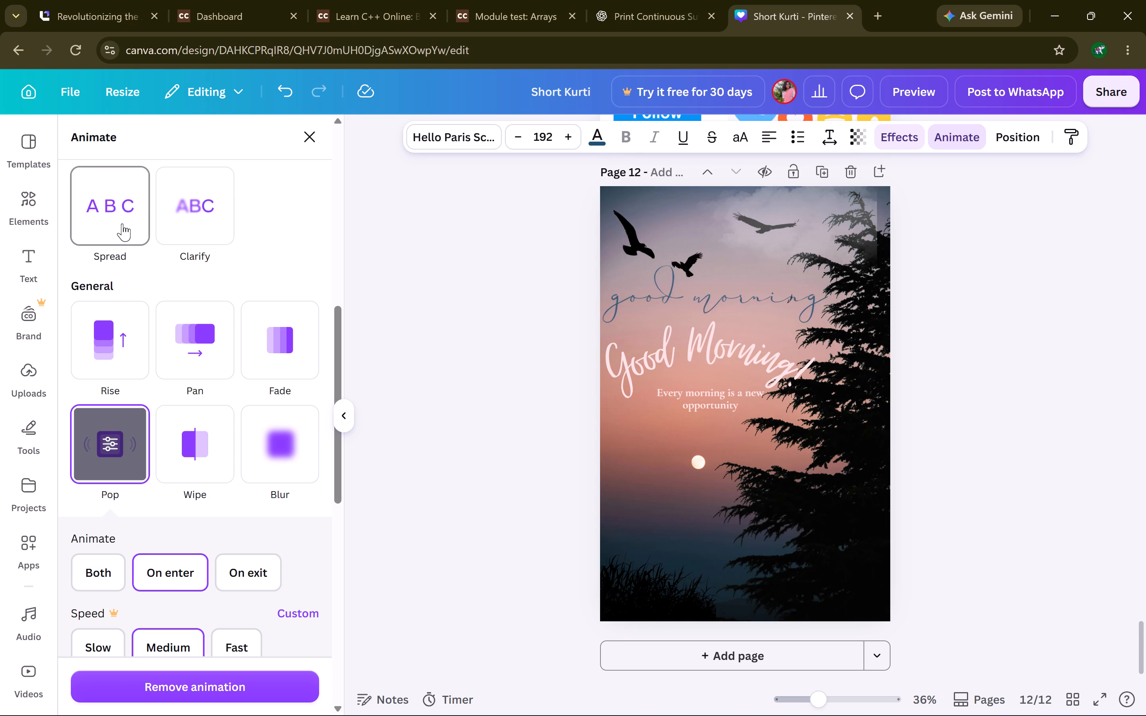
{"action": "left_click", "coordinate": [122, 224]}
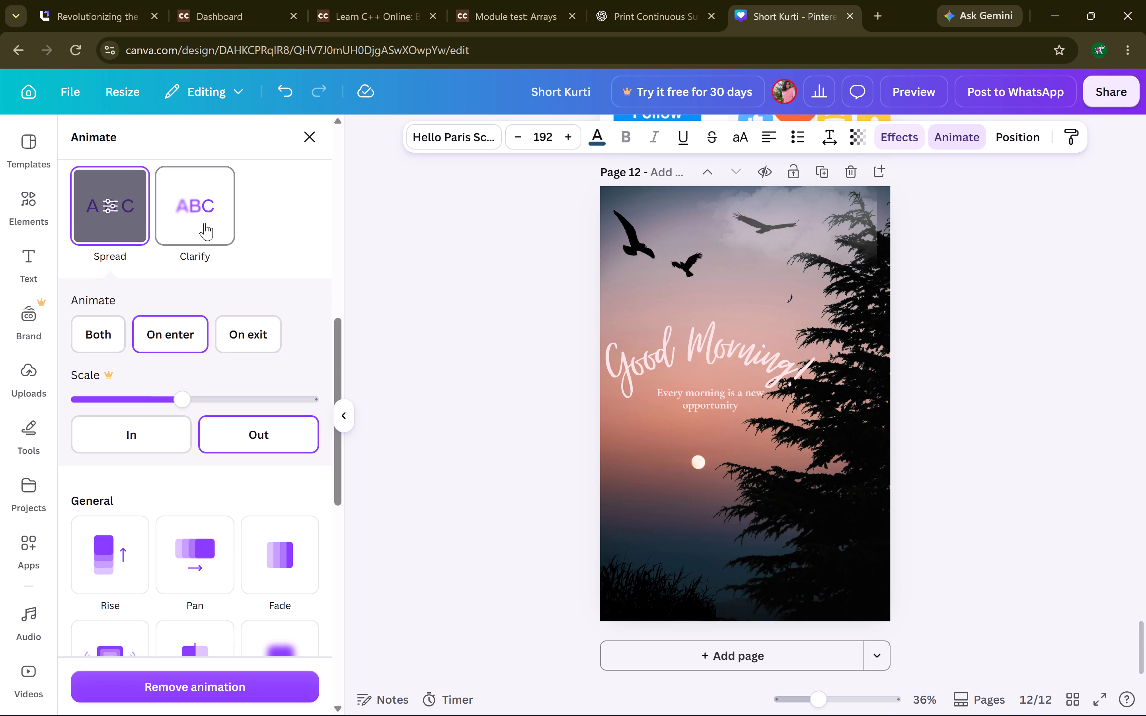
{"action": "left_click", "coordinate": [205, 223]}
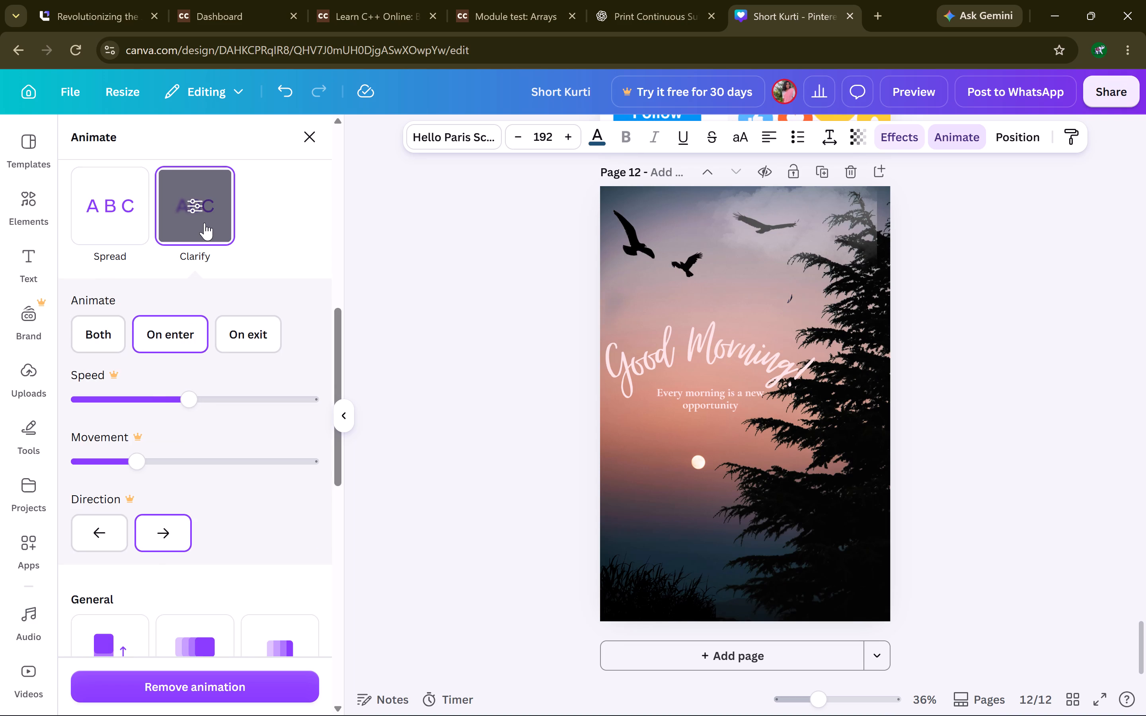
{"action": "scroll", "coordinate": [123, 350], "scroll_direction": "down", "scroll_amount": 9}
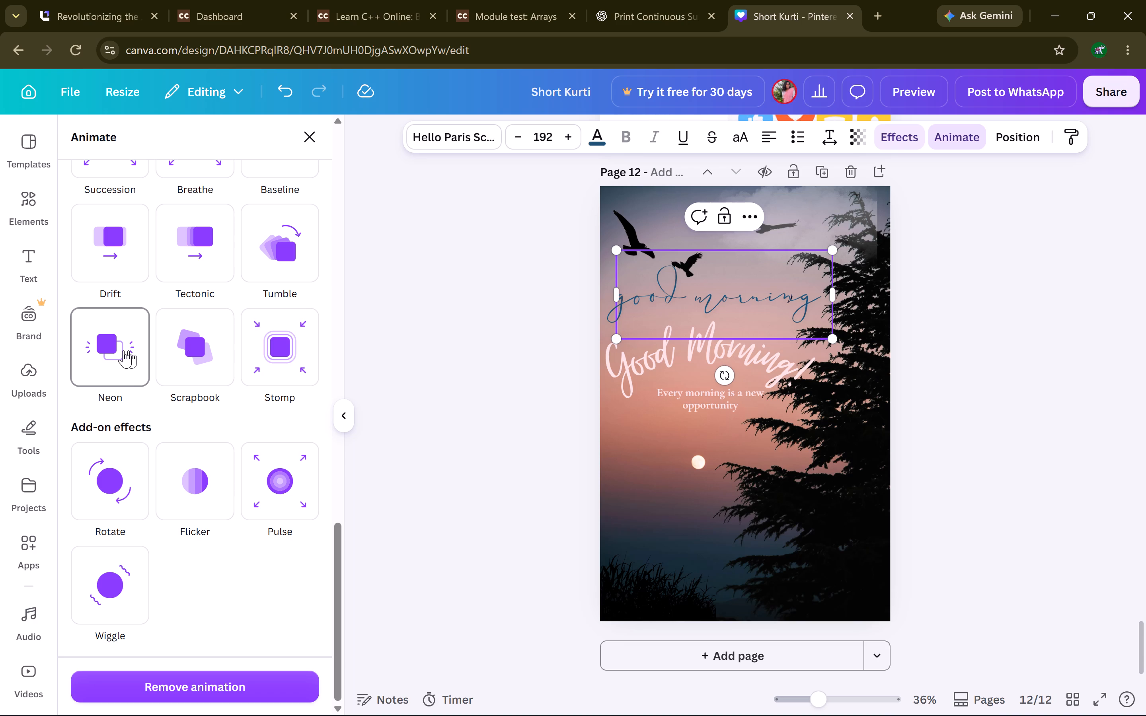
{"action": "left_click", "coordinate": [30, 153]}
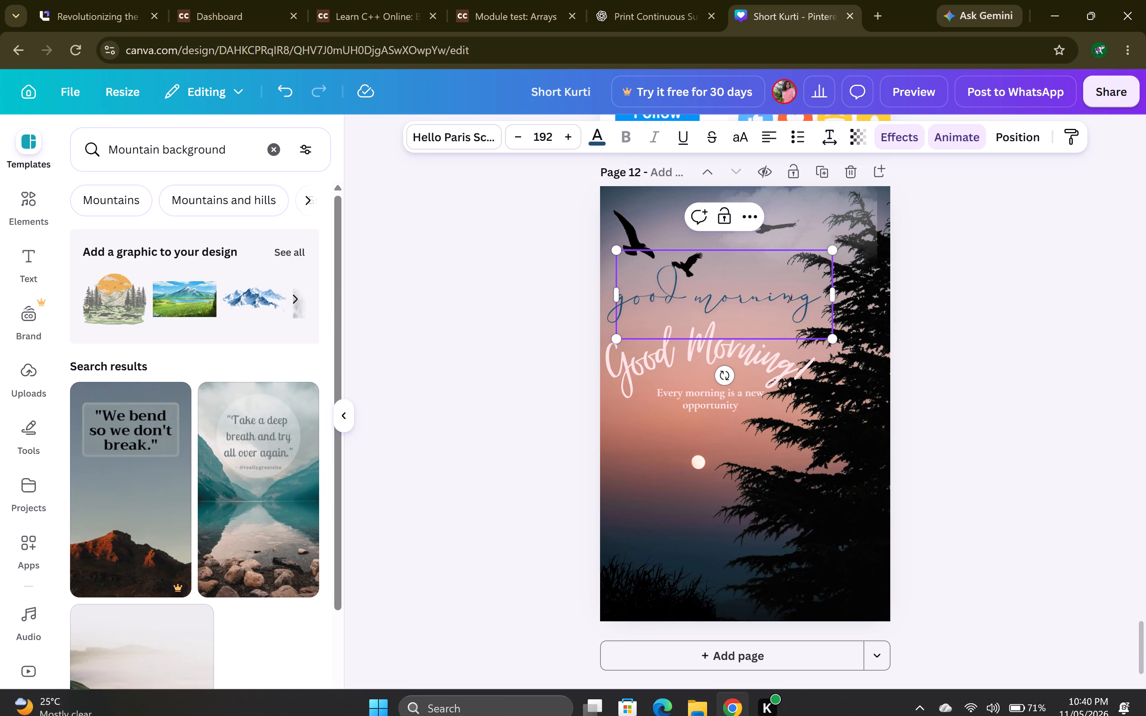
Delete all the wording of the script "good morning" text above the white "Good Morning!" heading.
{"action": "left_click", "coordinate": [714, 313]}
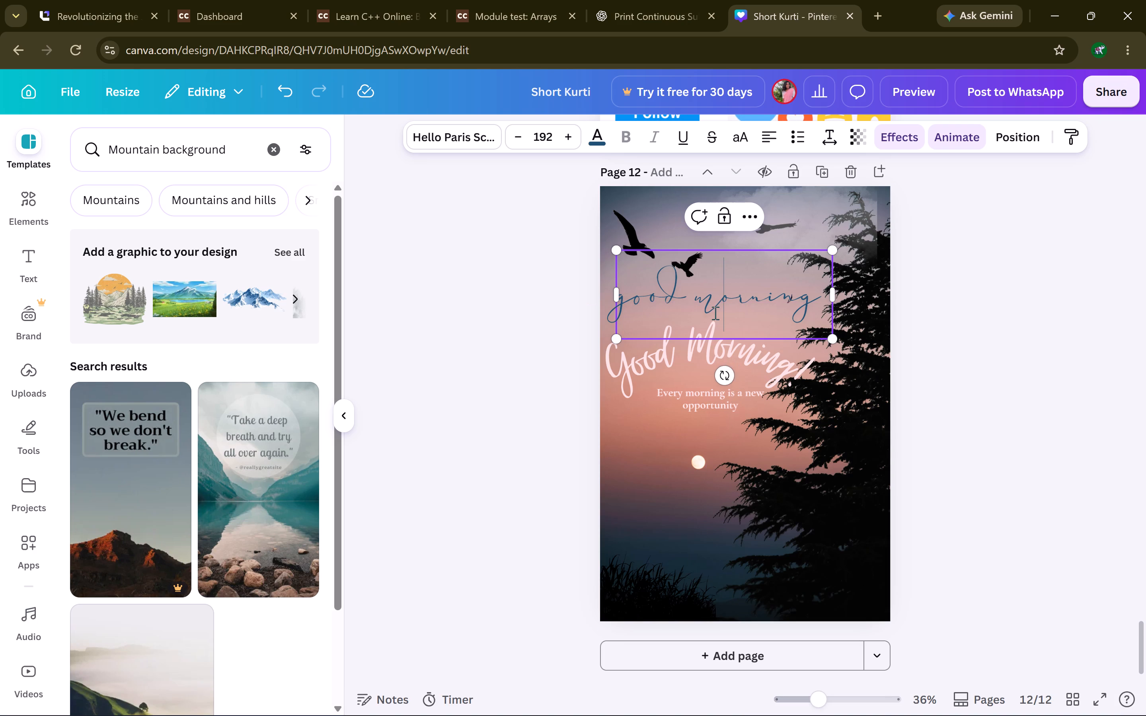
{"action": "key", "text": "BackSpace"}
{"action": "key", "text": "ctrl+a"}
{"action": "key", "text": "BackSpace"}
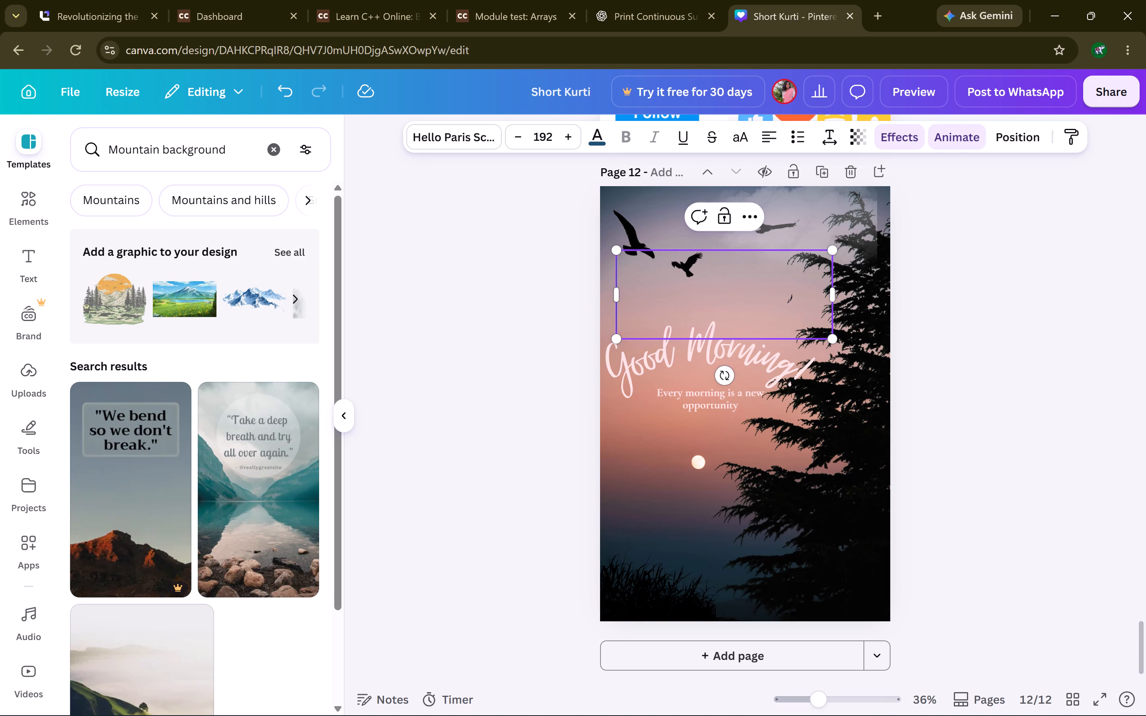
{"action": "left_click", "coordinate": [1145, 560]}
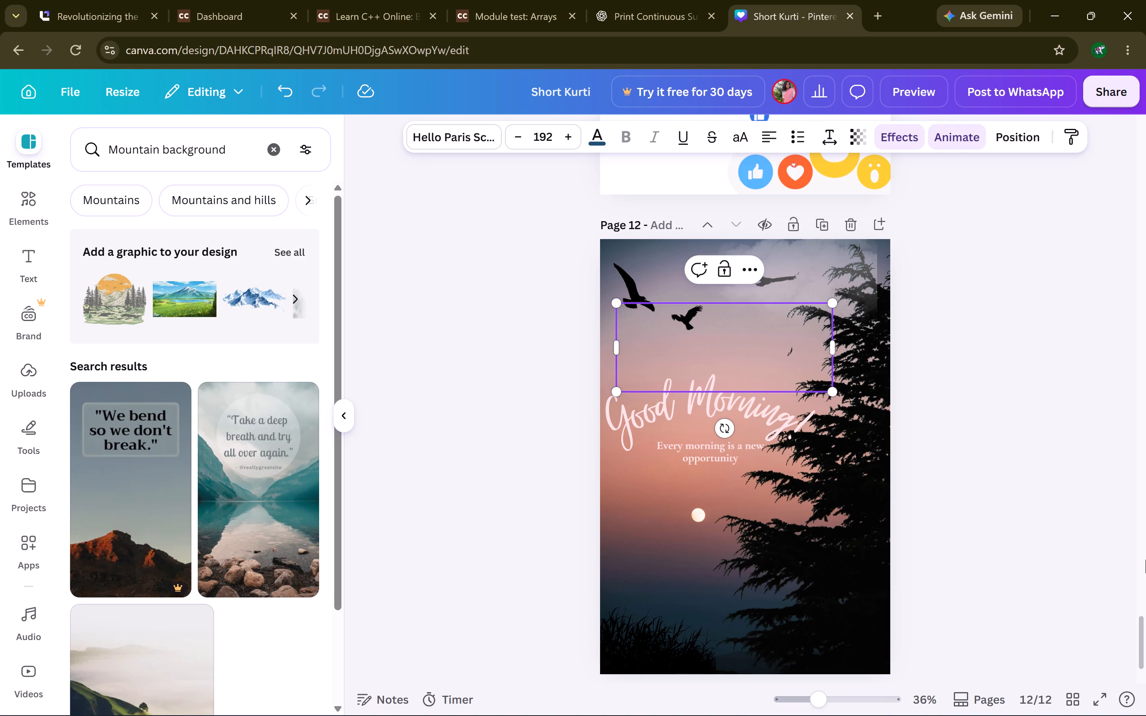
{"action": "key", "text": "BackSpace"}
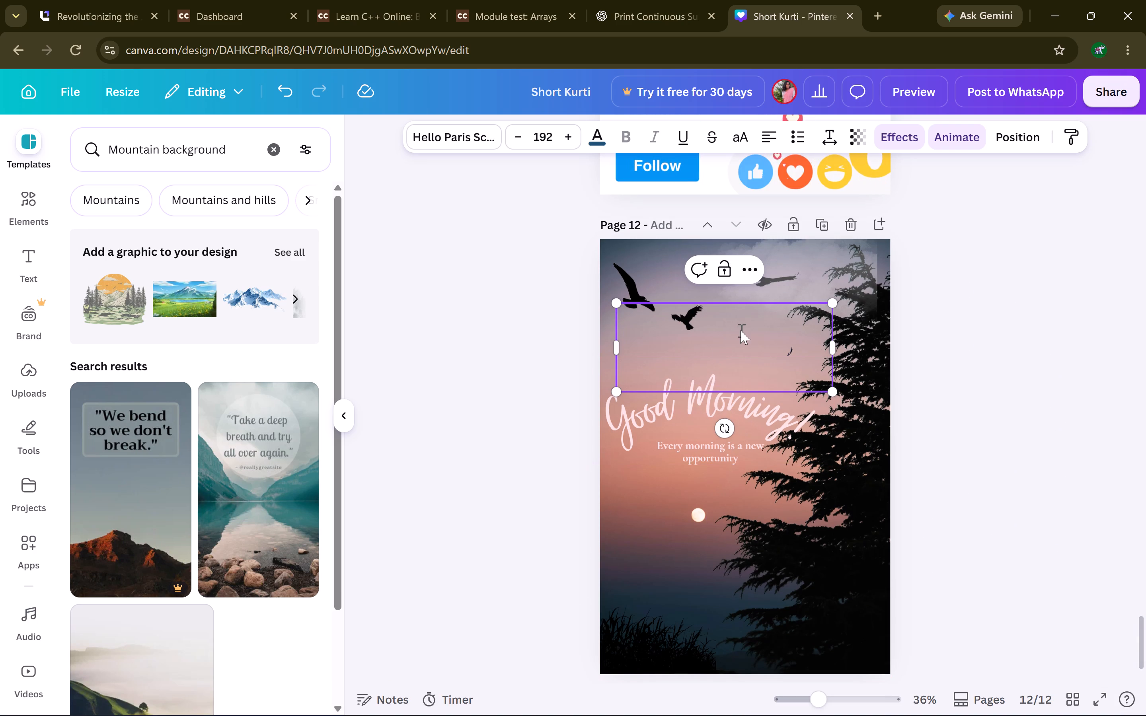
Examine the text effects available for the curved white "Good Morning!" heading.
{"action": "left_click", "coordinate": [696, 398]}
{"action": "left_click", "coordinate": [696, 398]}
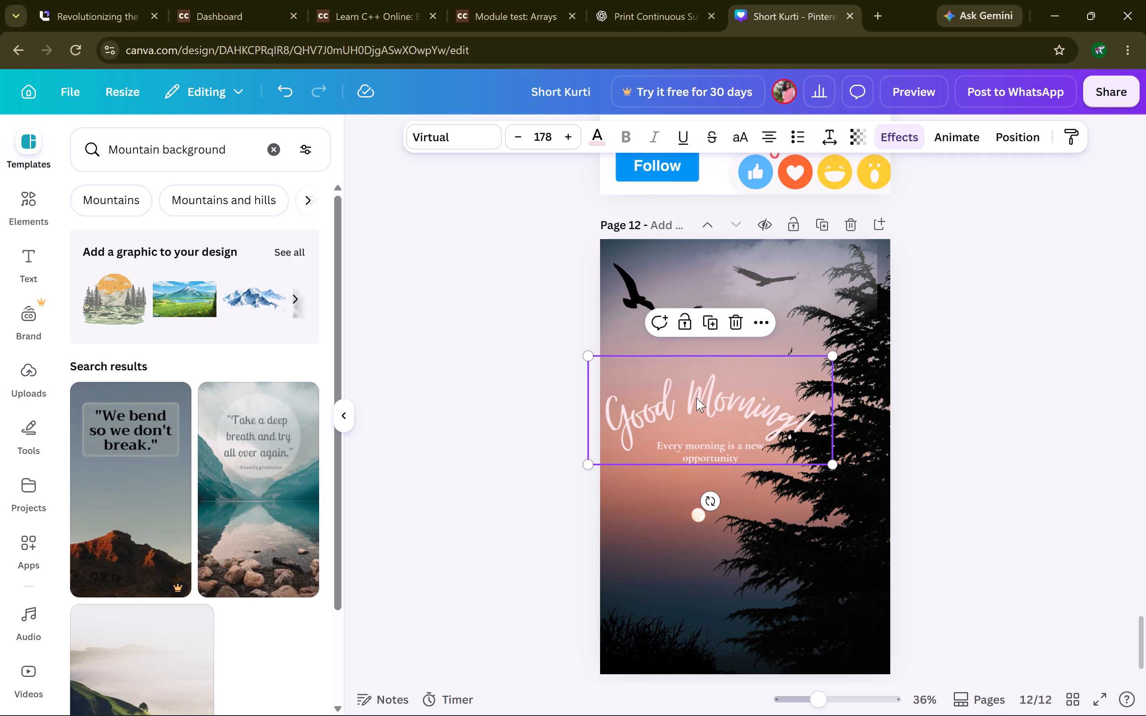
{"action": "double_click", "coordinate": [696, 398]}
{"action": "double_click", "coordinate": [696, 398]}
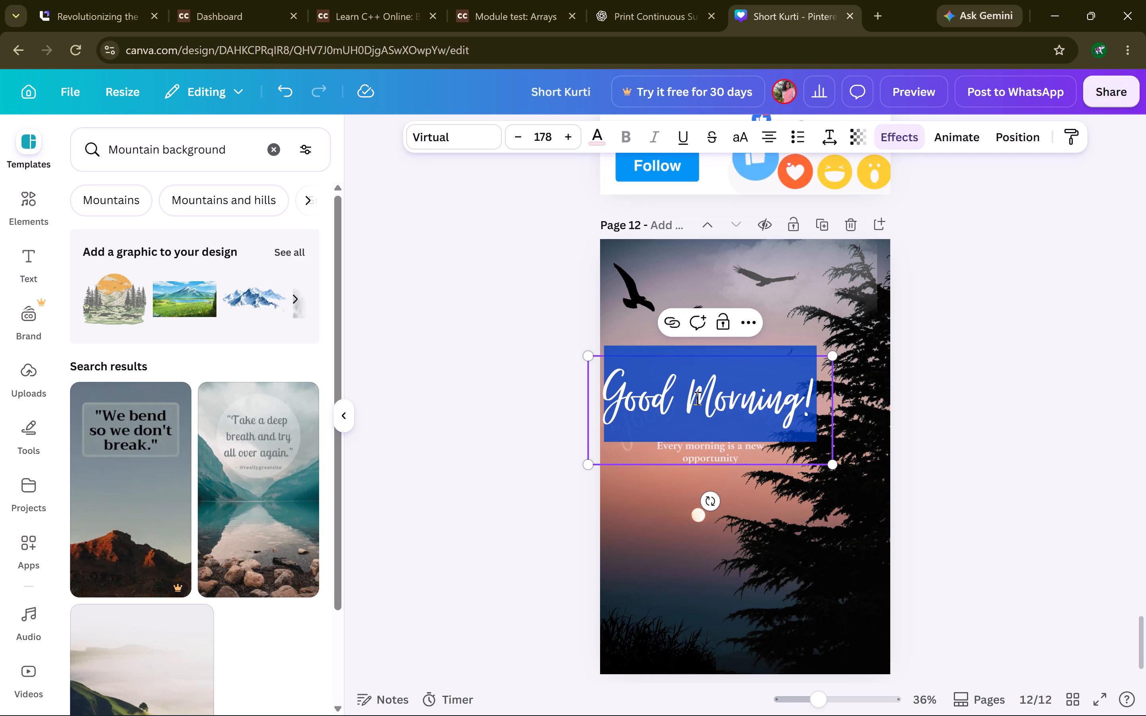
{"action": "left_click", "coordinate": [913, 136]}
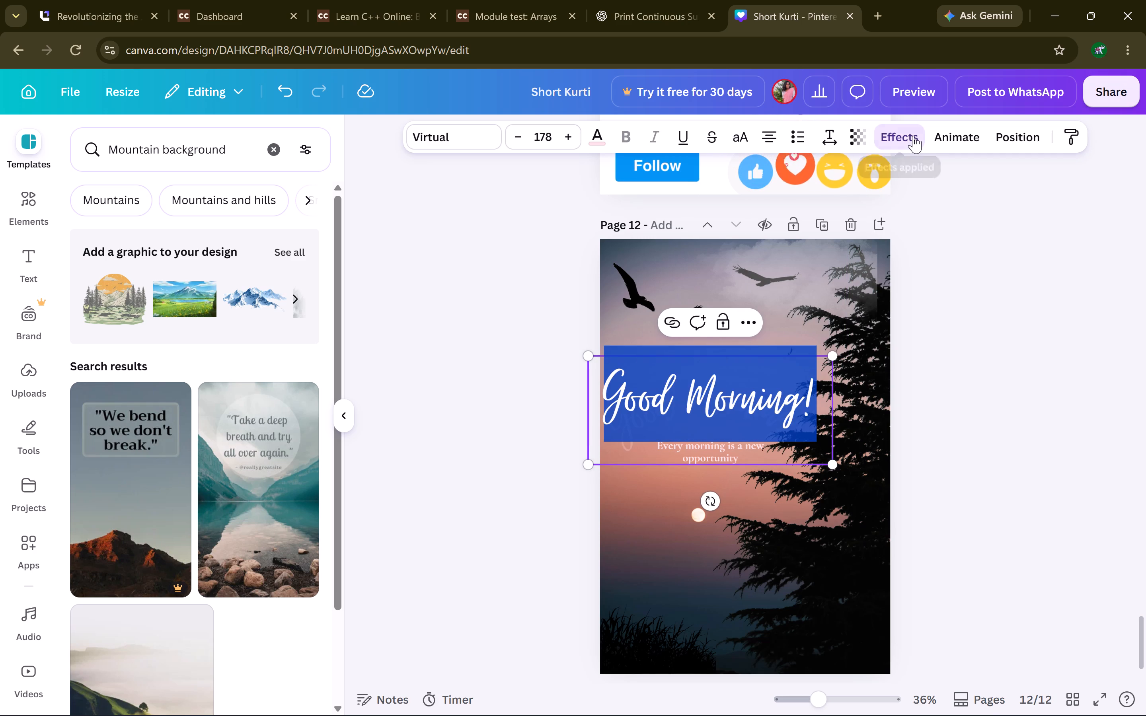
{"action": "scroll", "coordinate": [328, 410], "scroll_direction": "up", "scroll_amount": 6}
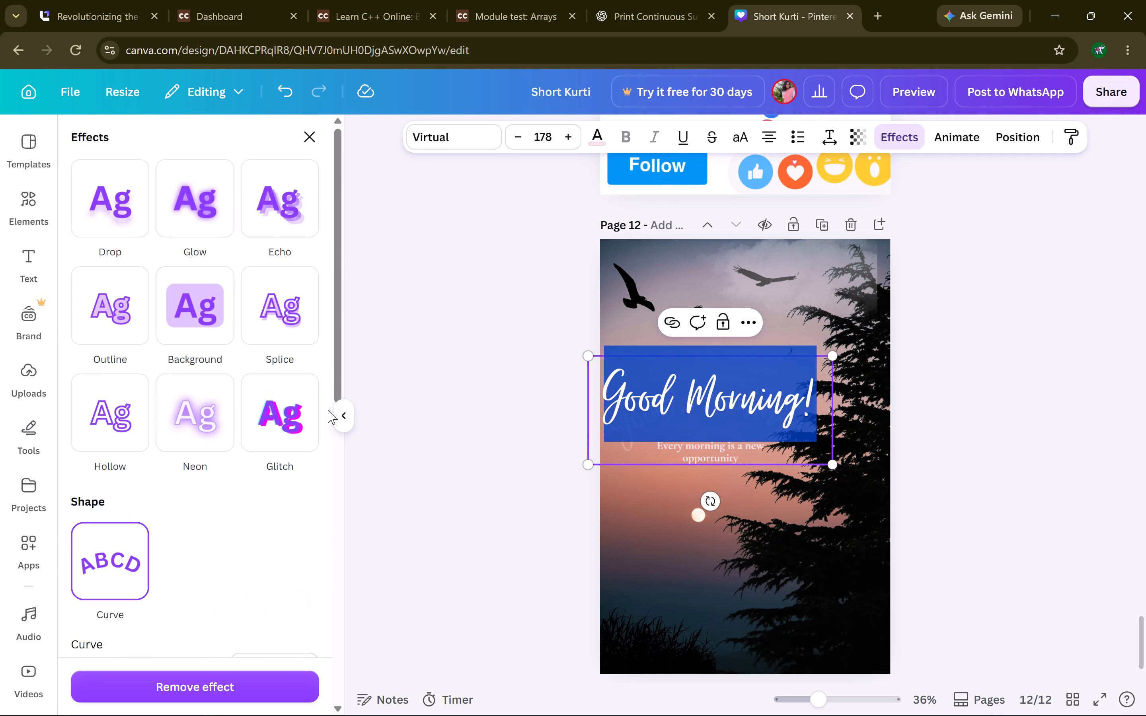
{"action": "scroll", "coordinate": [328, 410], "scroll_direction": "up", "scroll_amount": 4}
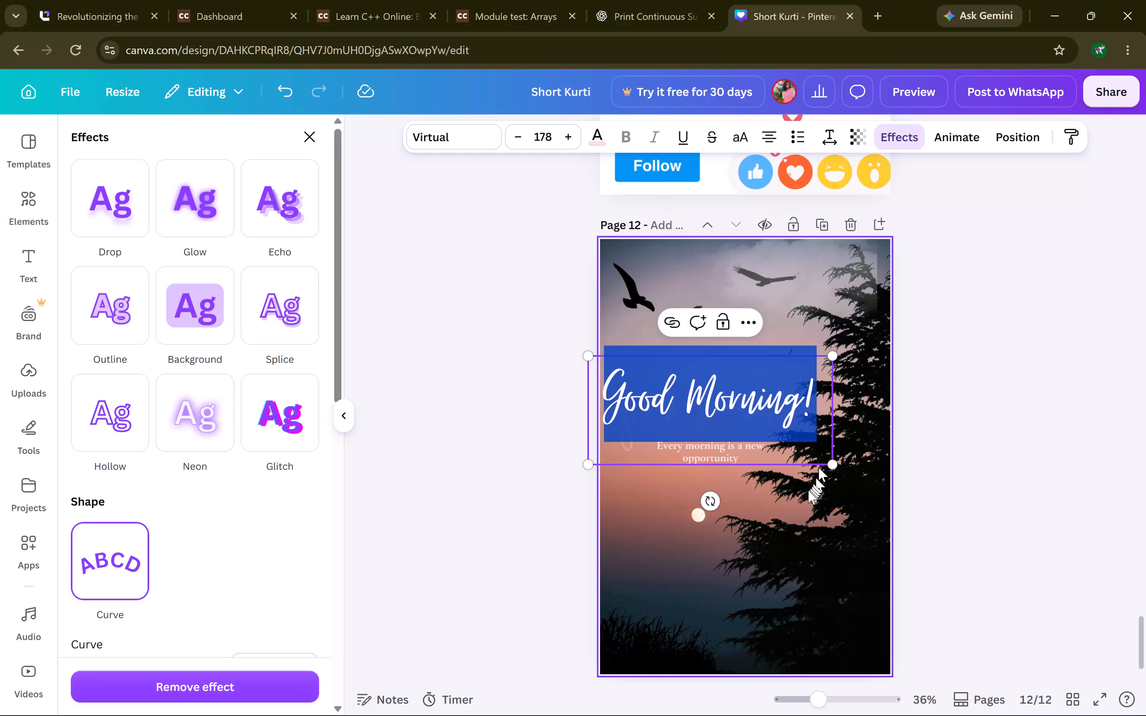
{"action": "left_click", "coordinate": [808, 490]}
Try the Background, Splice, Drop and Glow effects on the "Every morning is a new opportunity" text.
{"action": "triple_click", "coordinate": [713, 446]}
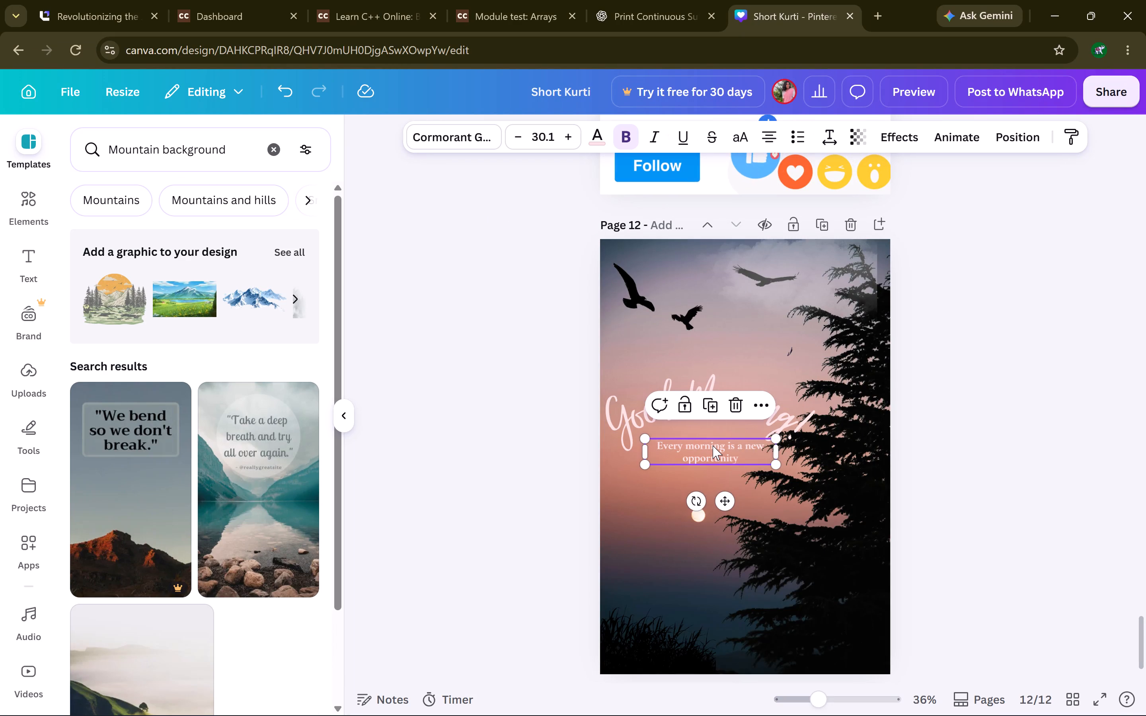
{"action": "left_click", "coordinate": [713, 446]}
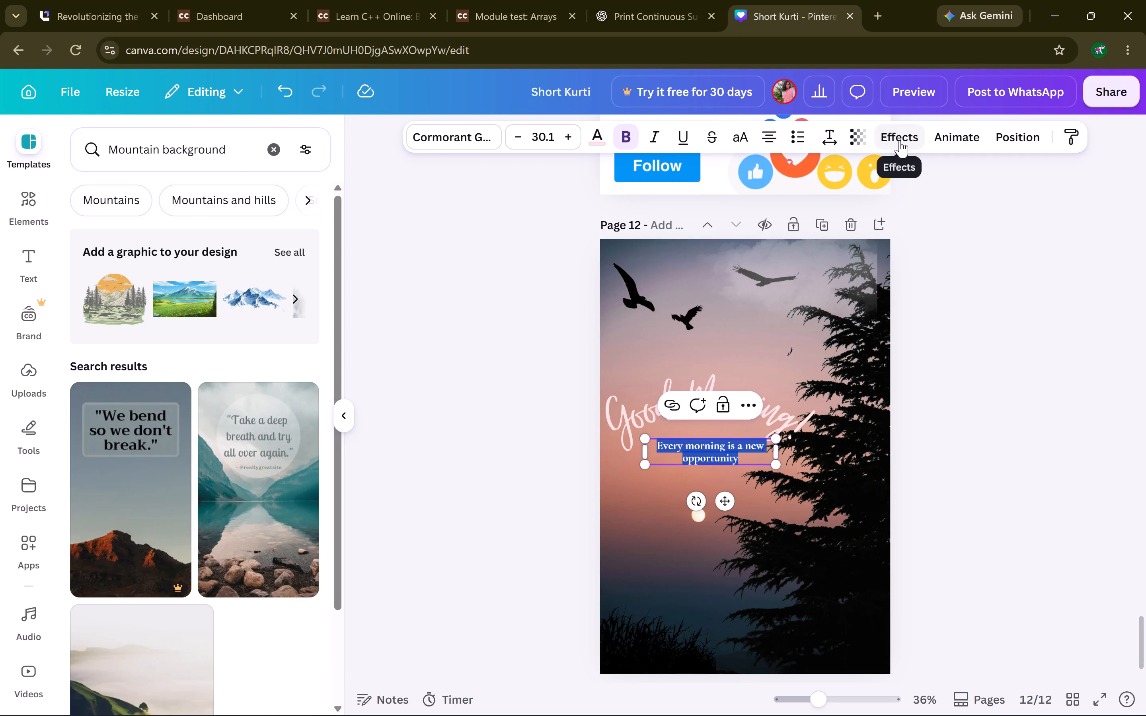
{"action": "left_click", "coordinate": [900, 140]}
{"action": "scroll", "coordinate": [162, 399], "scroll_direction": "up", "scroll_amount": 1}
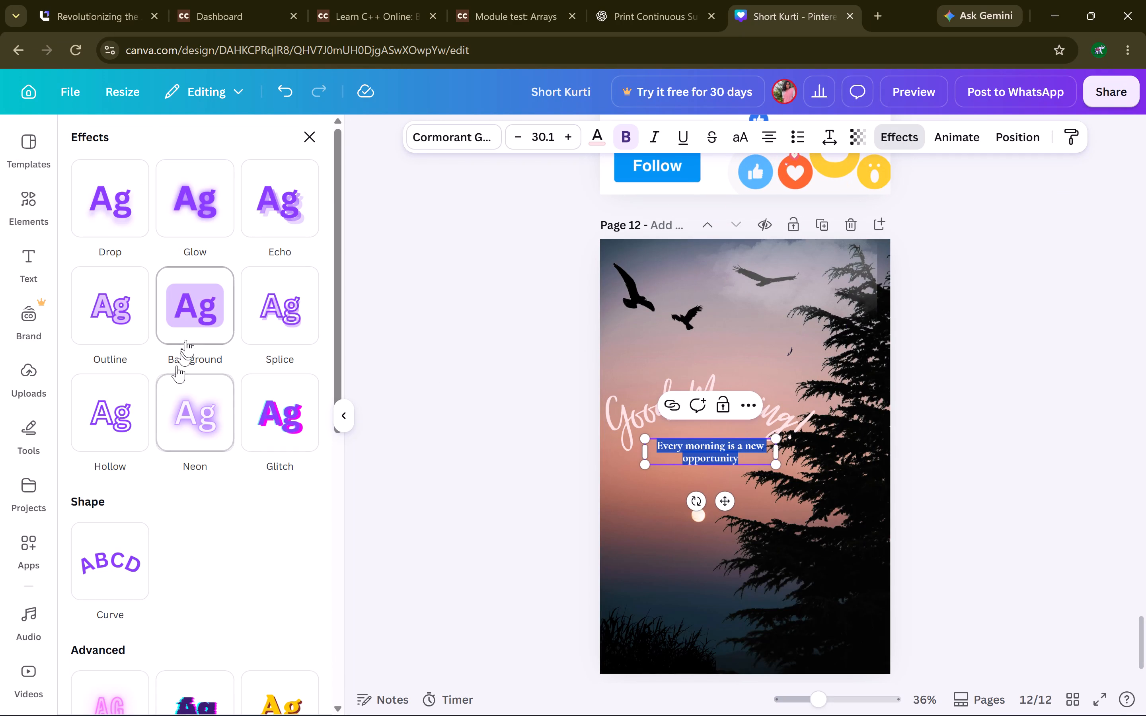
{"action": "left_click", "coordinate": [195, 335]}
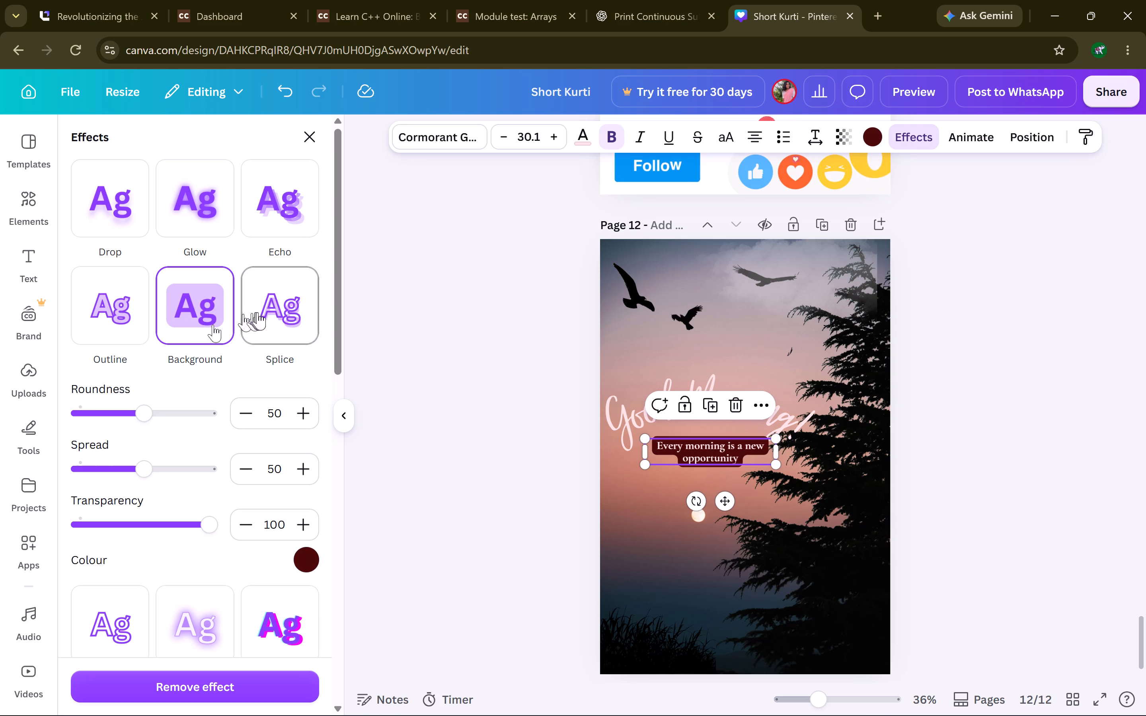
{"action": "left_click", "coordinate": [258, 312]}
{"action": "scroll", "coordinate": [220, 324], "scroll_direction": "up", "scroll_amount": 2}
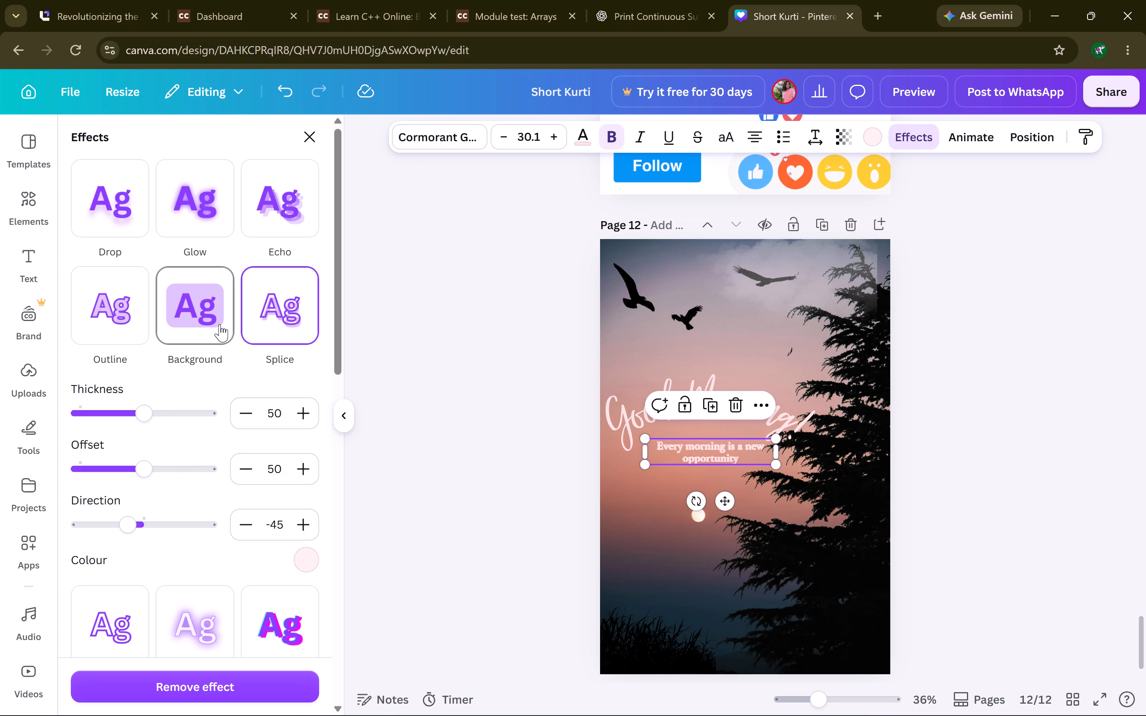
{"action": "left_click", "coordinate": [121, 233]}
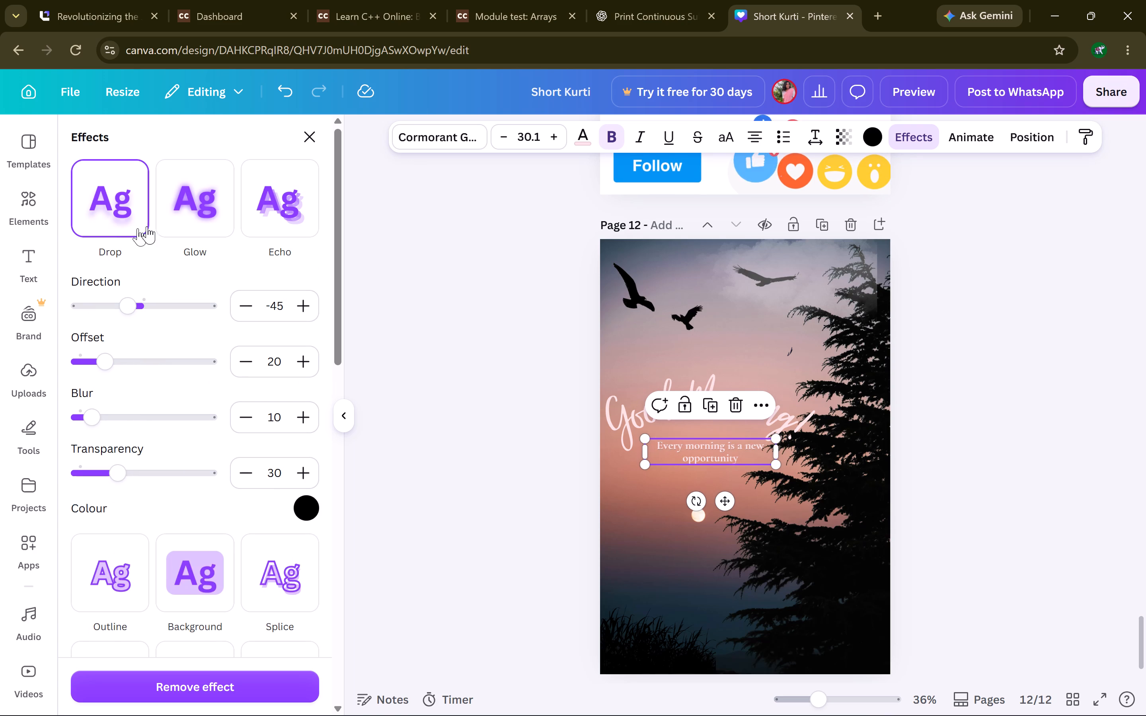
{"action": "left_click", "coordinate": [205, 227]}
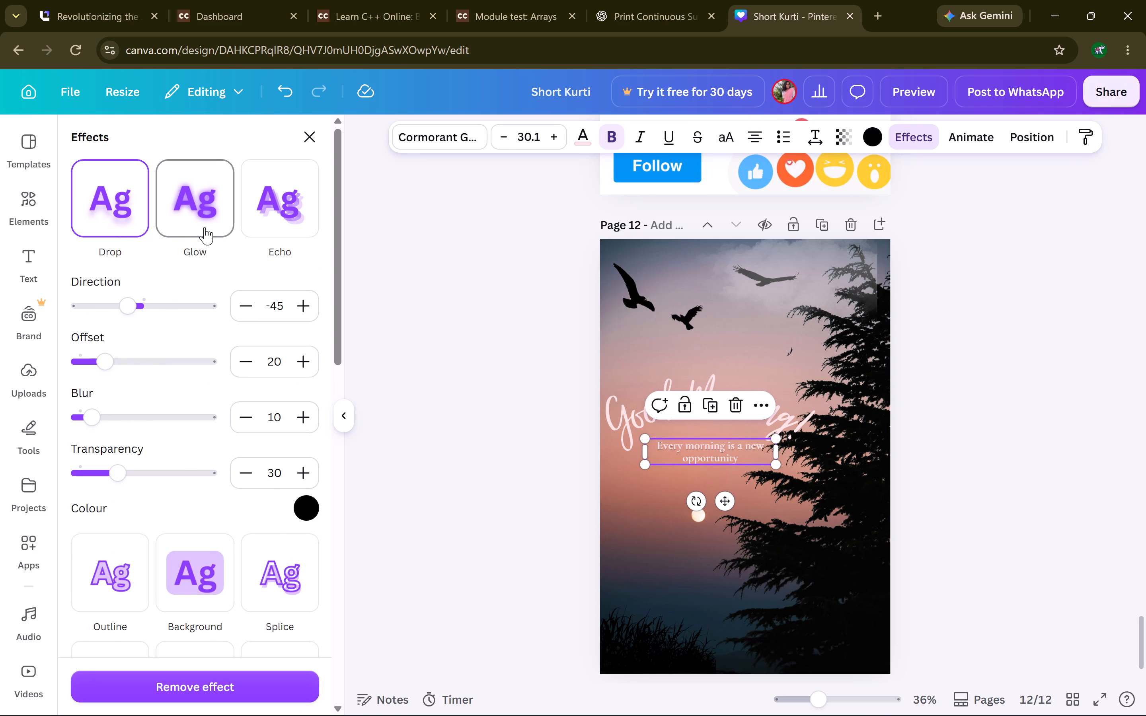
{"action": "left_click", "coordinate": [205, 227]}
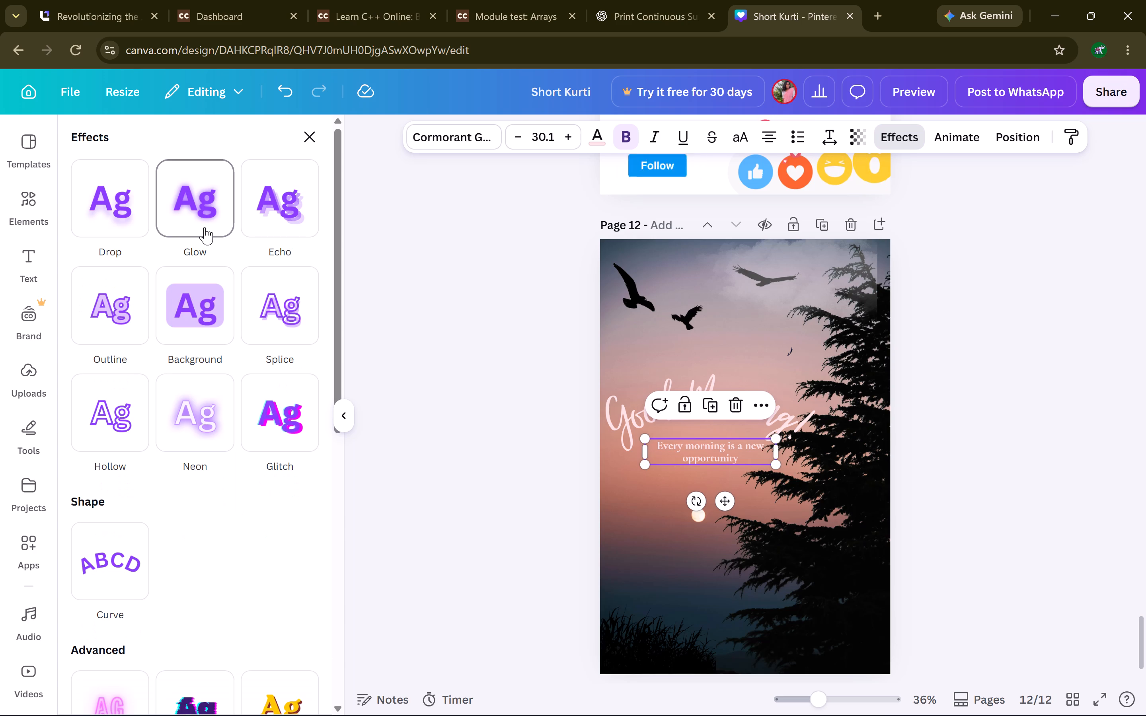
Apply the Neon effect to the "Every morning is a new opportunity" text.
{"action": "left_click", "coordinate": [184, 397]}
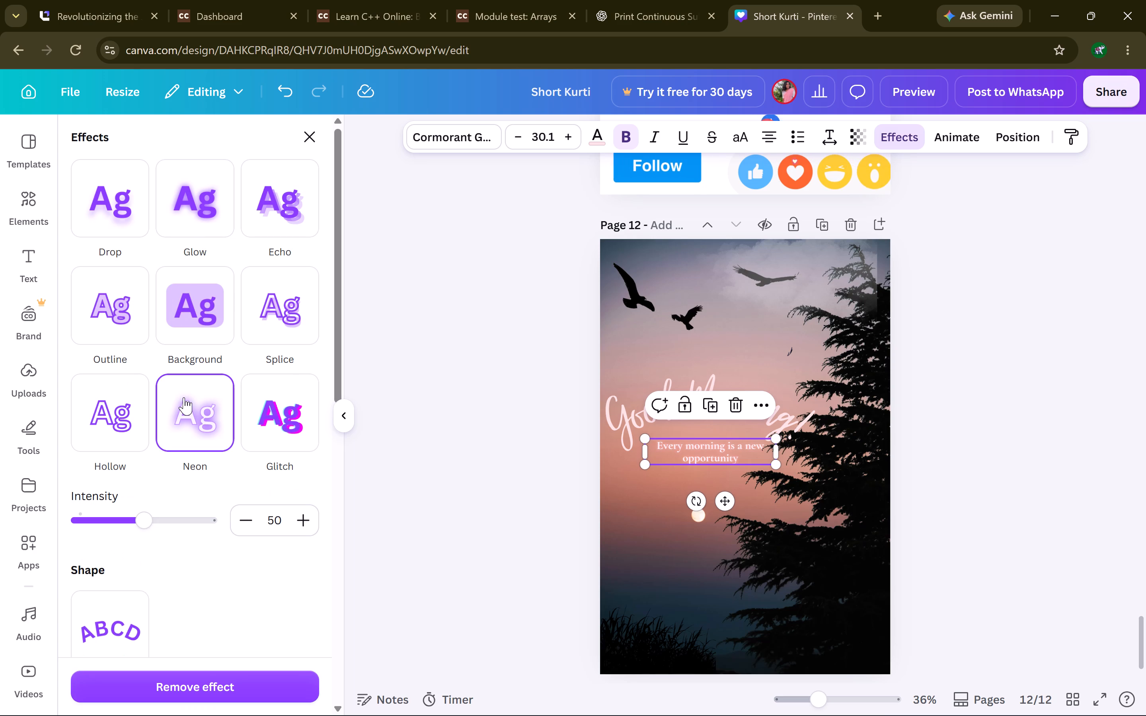
{"action": "left_click", "coordinate": [671, 549]}
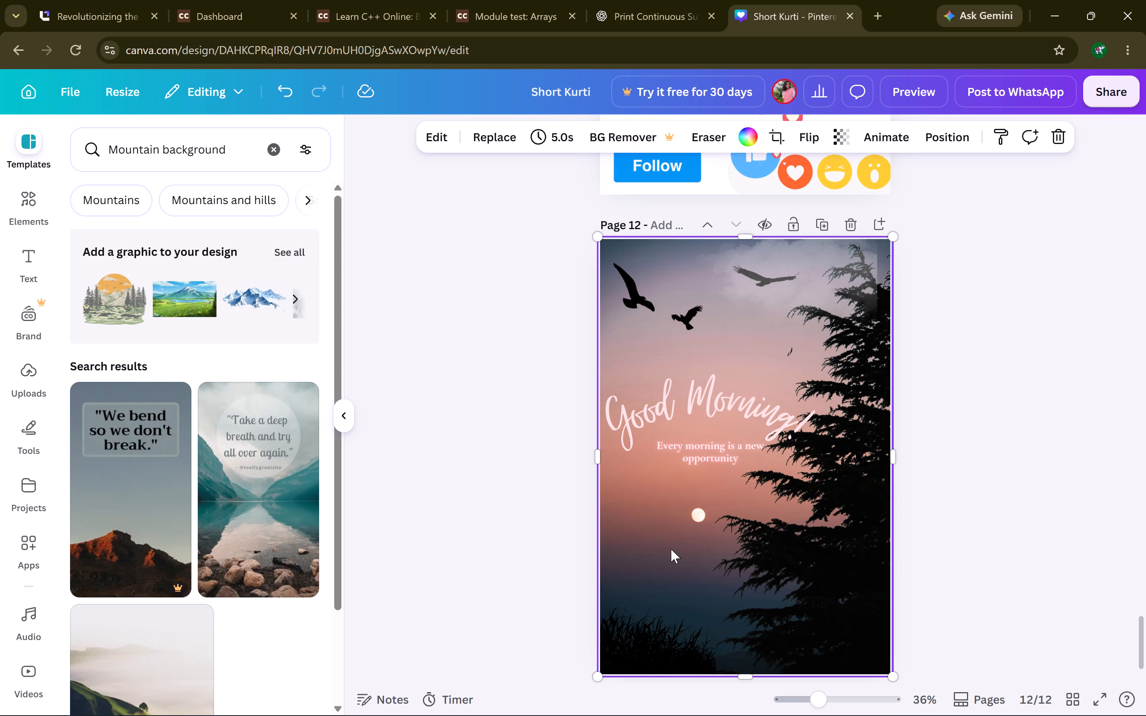
{"action": "scroll", "coordinate": [671, 549], "scroll_direction": "down", "scroll_amount": 2}
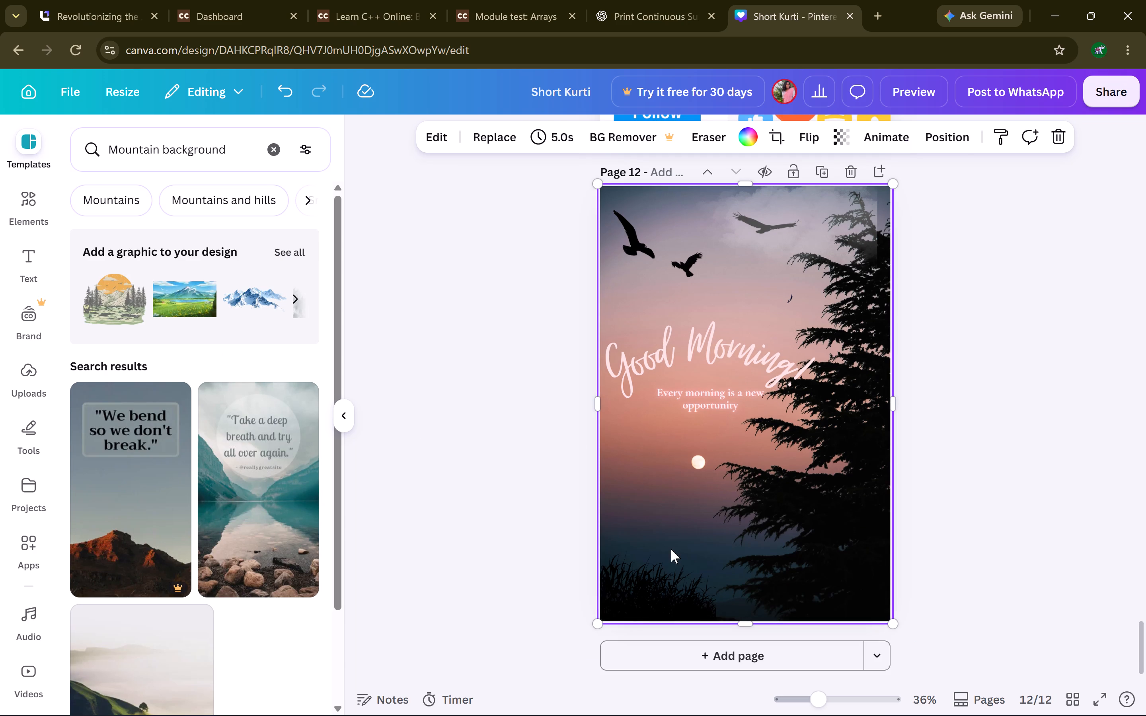
Add a new blank page after page 12.
{"action": "scroll", "coordinate": [849, 411], "scroll_direction": "up", "scroll_amount": 1}
{"action": "scroll", "coordinate": [849, 411], "scroll_direction": "down", "scroll_amount": 4}
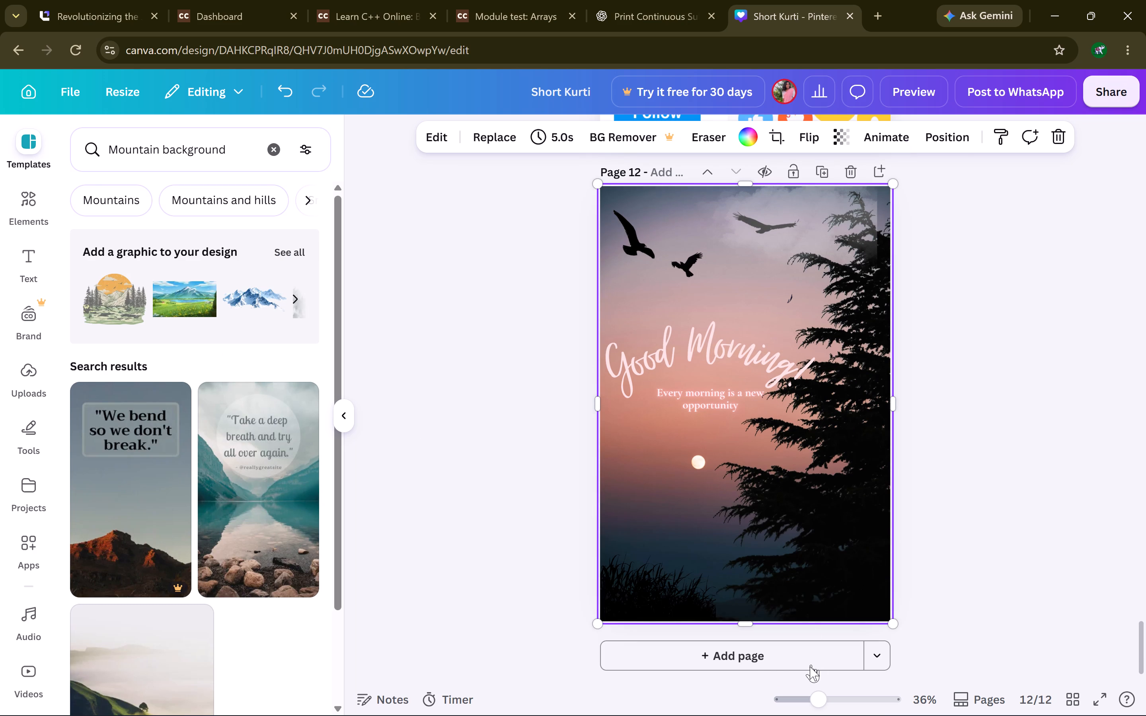
{"action": "left_click", "coordinate": [760, 655]}
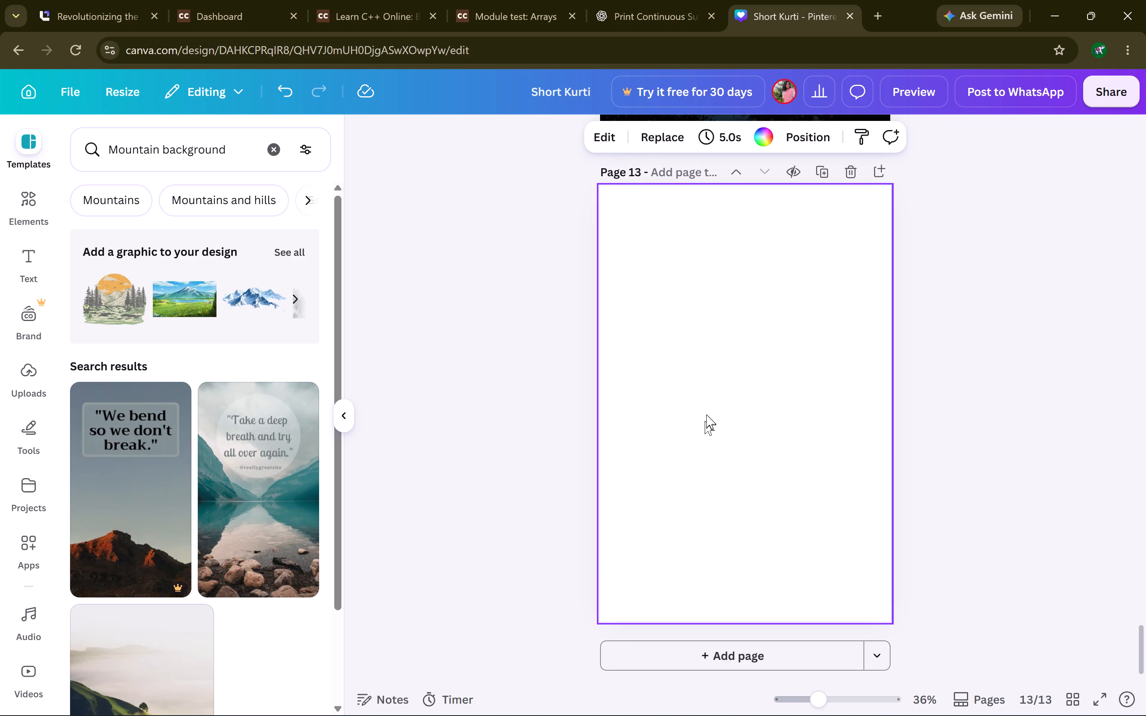
{"action": "triple_click", "coordinate": [706, 414]}
{"action": "left_click_drag", "start_coordinate": [248, 142], "coordinate": [380, 225]}
{"action": "left_click", "coordinate": [380, 225]}
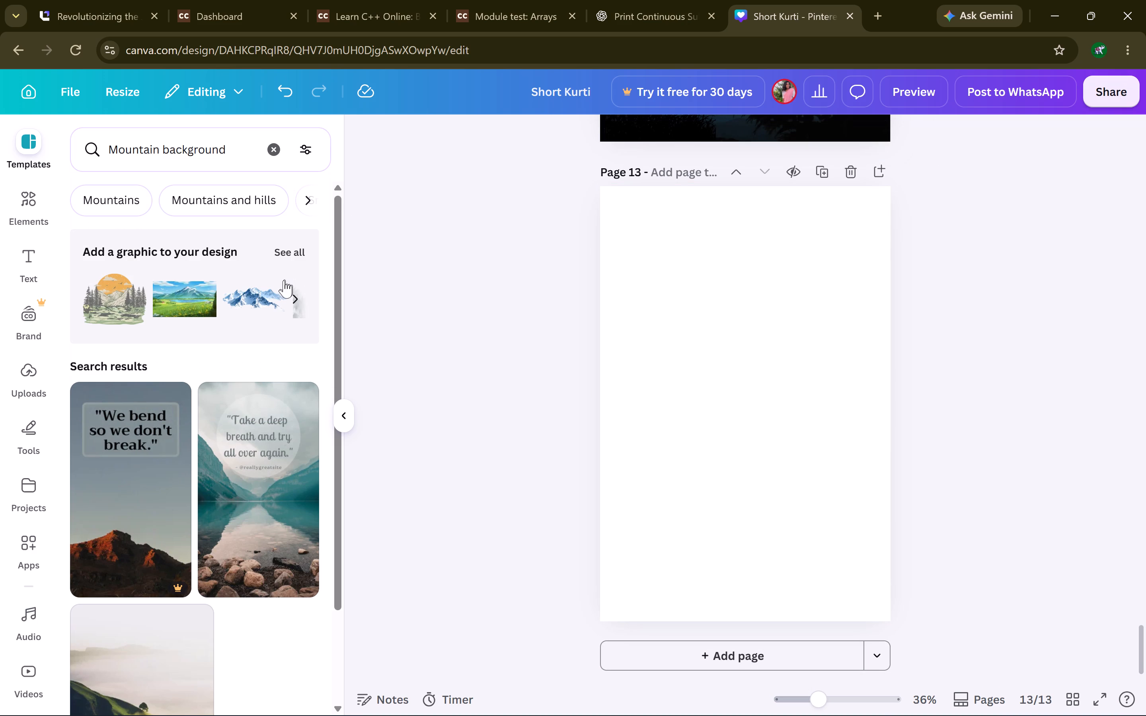
Insert the blue snowy mountain range graphic on page 13 and move it to the top of the page.
{"action": "left_click", "coordinate": [261, 292]}
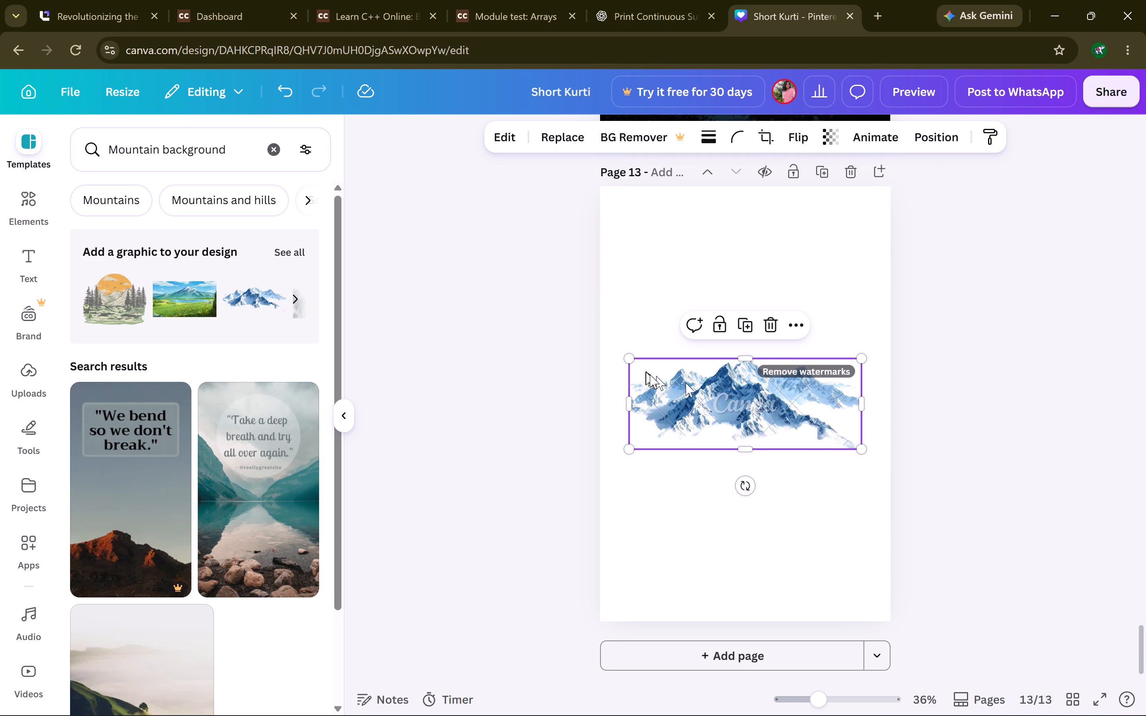
{"action": "left_click_drag", "start_coordinate": [681, 383], "coordinate": [659, 219]}
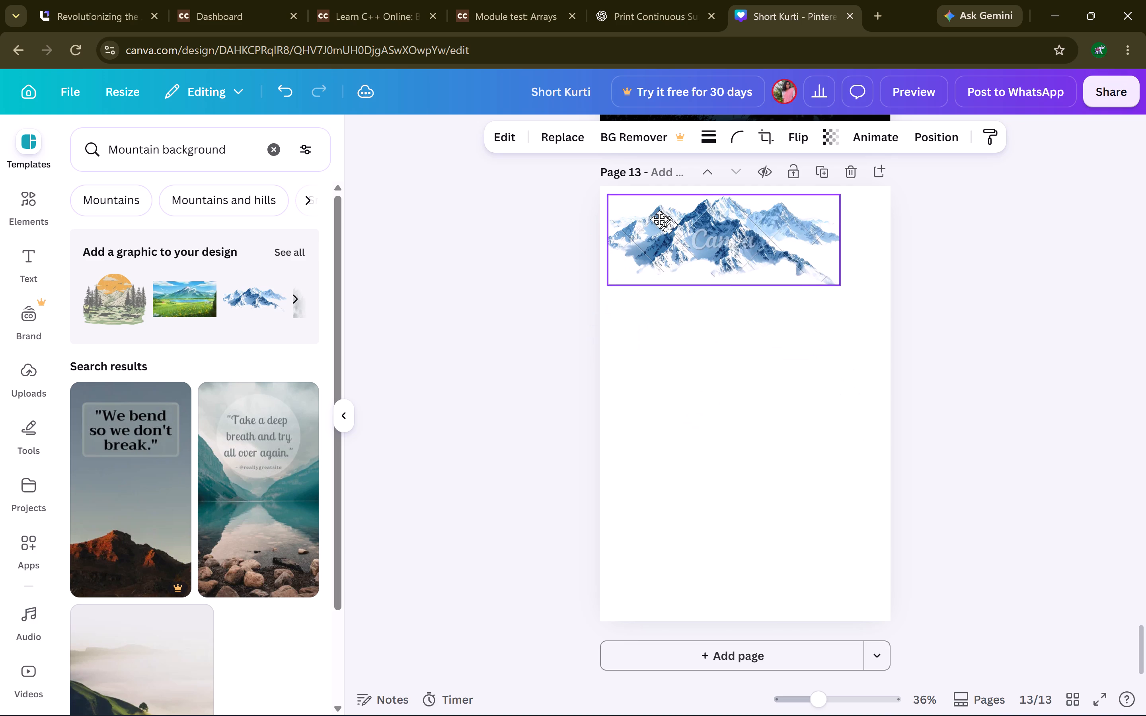
{"action": "left_click_drag", "start_coordinate": [659, 219], "coordinate": [650, 218]}
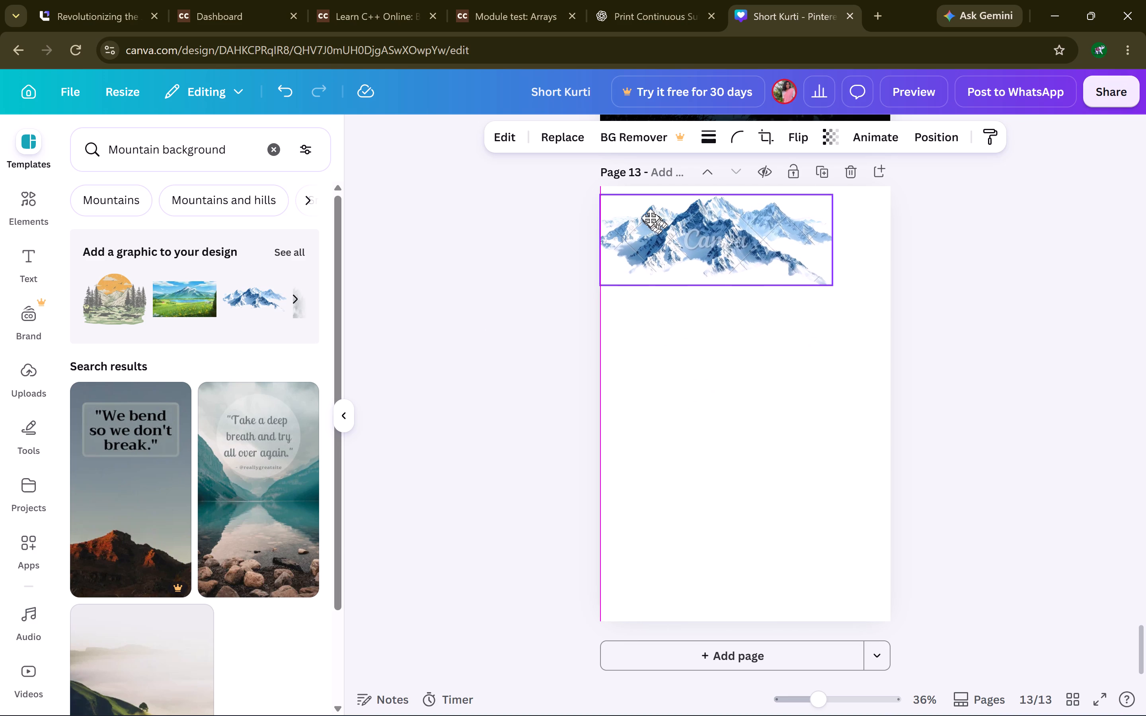
{"action": "left_click_drag", "start_coordinate": [650, 218], "coordinate": [665, 218]}
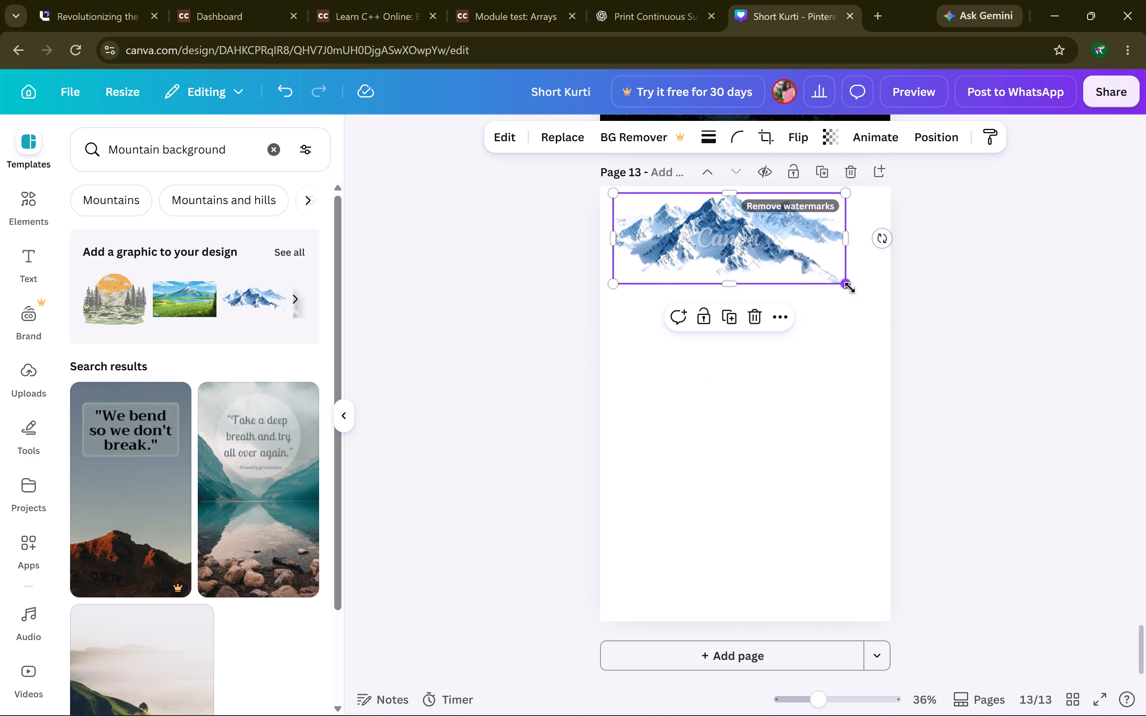
Resize the snowy mountain graphic so it spans the full width of page 13.
{"action": "left_click_drag", "start_coordinate": [850, 288], "coordinate": [959, 290]}
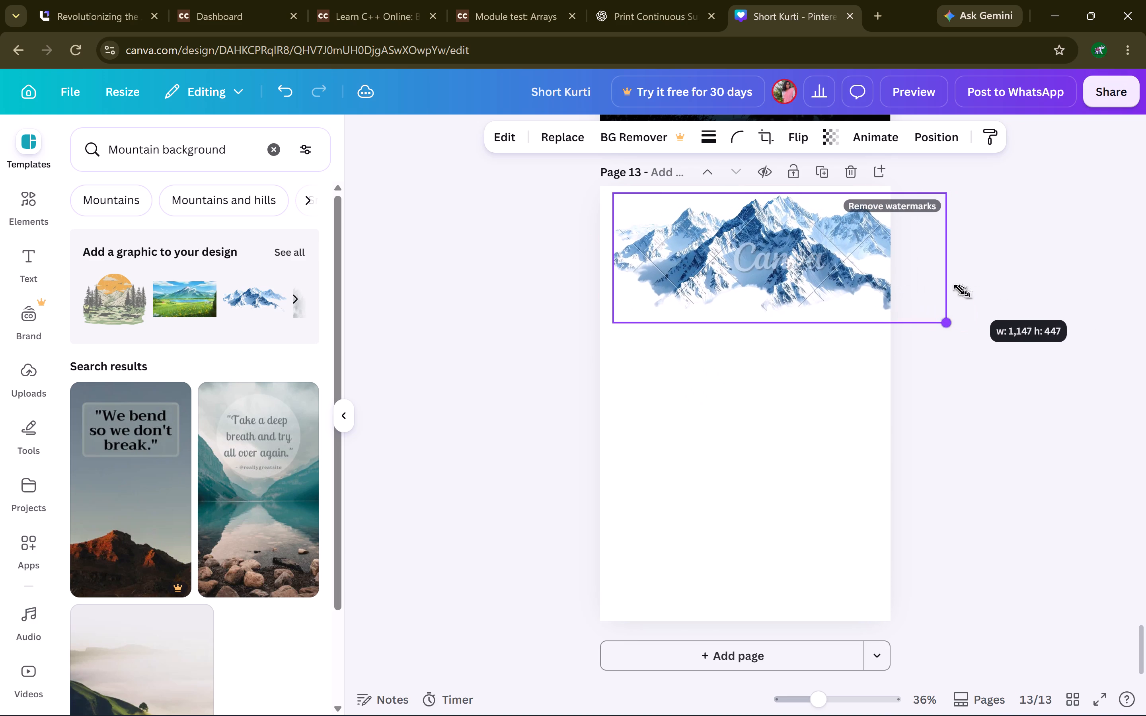
{"action": "left_click_drag", "start_coordinate": [959, 290], "coordinate": [895, 283]}
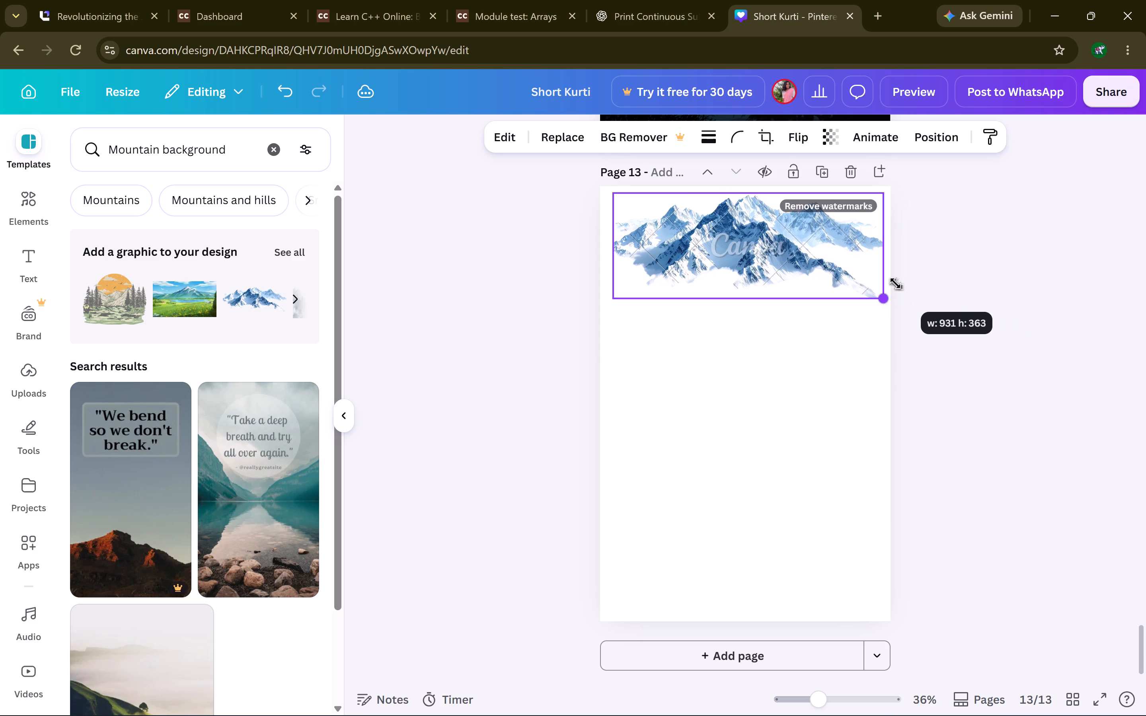
{"action": "left_click_drag", "start_coordinate": [895, 283], "coordinate": [902, 283]}
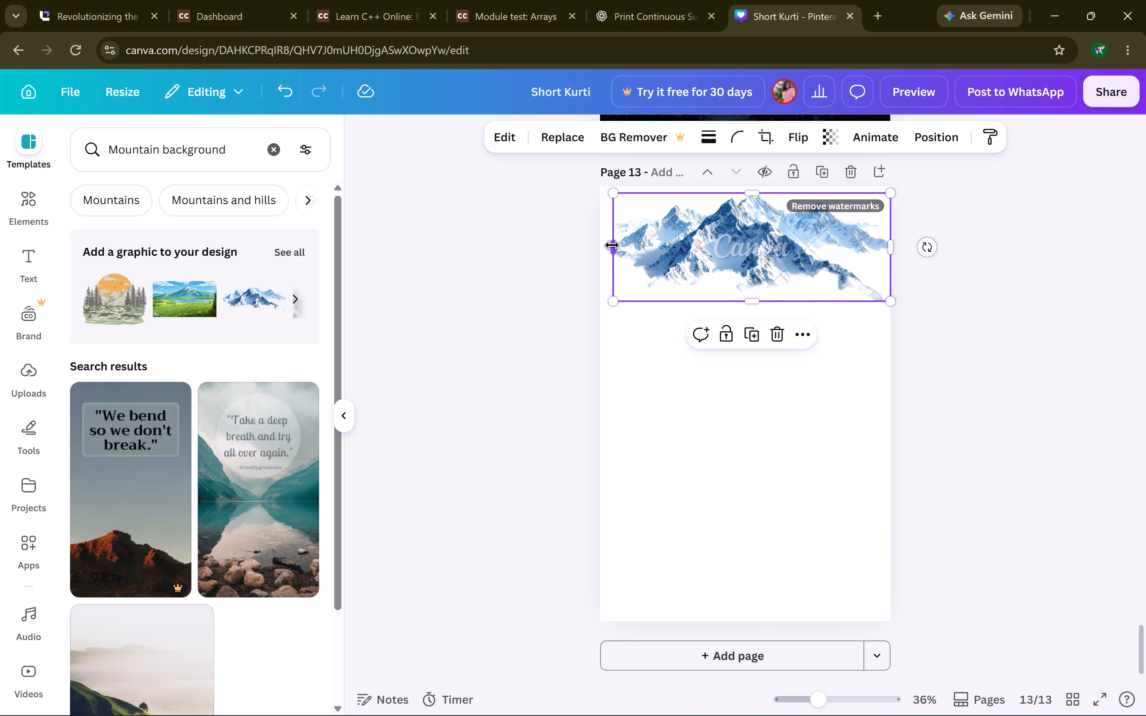
{"action": "left_click_drag", "start_coordinate": [612, 245], "coordinate": [593, 240]}
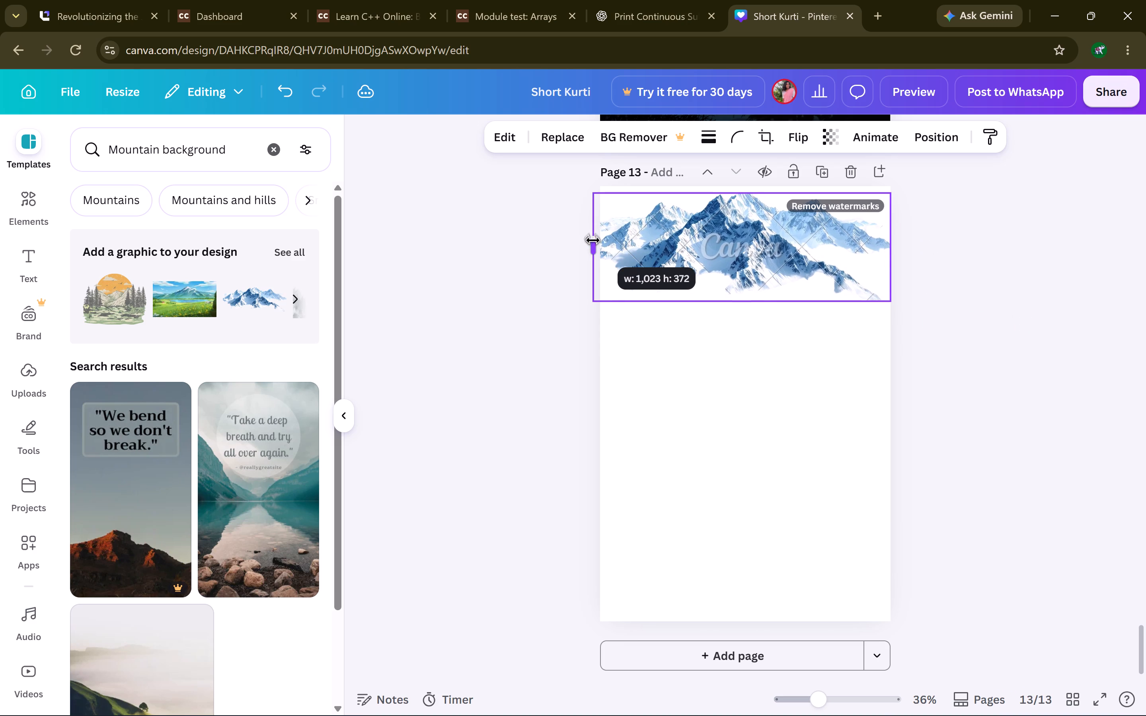
{"action": "left_click_drag", "start_coordinate": [599, 193], "coordinate": [599, 185]}
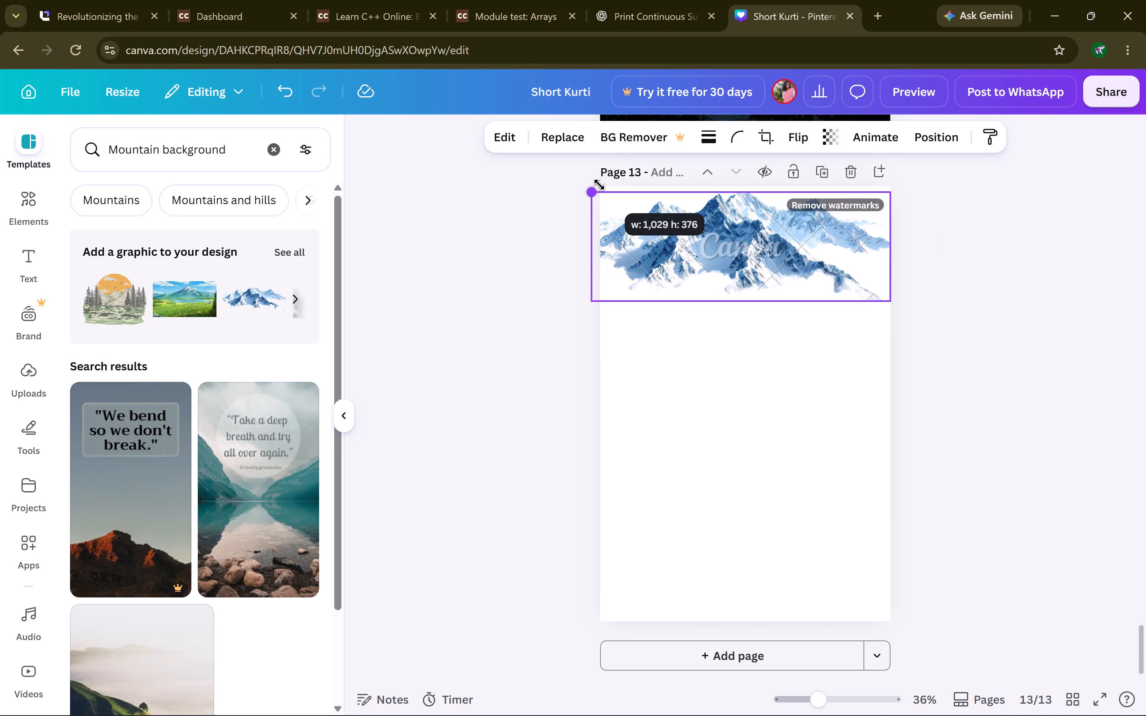
{"action": "left_click_drag", "start_coordinate": [599, 185], "coordinate": [606, 203]}
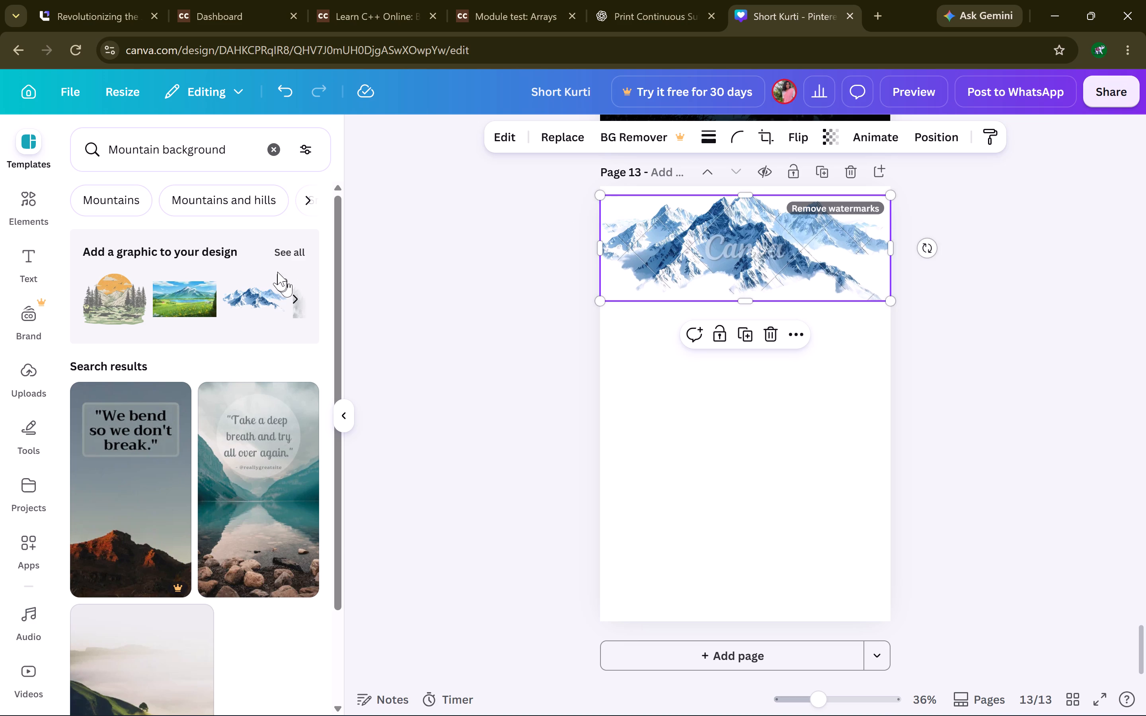
Examine the full set of graphics for "Mountain background", including the related searches.
{"action": "left_click", "coordinate": [284, 251]}
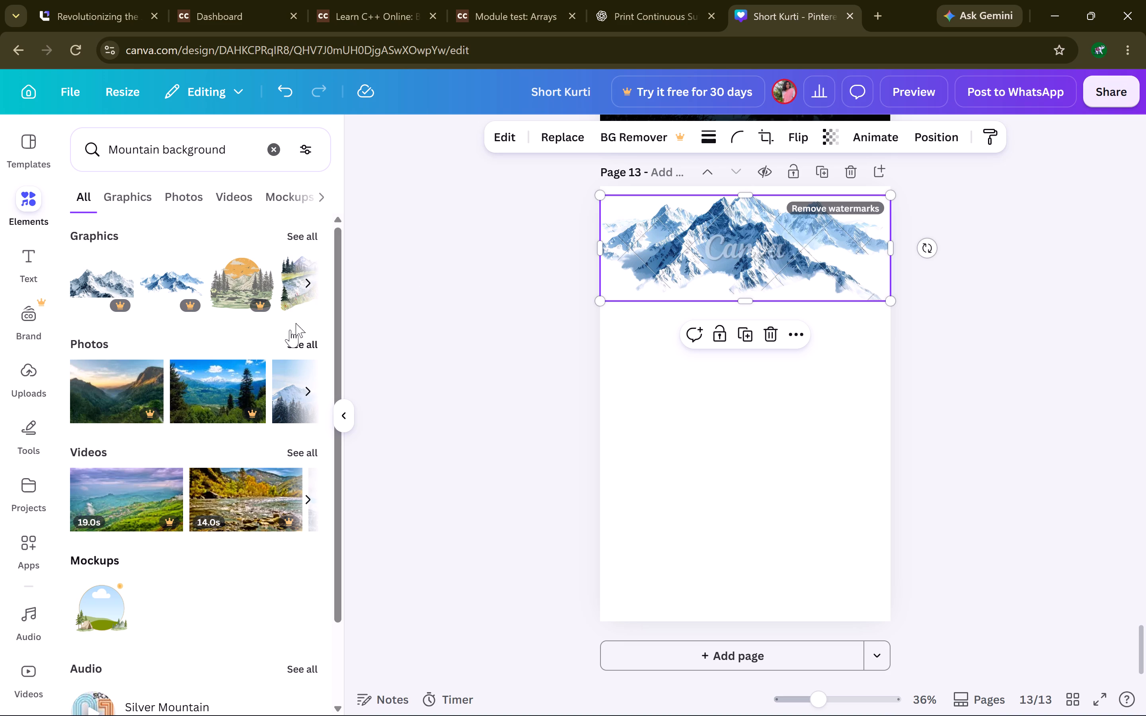
{"action": "left_click", "coordinate": [290, 233]}
{"action": "scroll", "coordinate": [281, 494], "scroll_direction": "down", "scroll_amount": 2}
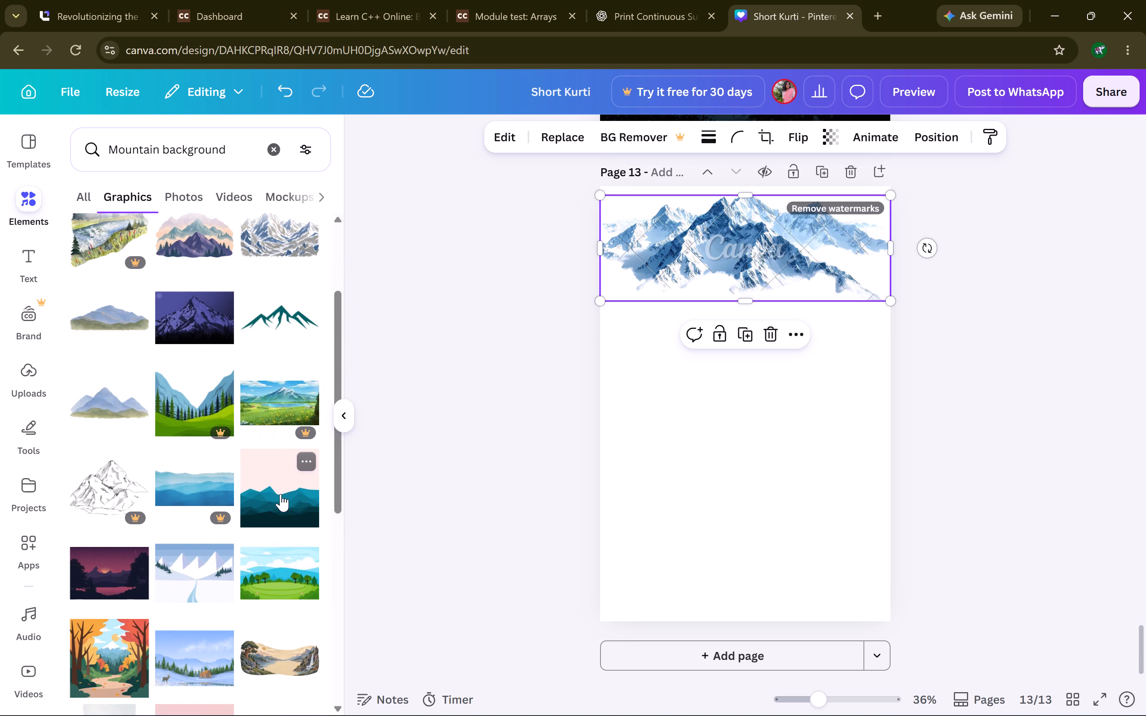
{"action": "scroll", "coordinate": [309, 358], "scroll_direction": "down", "scroll_amount": 1}
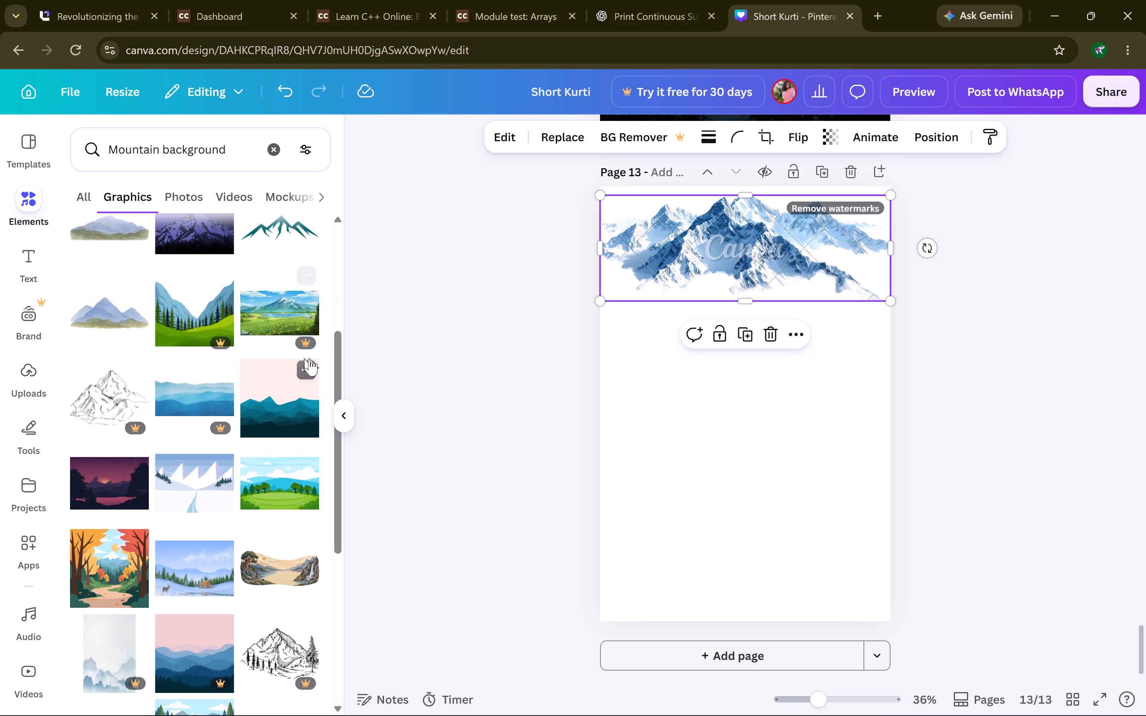
{"action": "scroll", "coordinate": [264, 455], "scroll_direction": "down", "scroll_amount": 4}
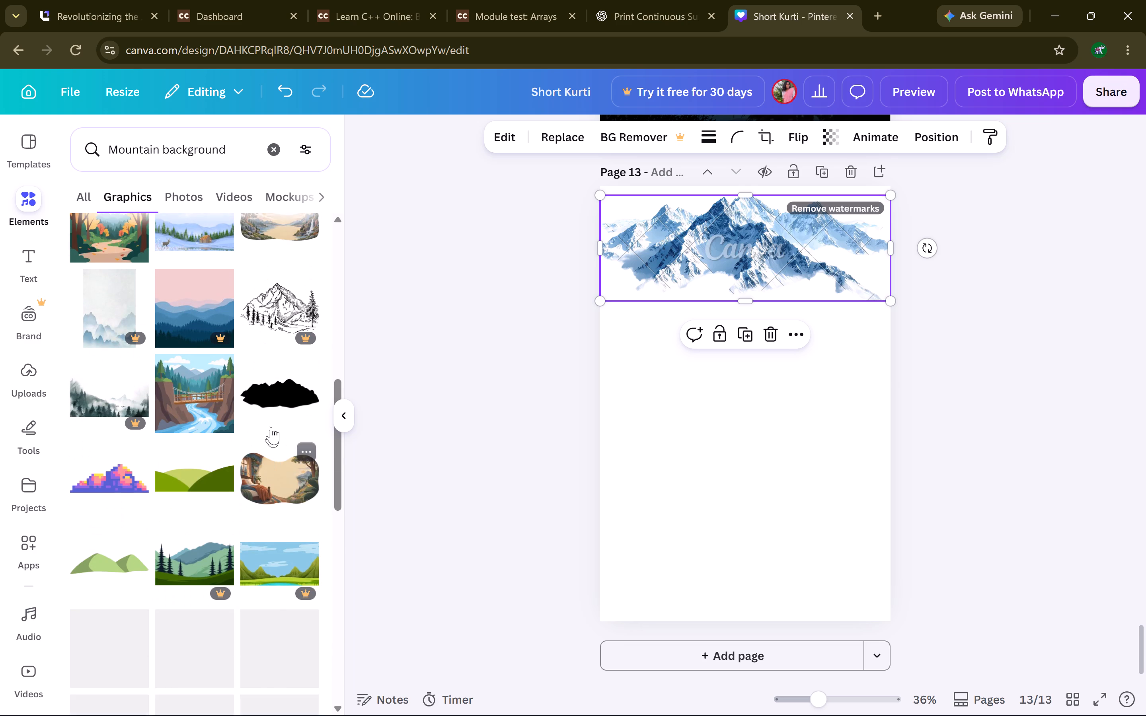
{"action": "scroll", "coordinate": [279, 397], "scroll_direction": "down", "scroll_amount": 4}
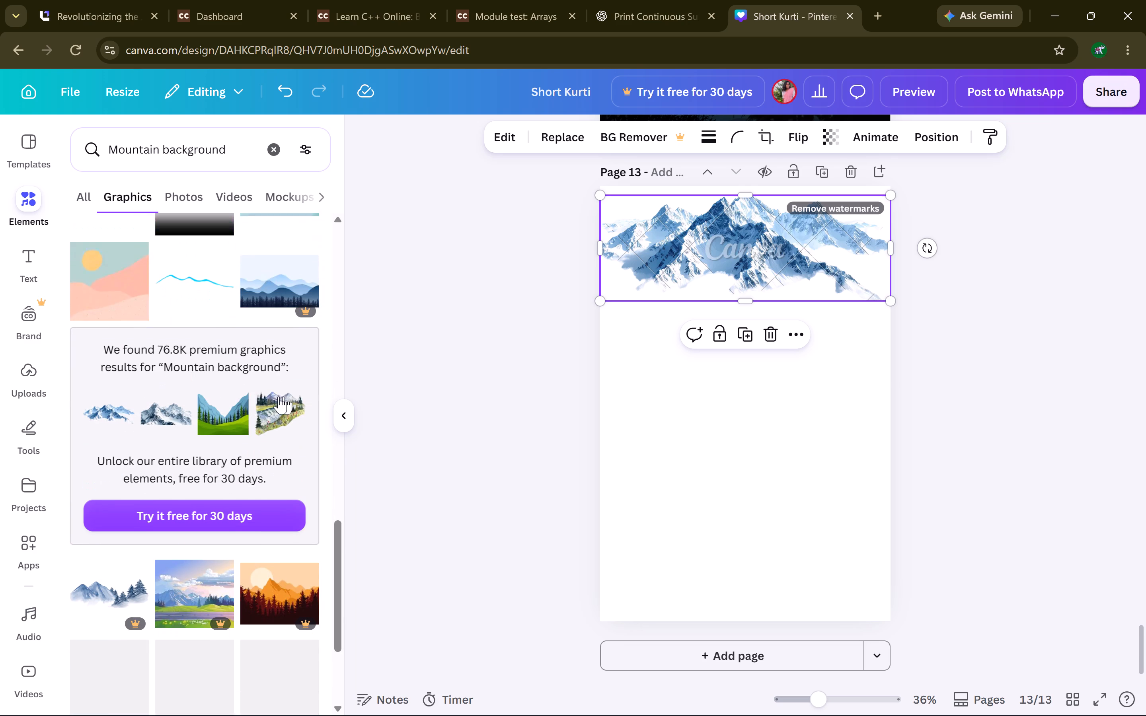
{"action": "scroll", "coordinate": [279, 397], "scroll_direction": "down", "scroll_amount": 2}
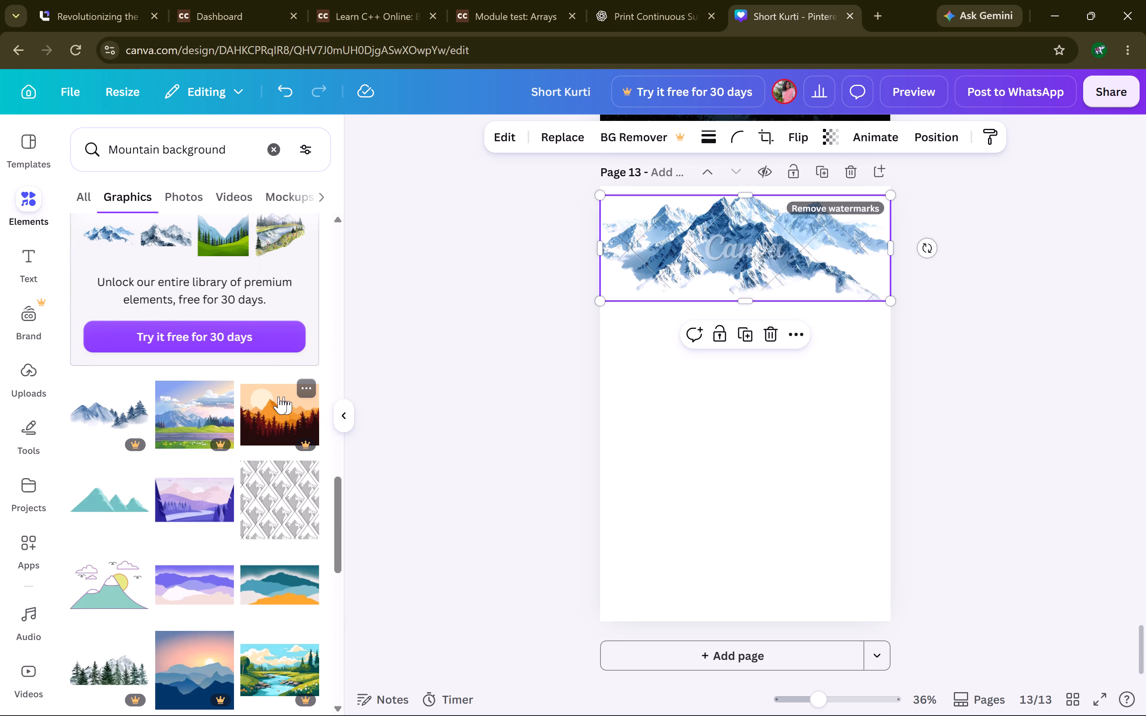
{"action": "scroll", "coordinate": [279, 397], "scroll_direction": "down", "scroll_amount": 4}
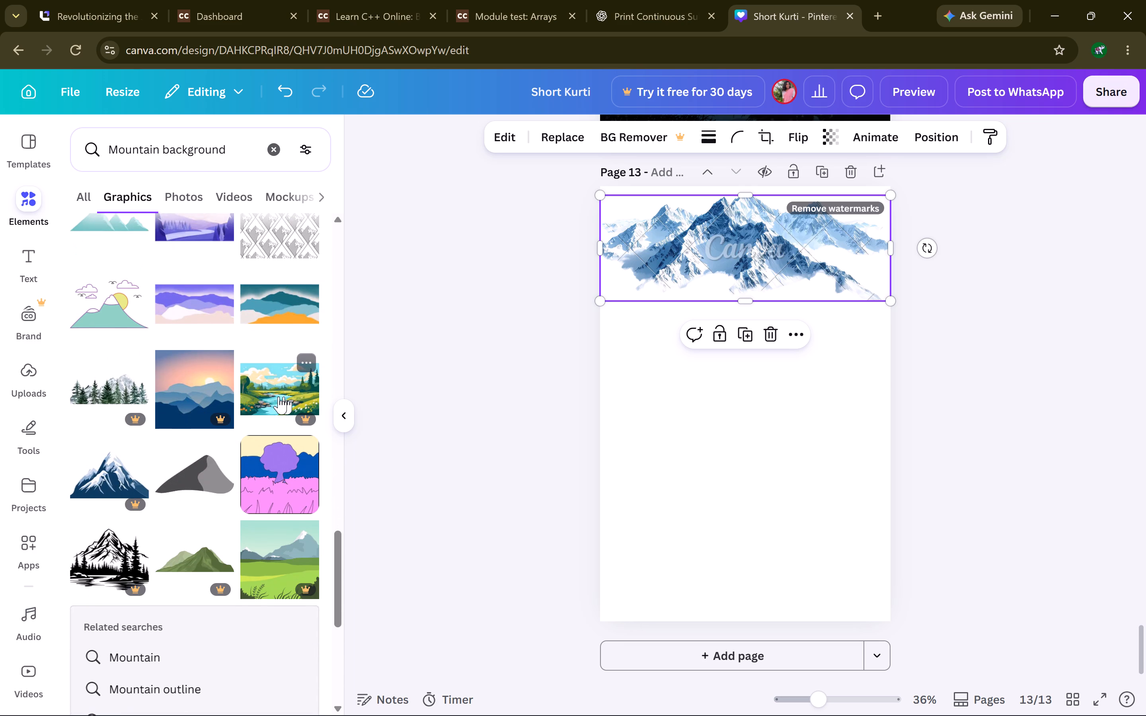
{"action": "scroll", "coordinate": [279, 397], "scroll_direction": "down", "scroll_amount": 5}
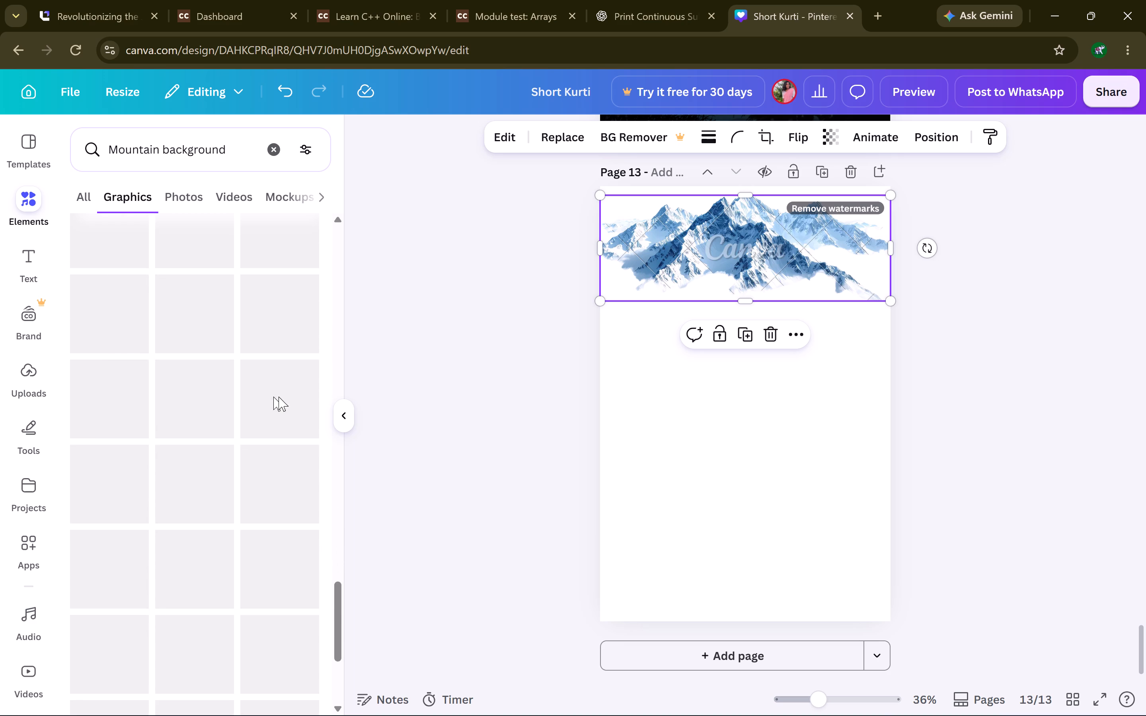
{"action": "scroll", "coordinate": [279, 397], "scroll_direction": "down", "scroll_amount": 1}
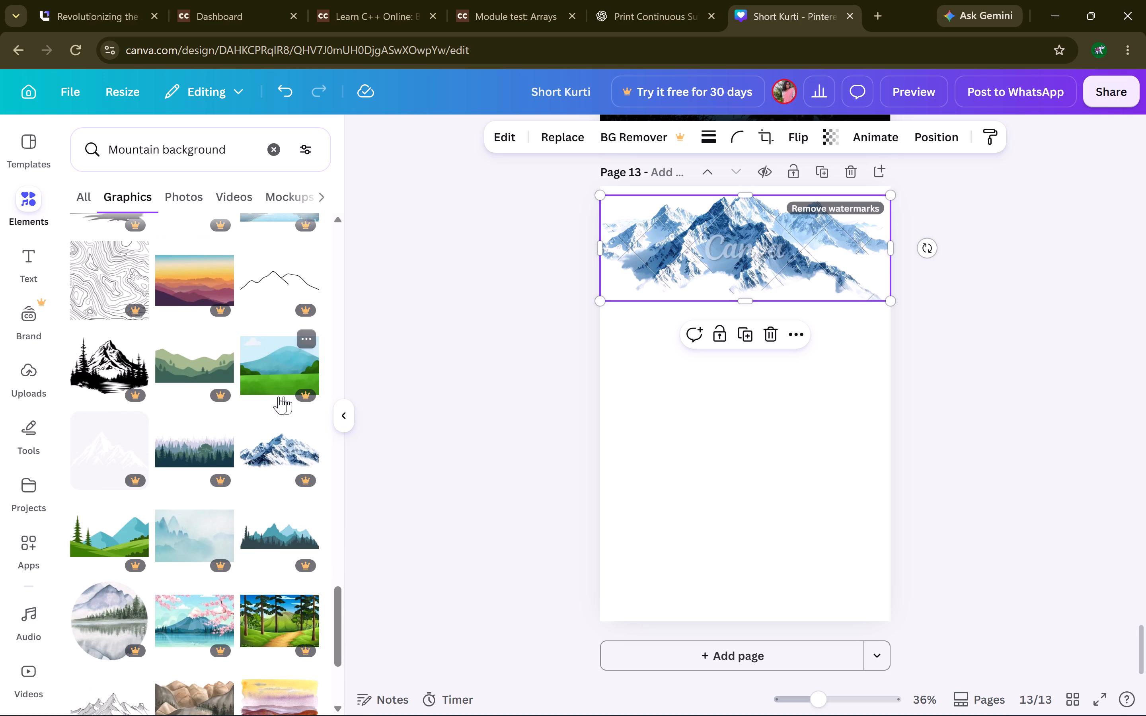
{"action": "scroll", "coordinate": [279, 397], "scroll_direction": "down", "scroll_amount": 3}
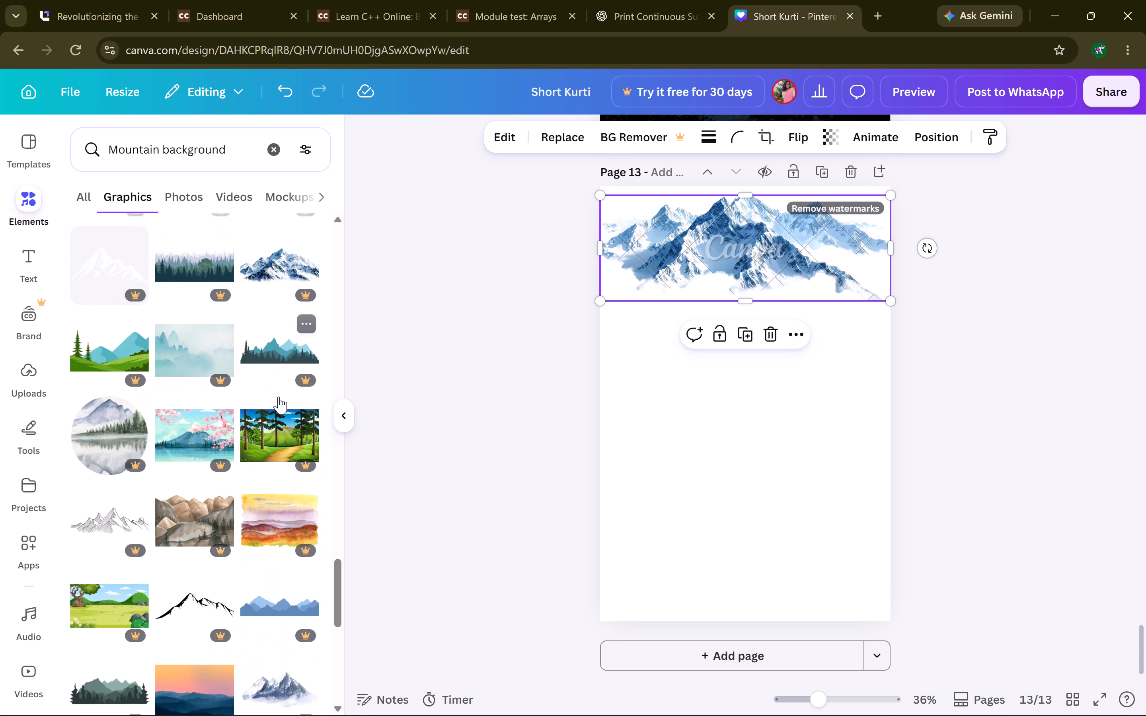
{"action": "scroll", "coordinate": [279, 397], "scroll_direction": "down", "scroll_amount": 6}
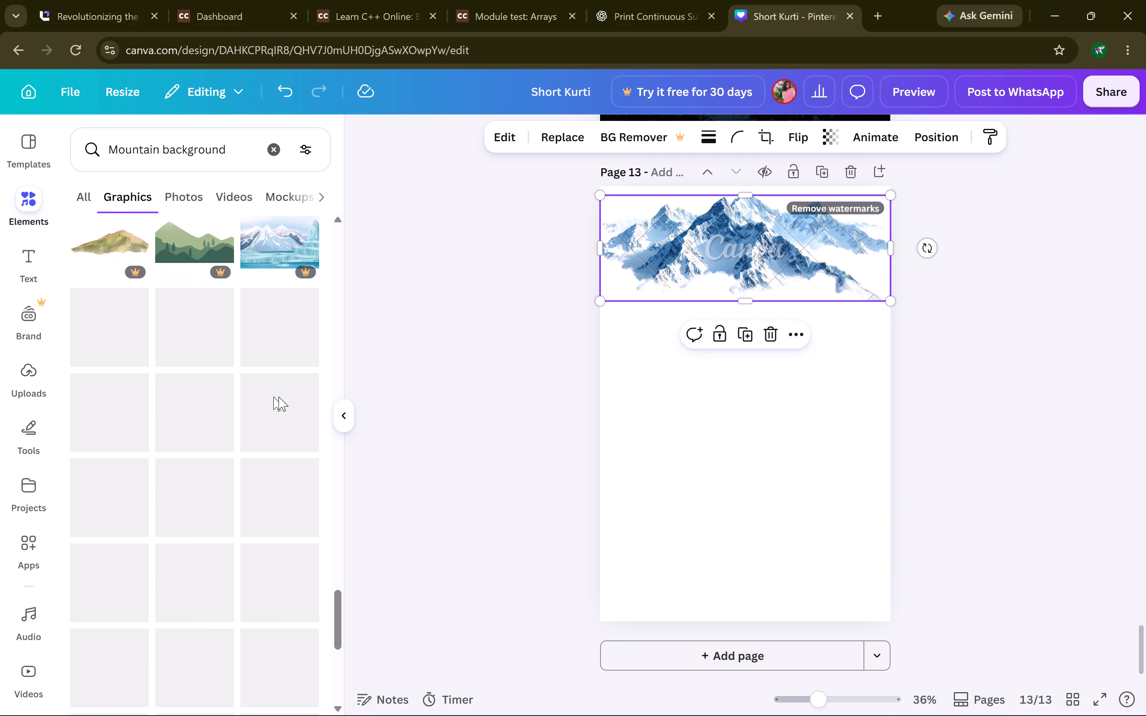
{"action": "scroll", "coordinate": [279, 397], "scroll_direction": "down", "scroll_amount": 9}
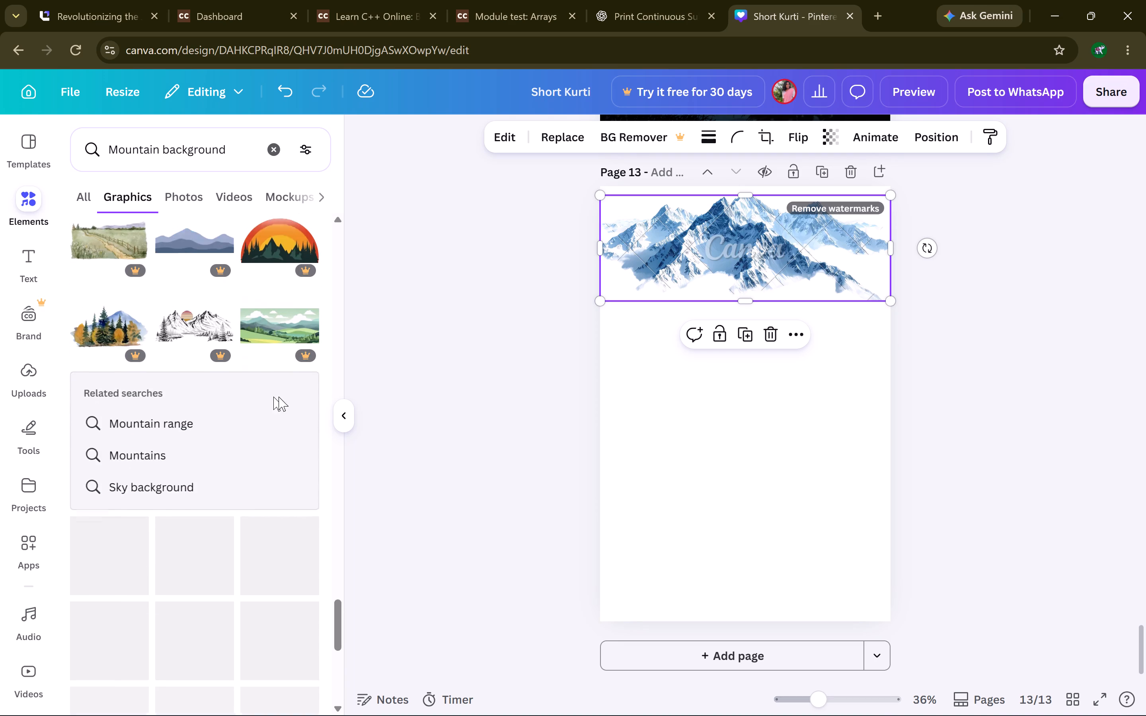
{"action": "scroll", "coordinate": [279, 397], "scroll_direction": "down", "scroll_amount": 2}
{"action": "scroll", "coordinate": [279, 397], "scroll_direction": "up", "scroll_amount": 5}
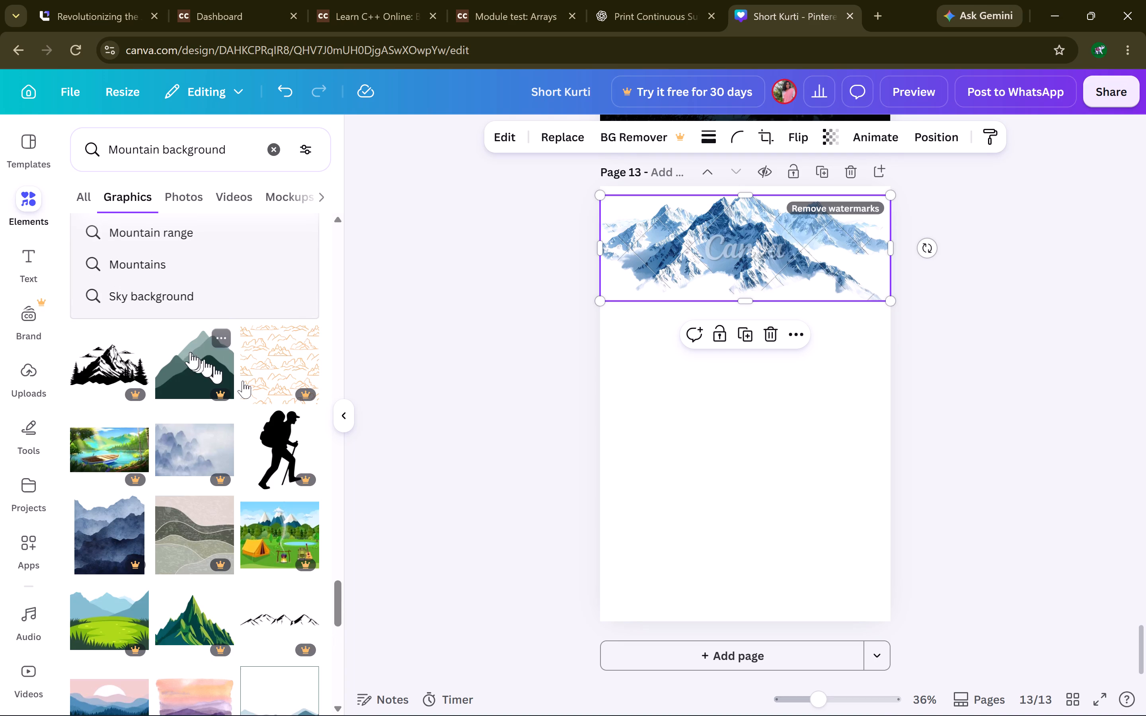
Insert the rough-edged purple and orange sunset sky graphic on page 13 from the related "Sky background" graphics search.
{"action": "left_click", "coordinate": [154, 292]}
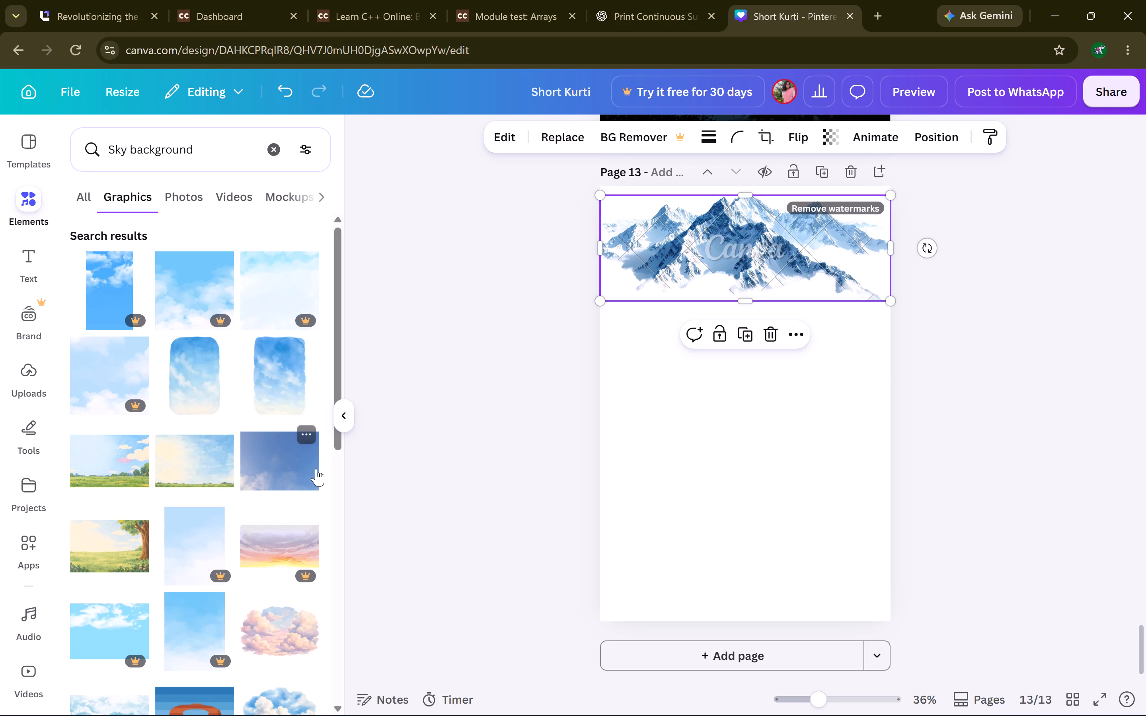
{"action": "scroll", "coordinate": [316, 469], "scroll_direction": "down", "scroll_amount": 5}
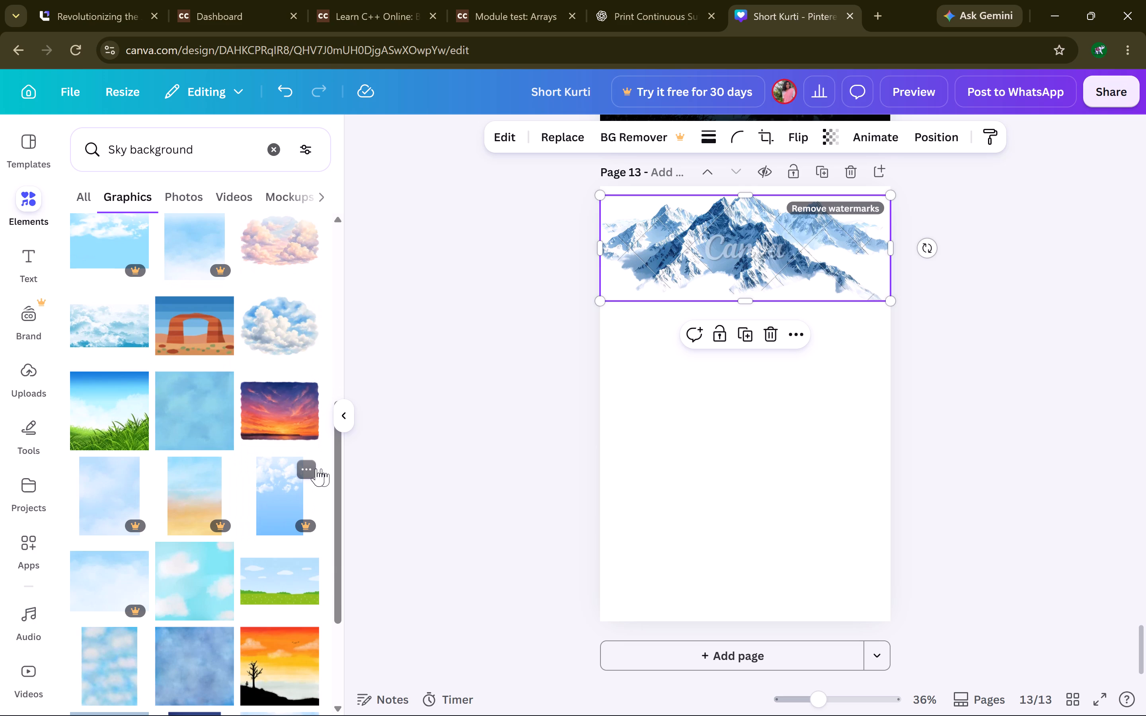
{"action": "scroll", "coordinate": [283, 415], "scroll_direction": "down", "scroll_amount": 3}
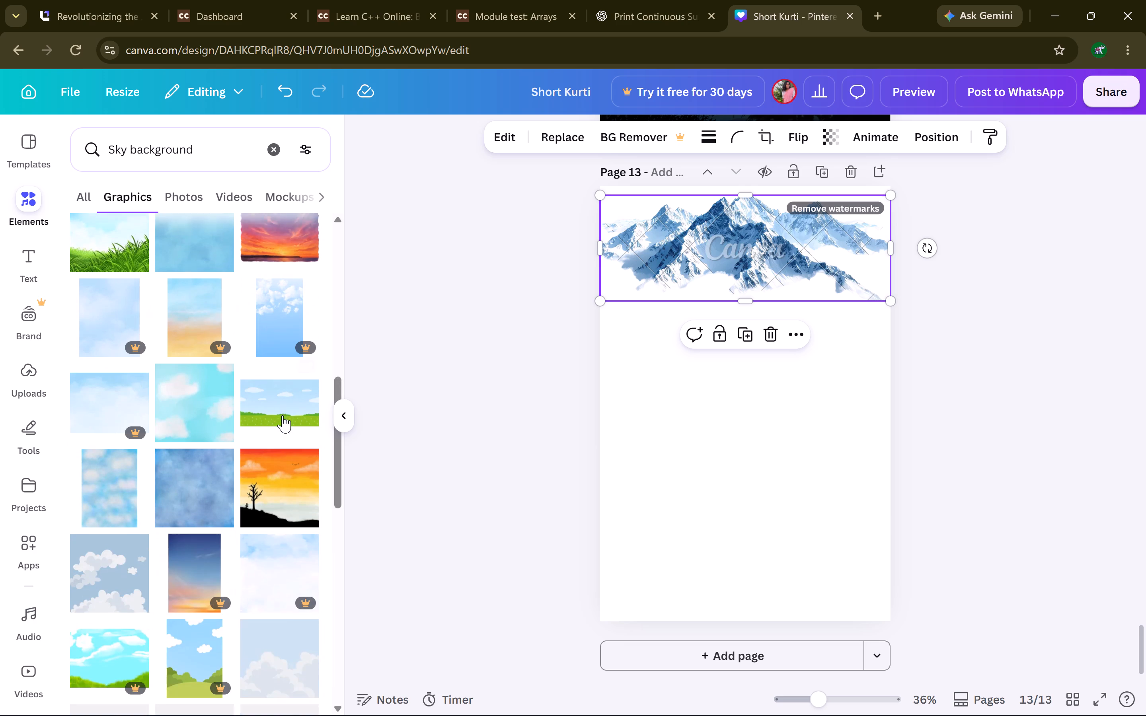
{"action": "scroll", "coordinate": [283, 415], "scroll_direction": "down", "scroll_amount": 7}
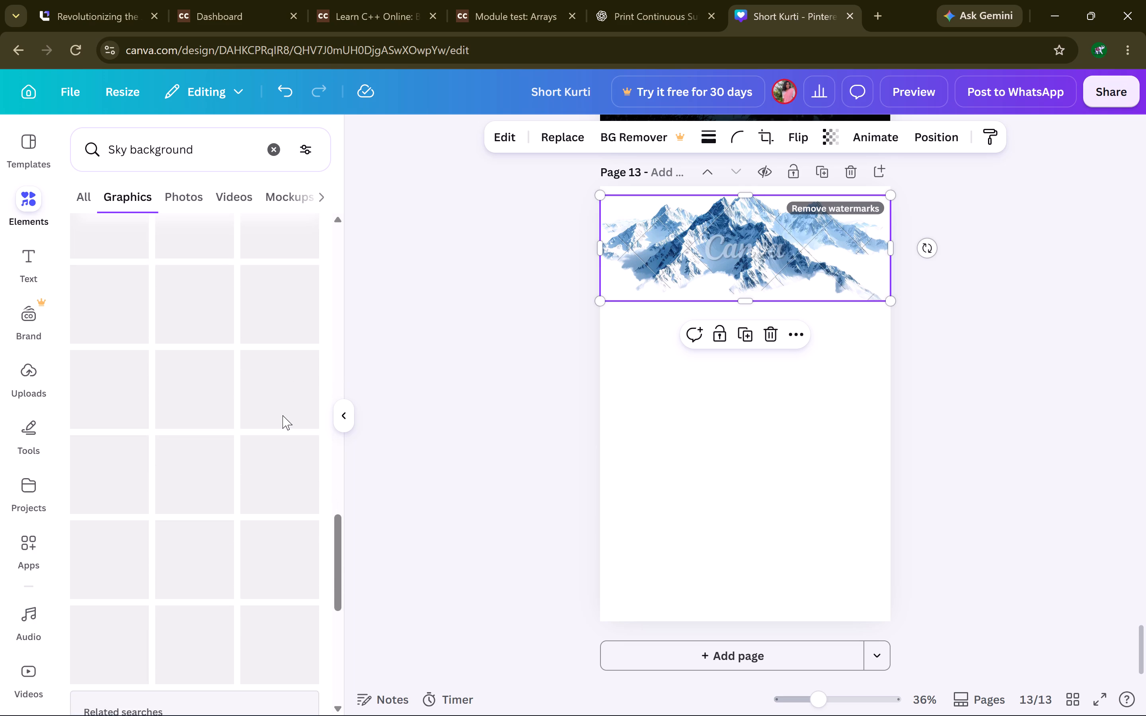
{"action": "scroll", "coordinate": [283, 415], "scroll_direction": "up", "scroll_amount": 7}
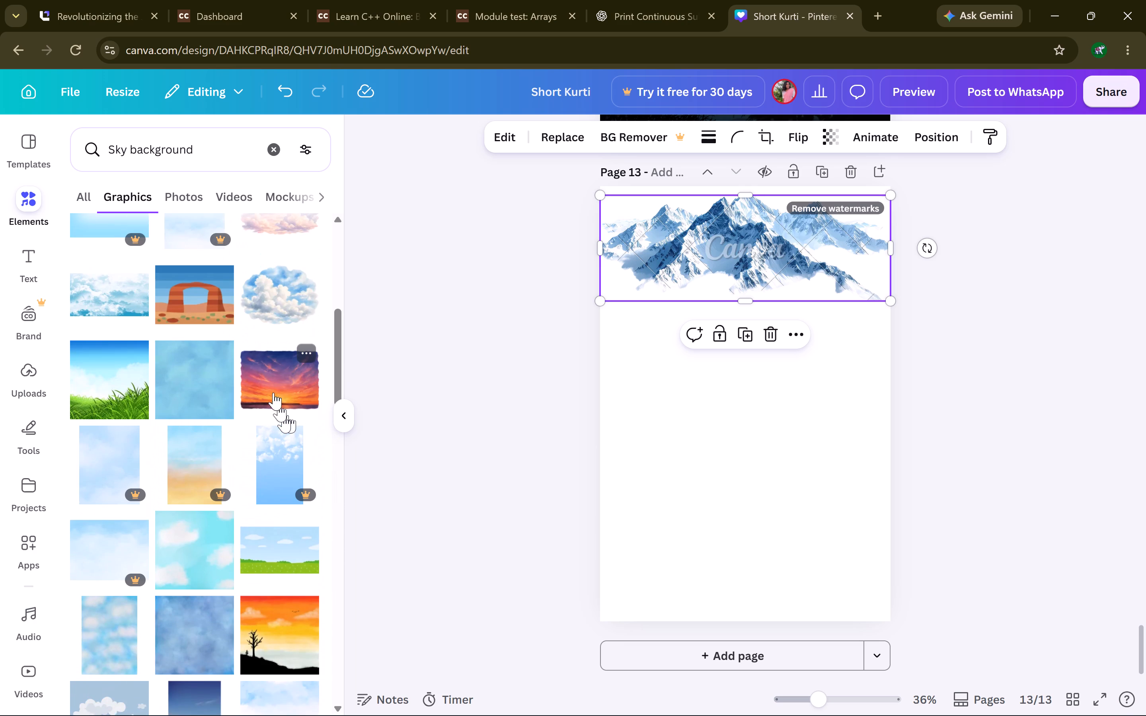
{"action": "left_click", "coordinate": [271, 385]}
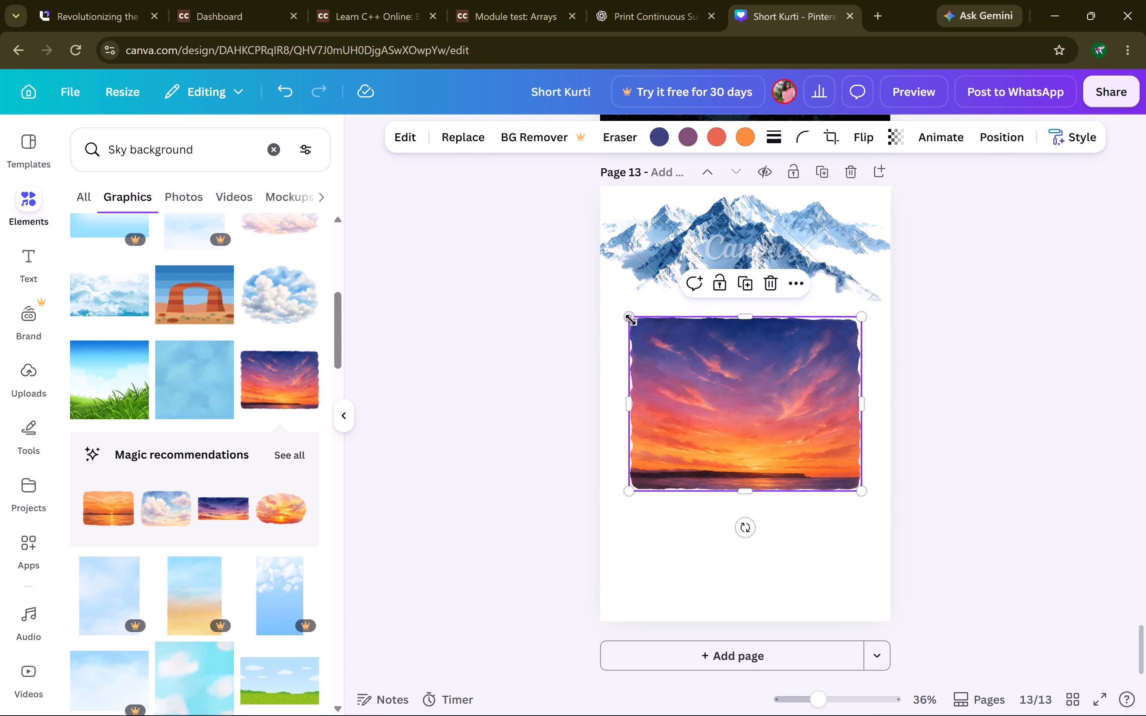
Enlarge and stretch the sunset sky graphic until it covers the whole of page 13, including the mountain area.
{"action": "left_click_drag", "start_coordinate": [628, 317], "coordinate": [678, 208]}
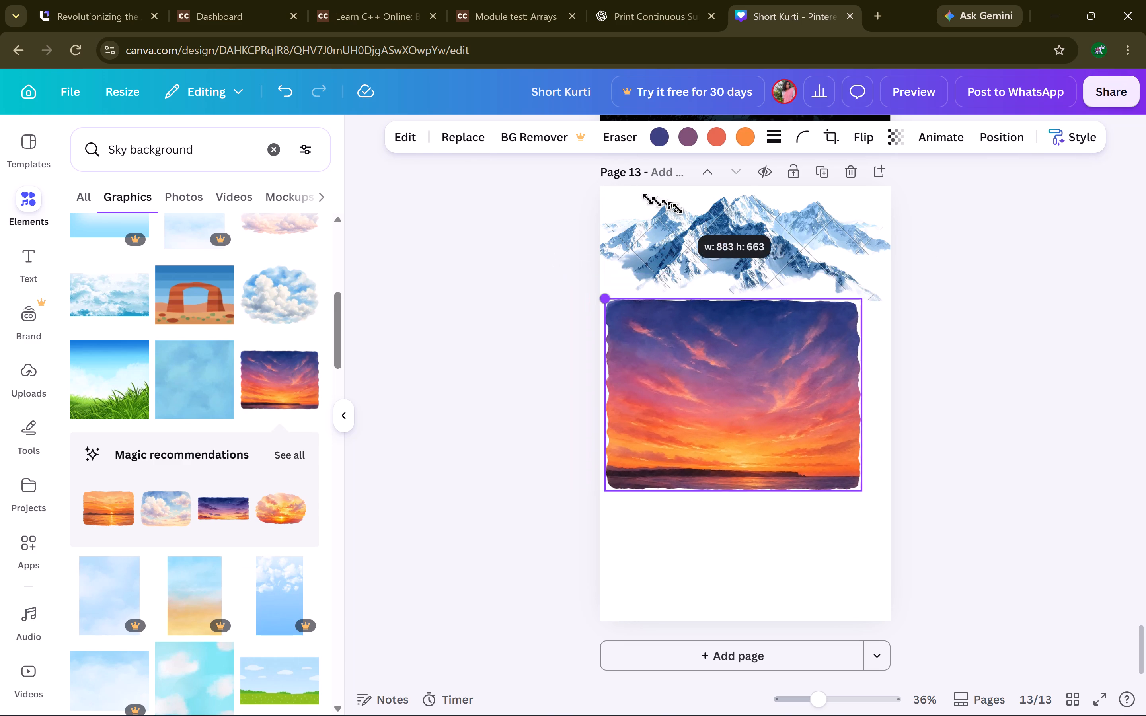
{"action": "left_click_drag", "start_coordinate": [678, 208], "coordinate": [663, 206]}
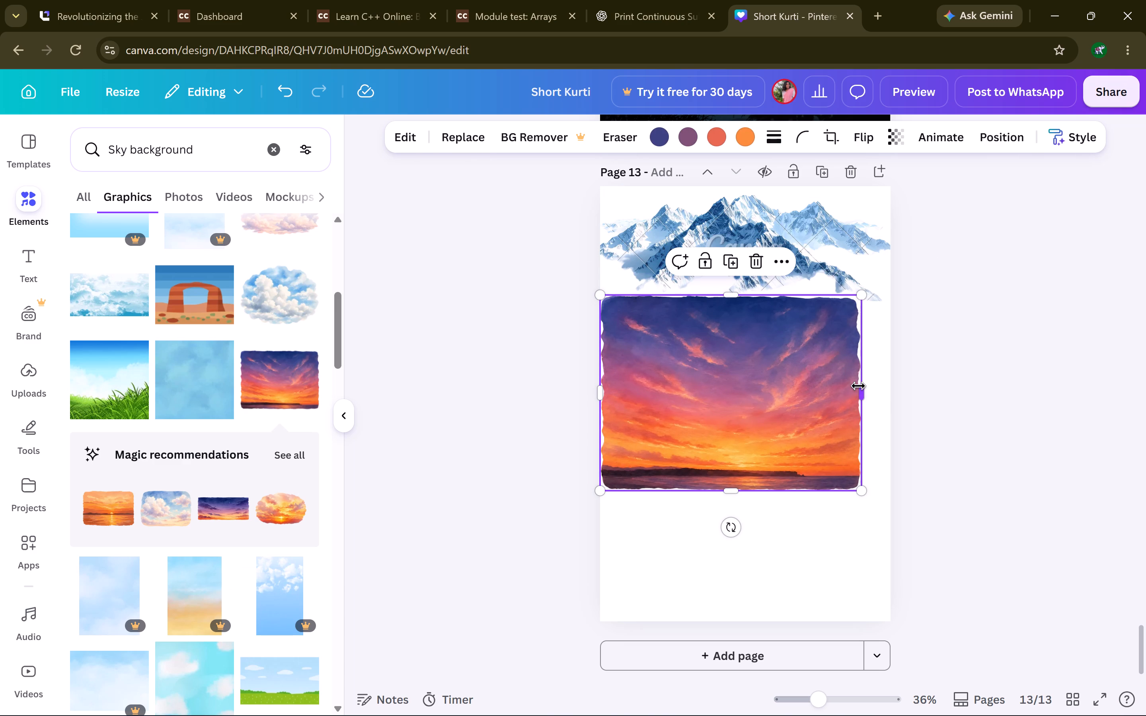
{"action": "left_click_drag", "start_coordinate": [858, 386], "coordinate": [890, 386]}
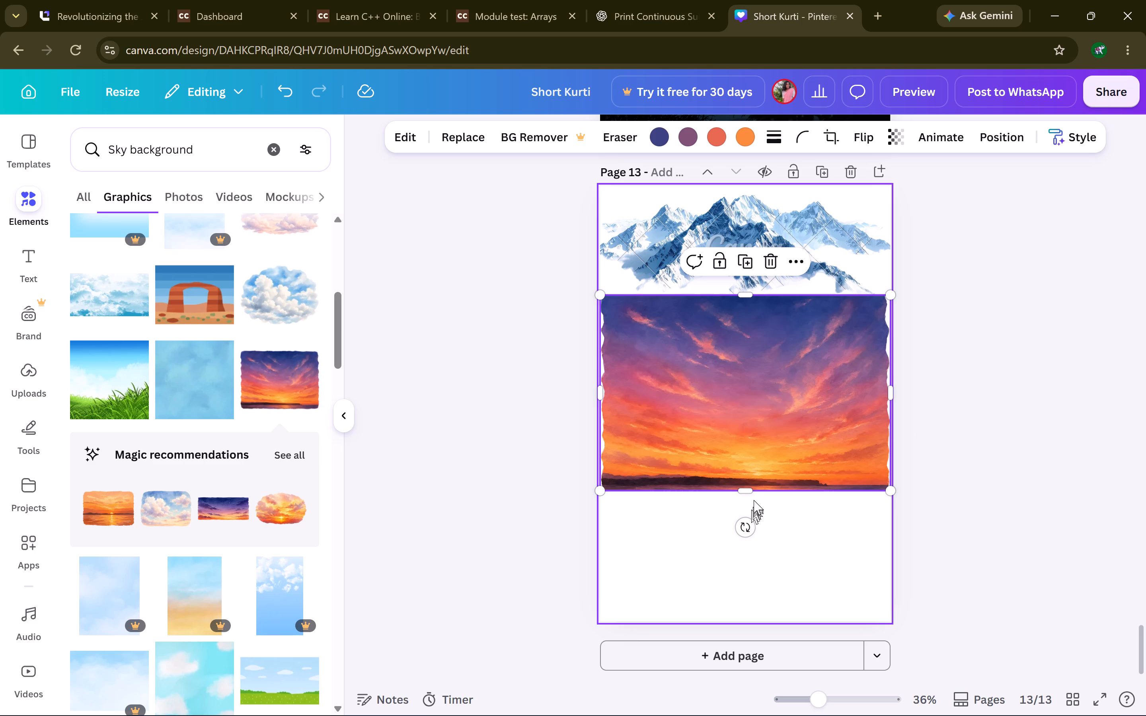
{"action": "left_click_drag", "start_coordinate": [750, 486], "coordinate": [731, 613]}
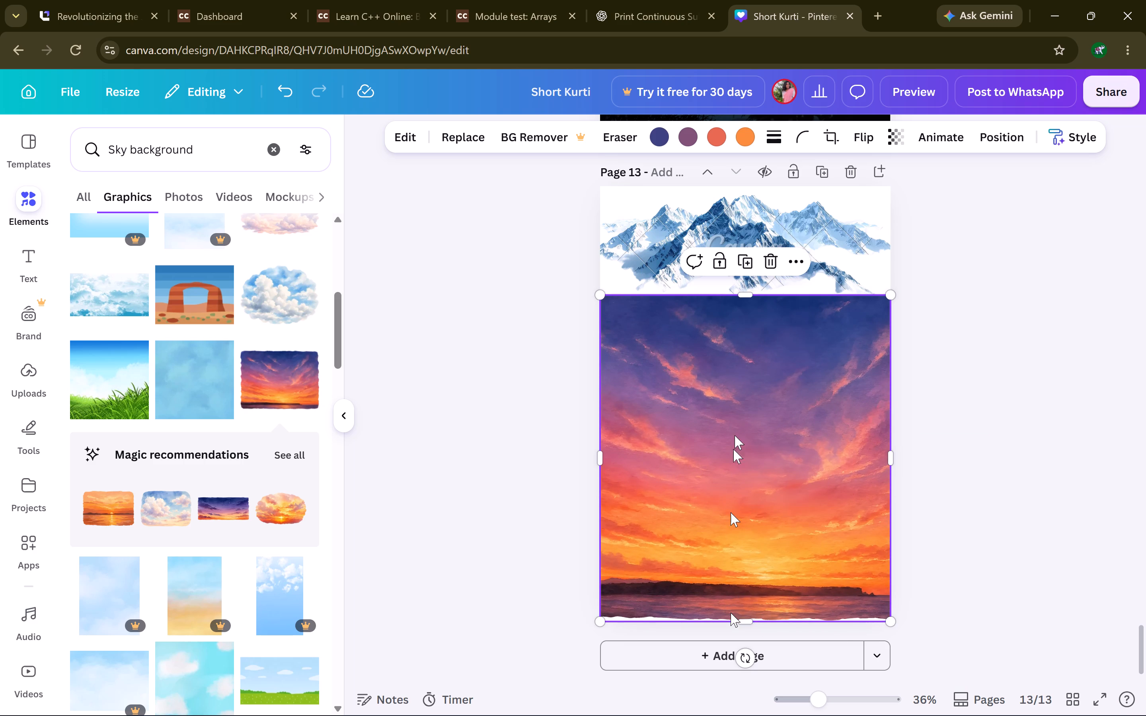
{"action": "left_click_drag", "start_coordinate": [742, 299], "coordinate": [727, 181]}
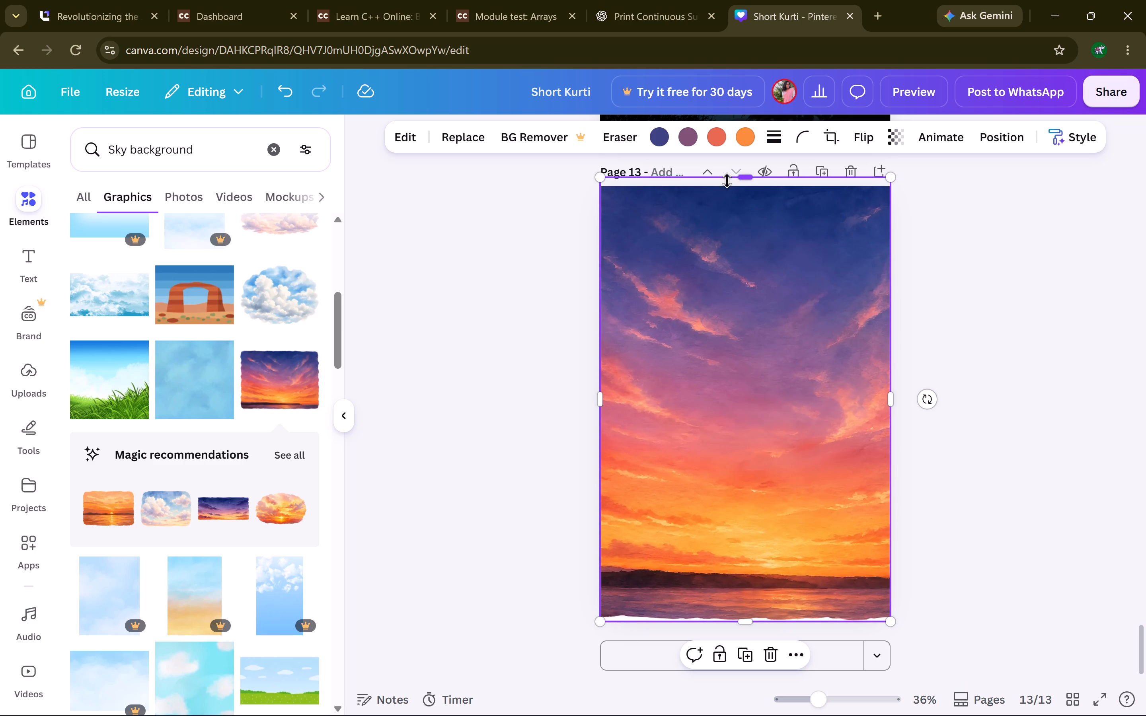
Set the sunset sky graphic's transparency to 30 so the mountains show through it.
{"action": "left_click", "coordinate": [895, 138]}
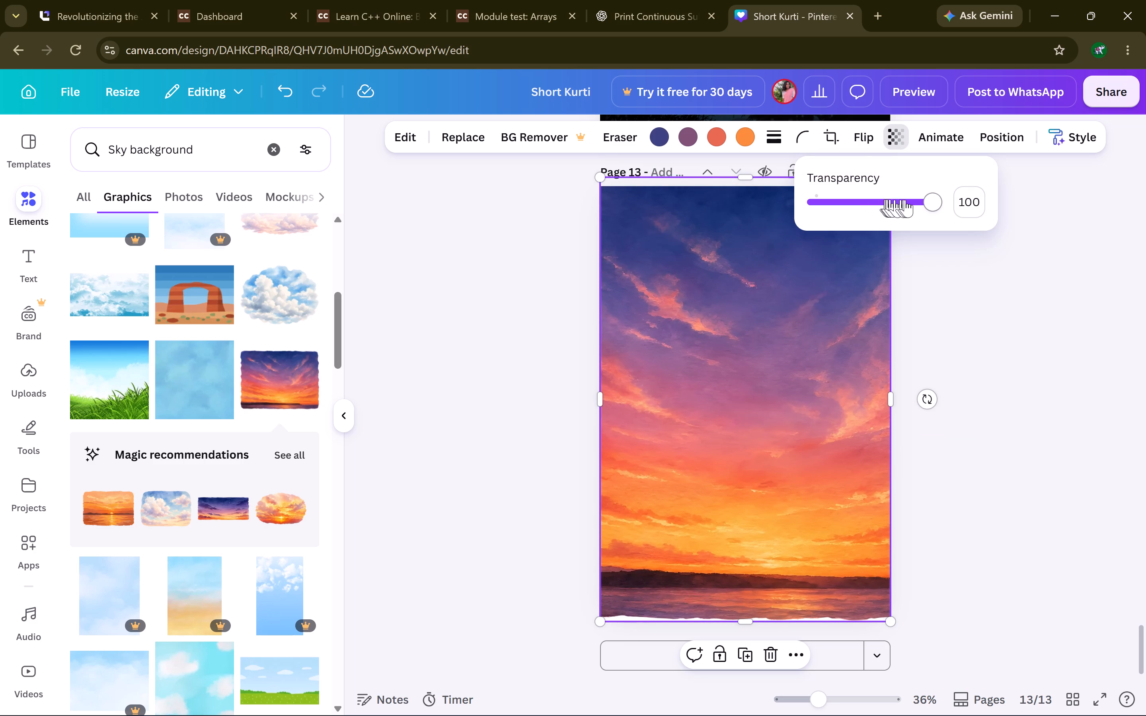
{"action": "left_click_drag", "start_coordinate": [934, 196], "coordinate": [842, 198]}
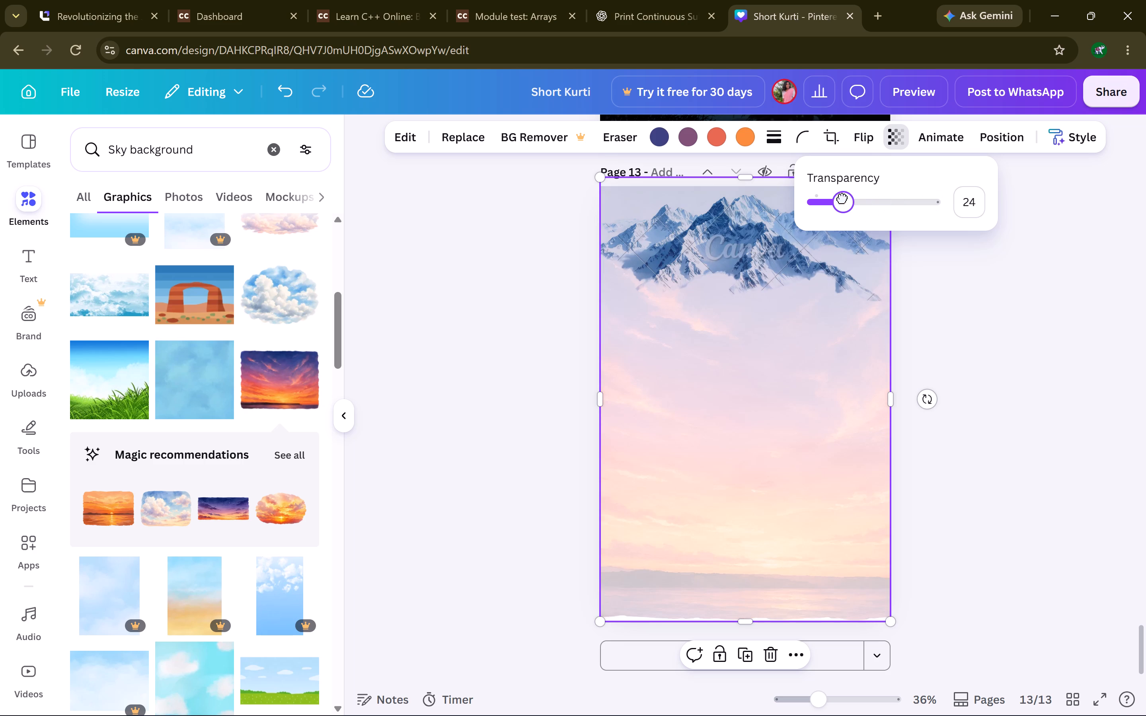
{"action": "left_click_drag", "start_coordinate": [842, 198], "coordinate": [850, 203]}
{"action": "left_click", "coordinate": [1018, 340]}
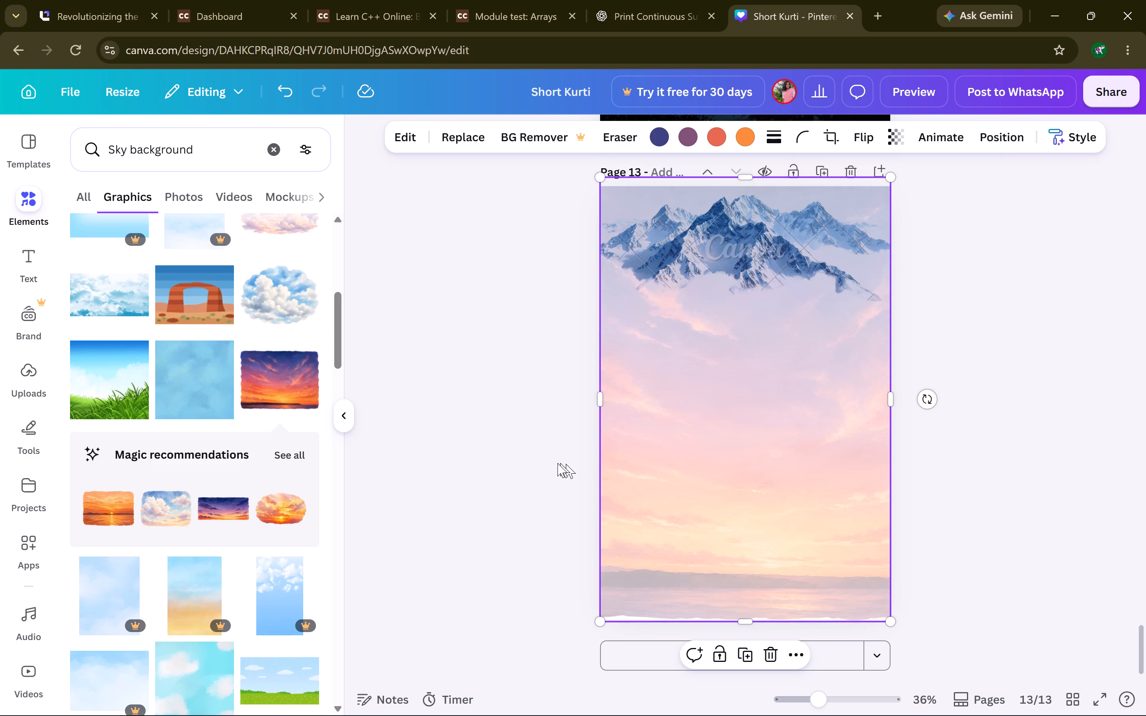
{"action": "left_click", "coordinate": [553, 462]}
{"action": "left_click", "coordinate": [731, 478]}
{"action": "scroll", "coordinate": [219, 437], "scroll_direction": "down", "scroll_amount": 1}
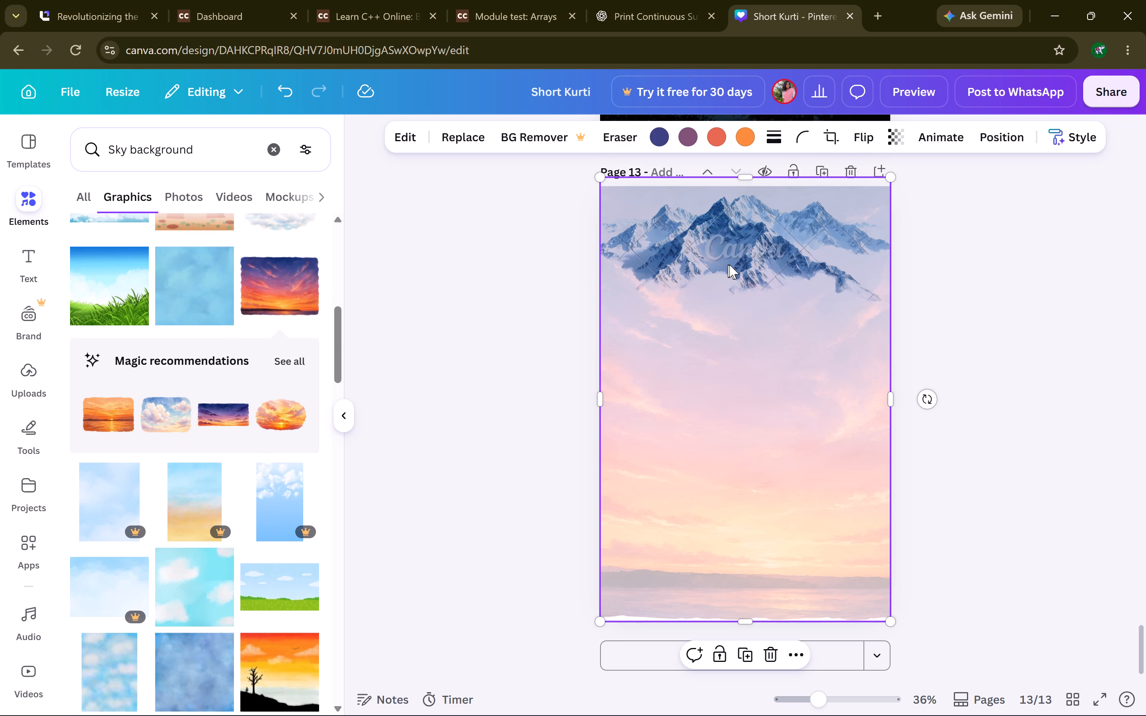
Nudge the sunset sky graphic slightly down and to the left on page 13.
{"action": "left_click_drag", "start_coordinate": [729, 265], "coordinate": [725, 268]}
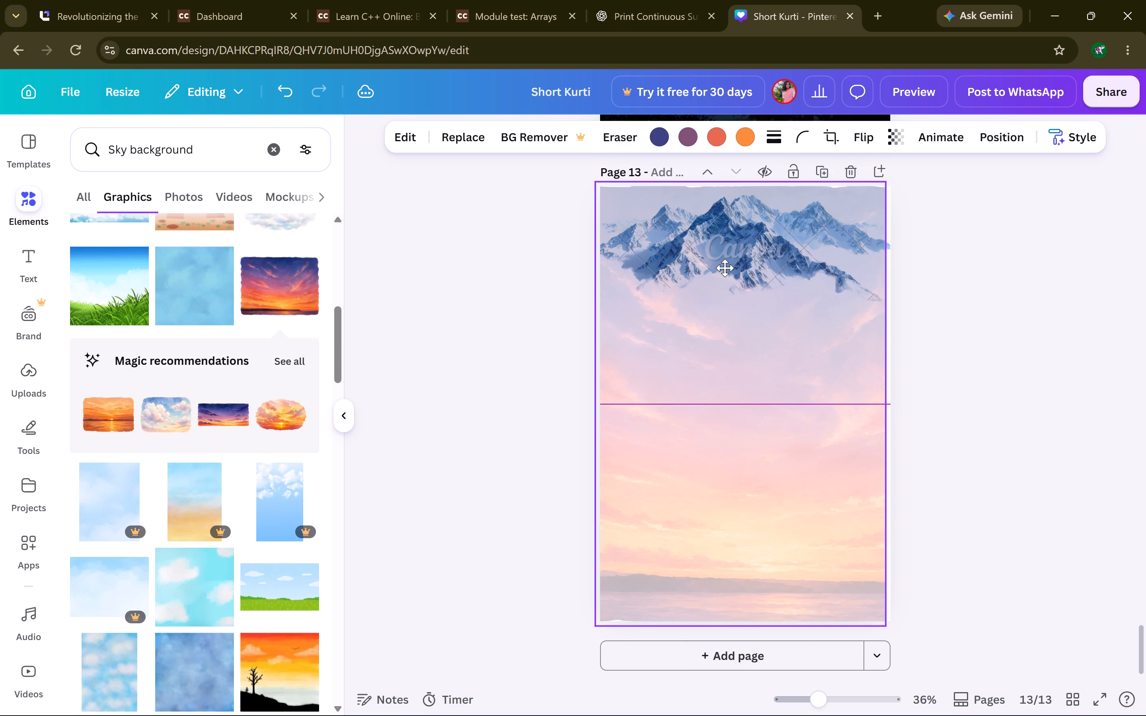
{"action": "left_click_drag", "start_coordinate": [725, 268], "coordinate": [724, 267]}
Raise the sunset sky graphic's transparency value beyond 45 so its colours look stronger over the mountains.
{"action": "left_click", "coordinate": [888, 135]}
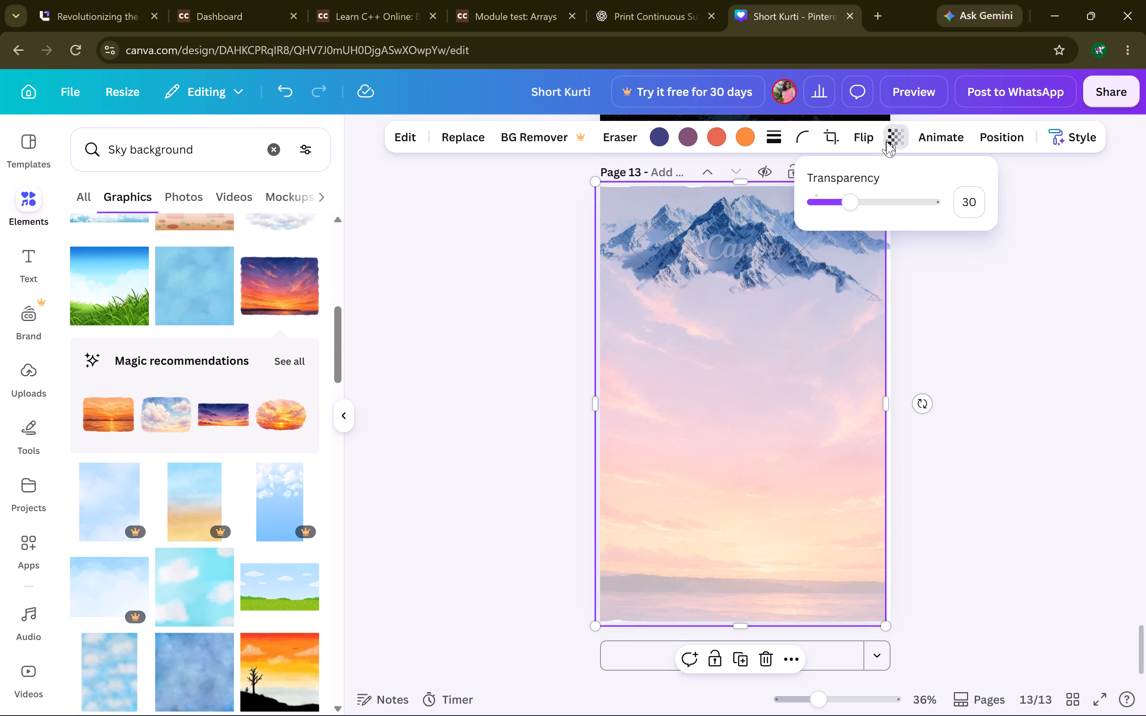
{"action": "left_click_drag", "start_coordinate": [856, 195], "coordinate": [867, 195]}
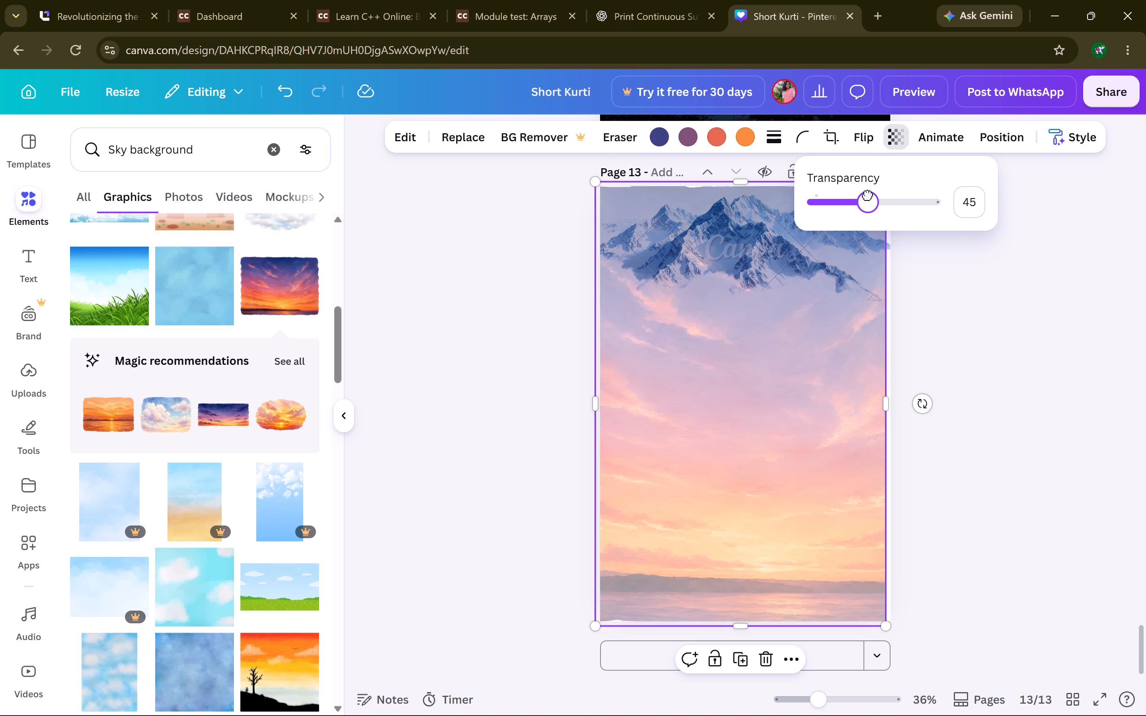
{"action": "left_click_drag", "start_coordinate": [867, 195], "coordinate": [868, 195]}
{"action": "left_click", "coordinate": [954, 396]}
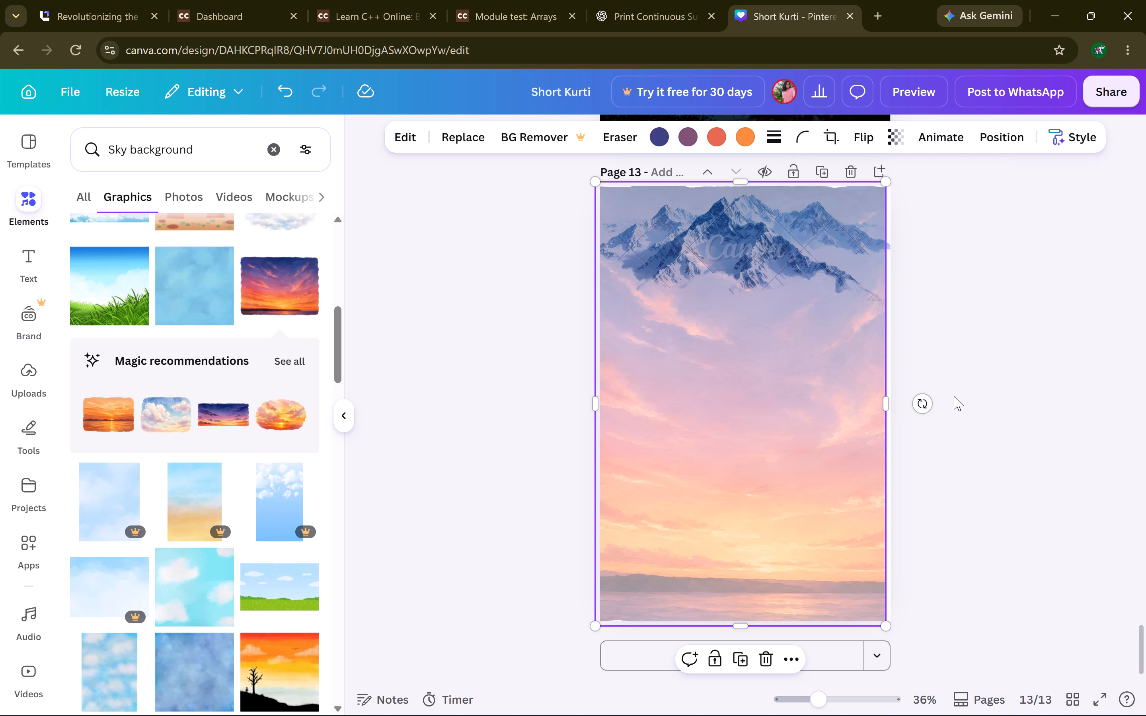
{"action": "left_click", "coordinate": [902, 142]}
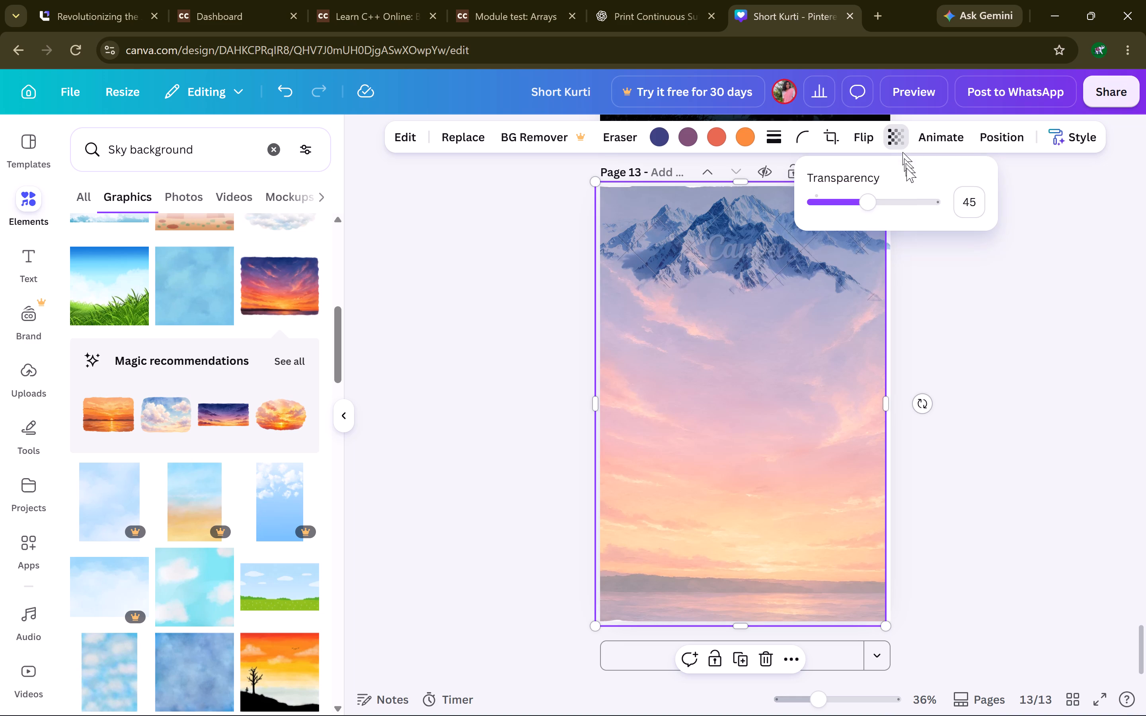
{"action": "left_click_drag", "start_coordinate": [874, 205], "coordinate": [892, 206]}
{"action": "left_click", "coordinate": [985, 394]}
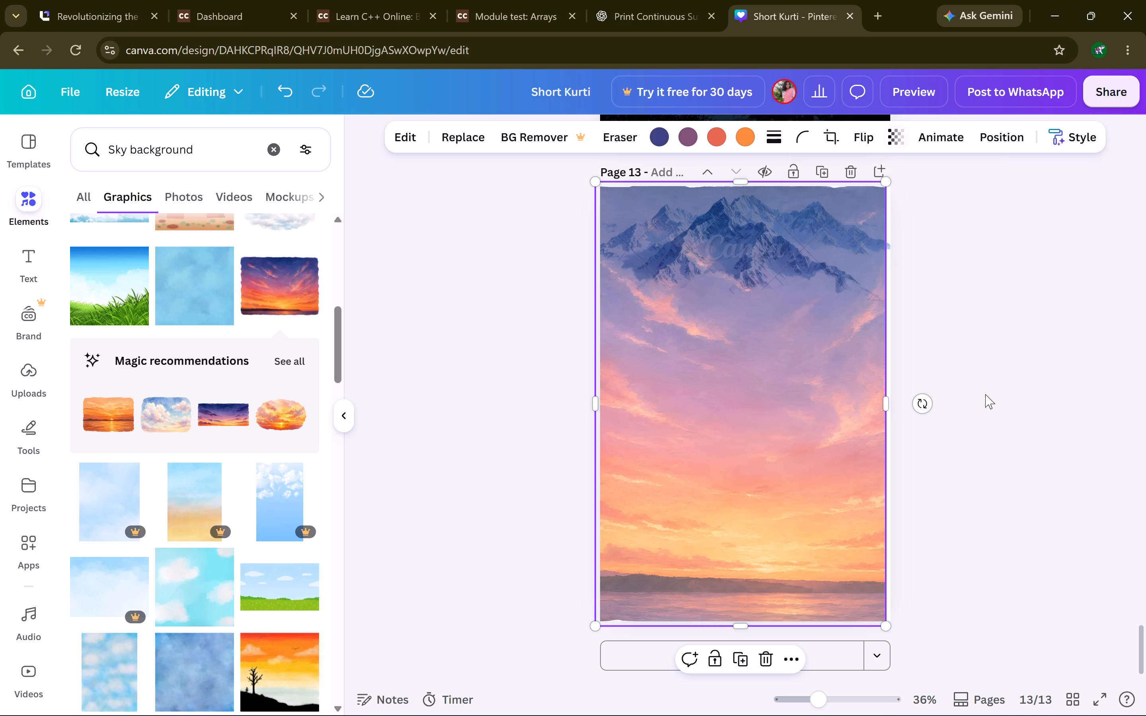
{"action": "left_click", "coordinate": [800, 395]}
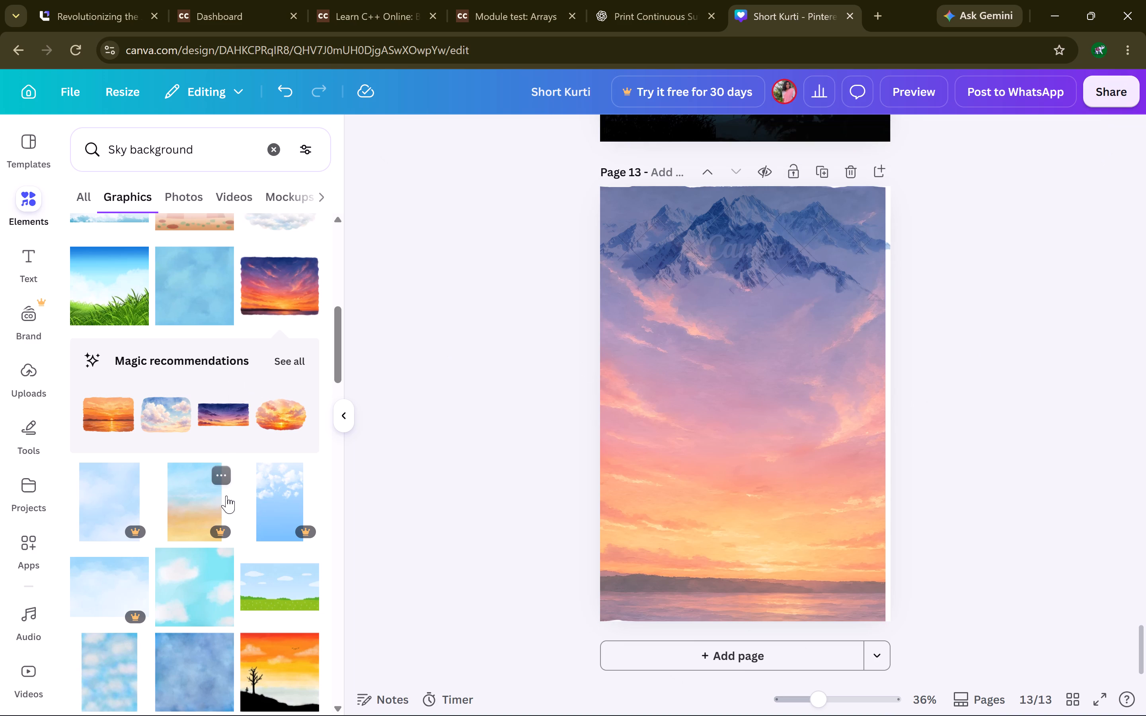
Insert the scattered flock of small birds from a "black birds flying" graphics search and place it in the sky below the mountains.
{"action": "scroll", "coordinate": [226, 496], "scroll_direction": "down", "scroll_amount": 6}
{"action": "scroll", "coordinate": [226, 496], "scroll_direction": "up", "scroll_amount": 3}
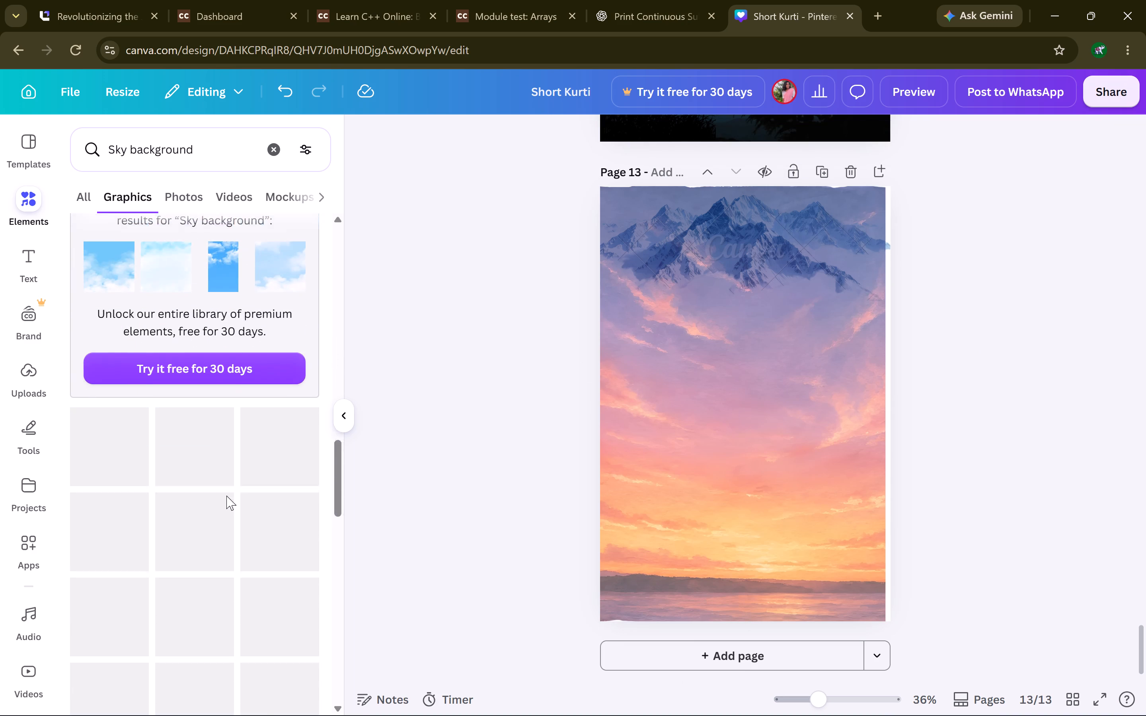
{"action": "scroll", "coordinate": [226, 496], "scroll_direction": "up", "scroll_amount": 5}
{"action": "left_click", "coordinate": [205, 152]}
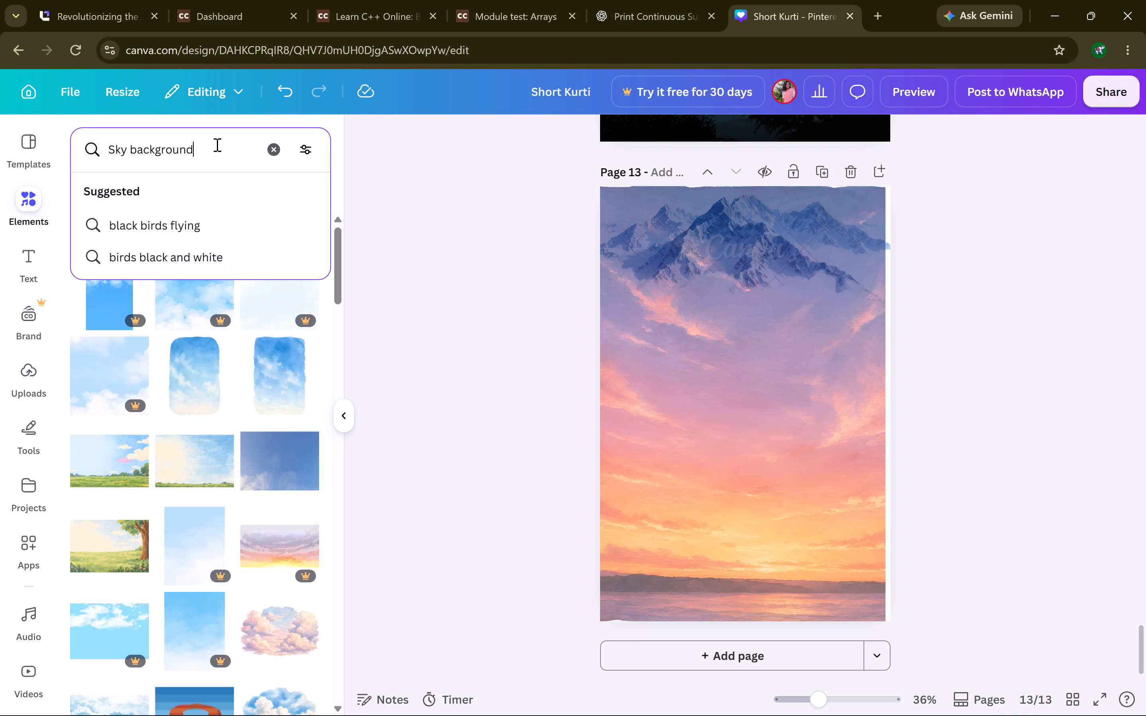
{"action": "left_click", "coordinate": [162, 228]}
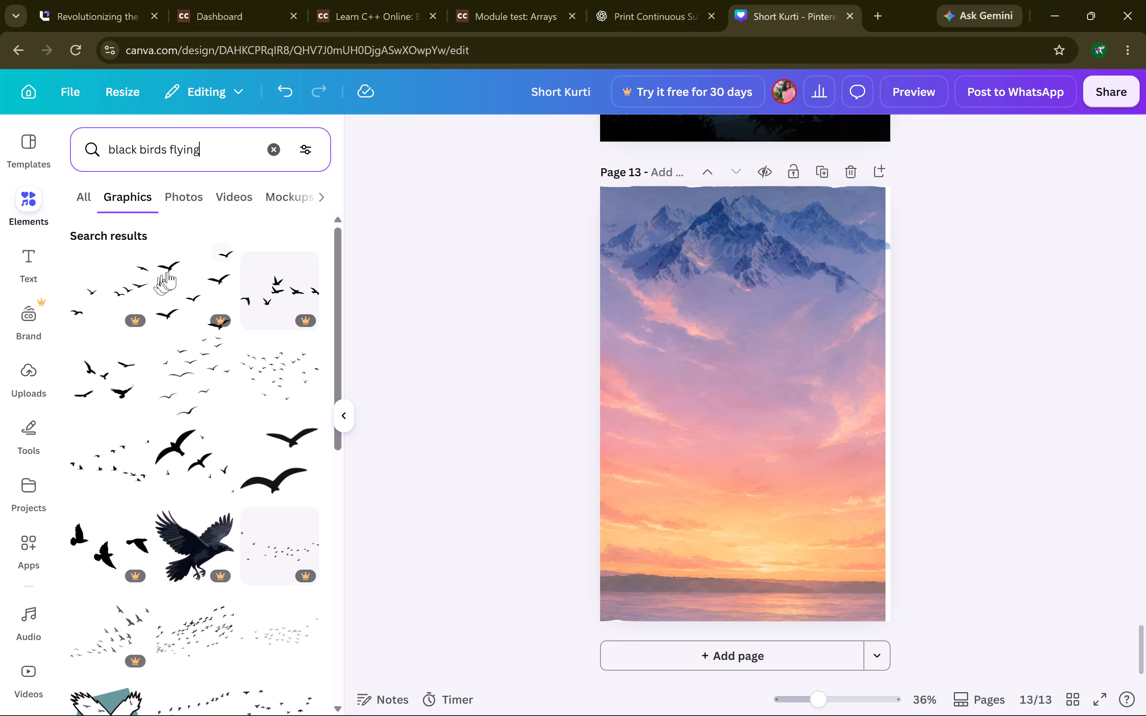
{"action": "left_click", "coordinate": [278, 374]}
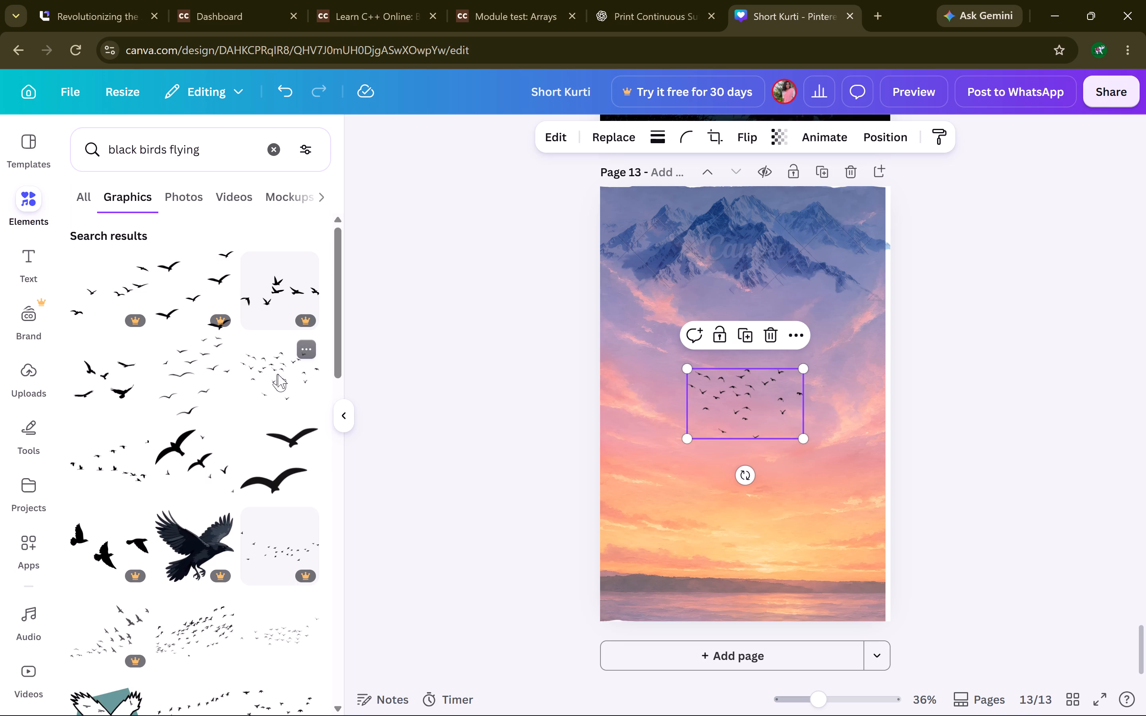
{"action": "left_click_drag", "start_coordinate": [737, 392], "coordinate": [717, 383]}
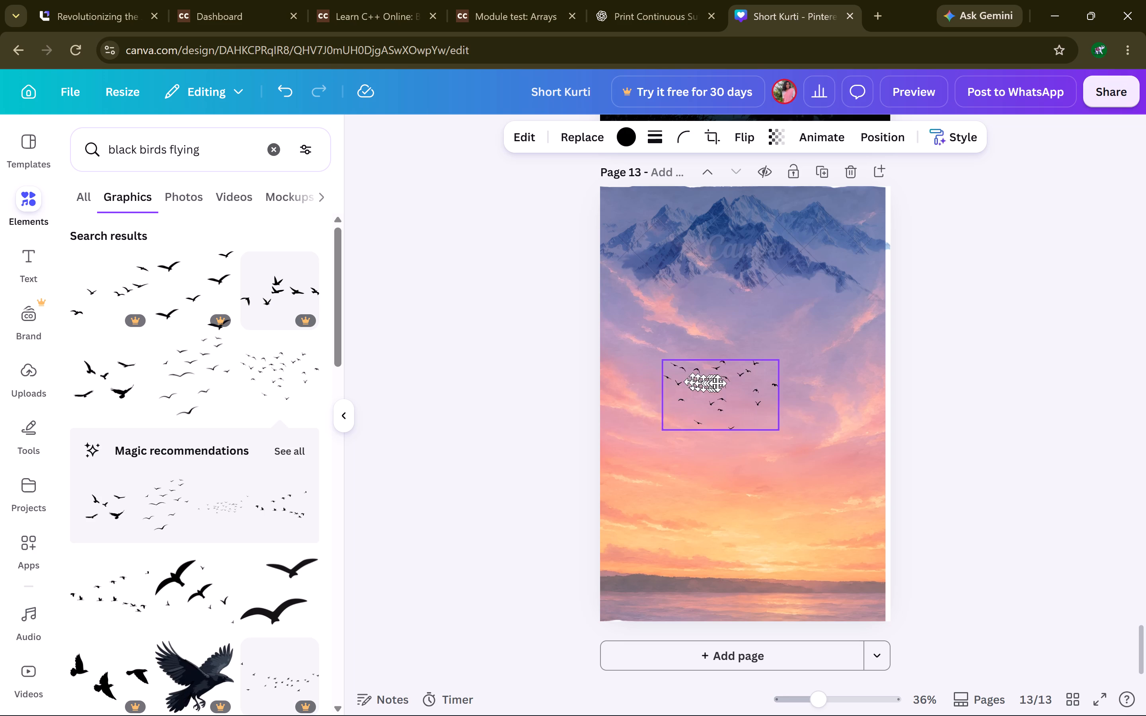
{"action": "left_click_drag", "start_coordinate": [717, 383], "coordinate": [726, 371]}
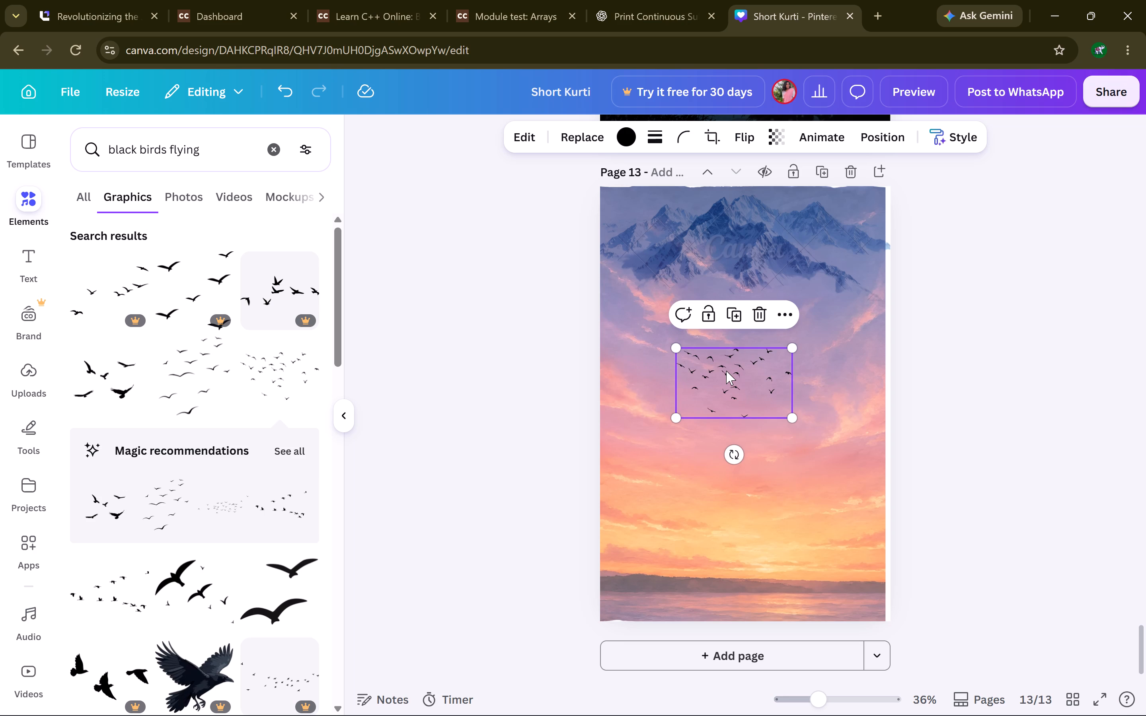
Replace the bird search with a graphics search for "sun".
{"action": "left_click", "coordinate": [210, 147]}
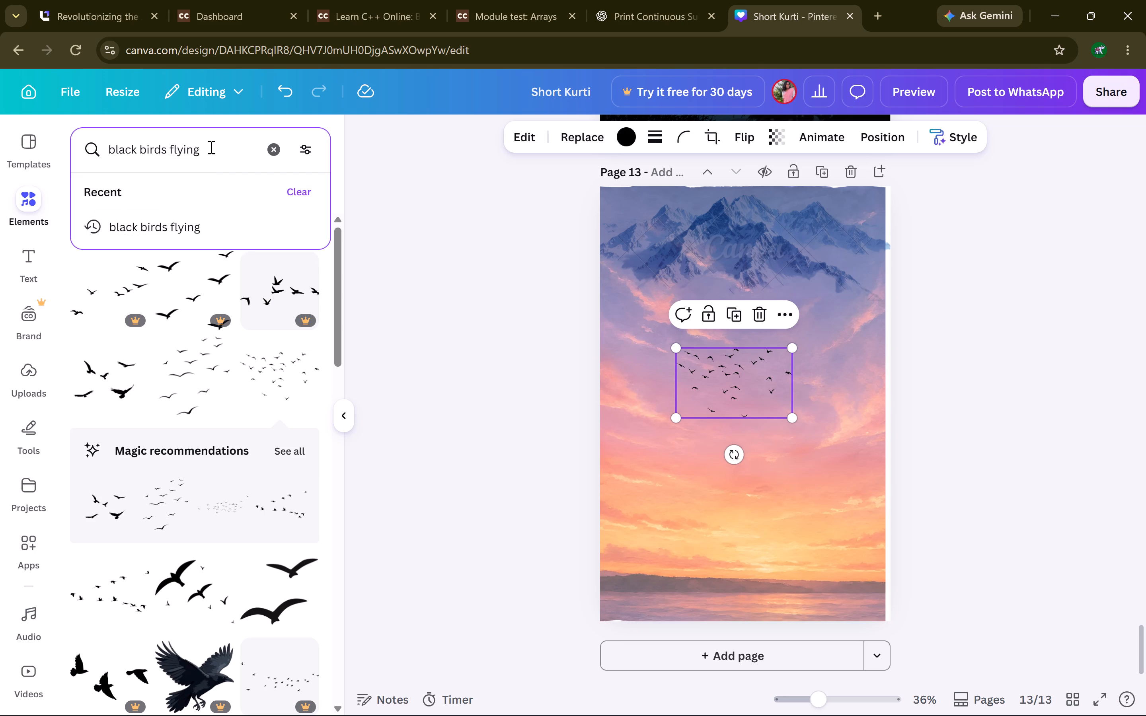
{"action": "key", "text": "BackSpace"}
{"action": "key", "text": "BackSpace"}
{"action": "key", "text": "BackSpace"}
{"action": "key", "text": "BackSpace"}
{"action": "key", "text": "BackSpace"}
{"action": "key", "text": "BackSpace"}
{"action": "key", "text": "BackSpace"}
{"action": "key", "text": "BackSpace"}
{"action": "key", "text": "BackSpace"}
{"action": "key", "text": "BackSpace"}
{"action": "key", "text": "BackSpace"}
{"action": "key", "text": "BackSpace"}
{"action": "key", "text": "BackSpace"}
{"action": "key", "text": "BackSpace"}
{"action": "key", "text": "BackSpace"}
{"action": "key", "text": "BackSpace"}
{"action": "key", "text": "BackSpace"}
{"action": "key", "text": "BackSpace"}
{"action": "key", "text": "BackSpace"}
{"action": "key", "text": "BackSpace"}
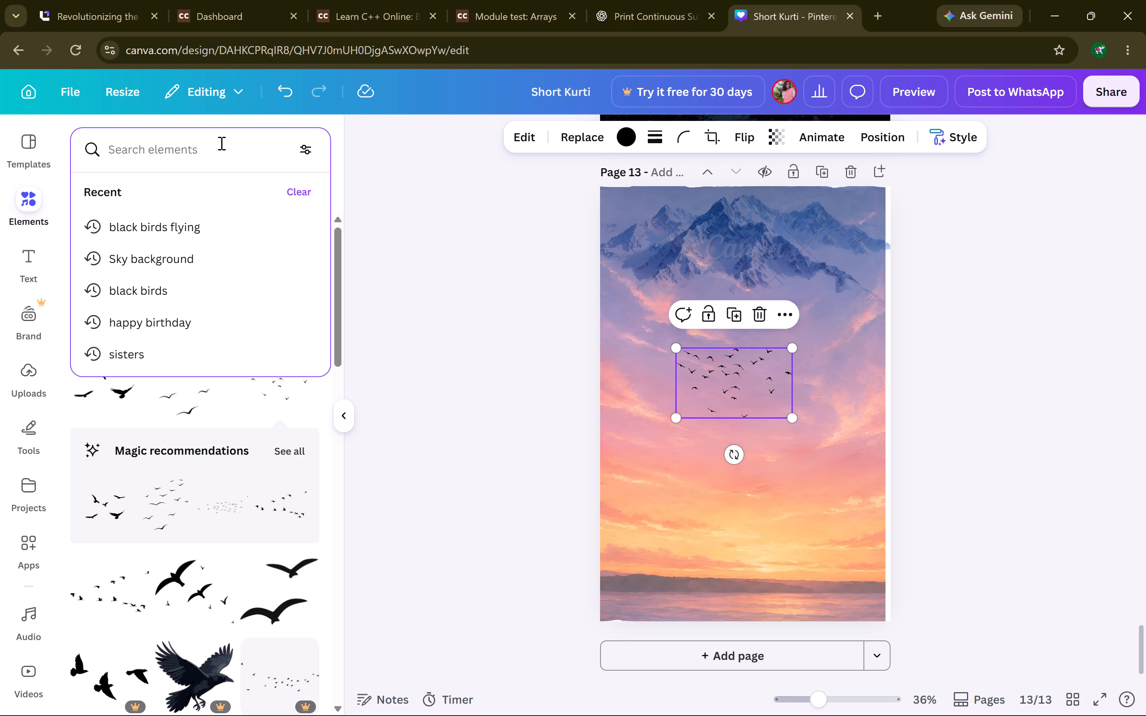
{"action": "scroll", "coordinate": [223, 533], "scroll_direction": "down", "scroll_amount": 5}
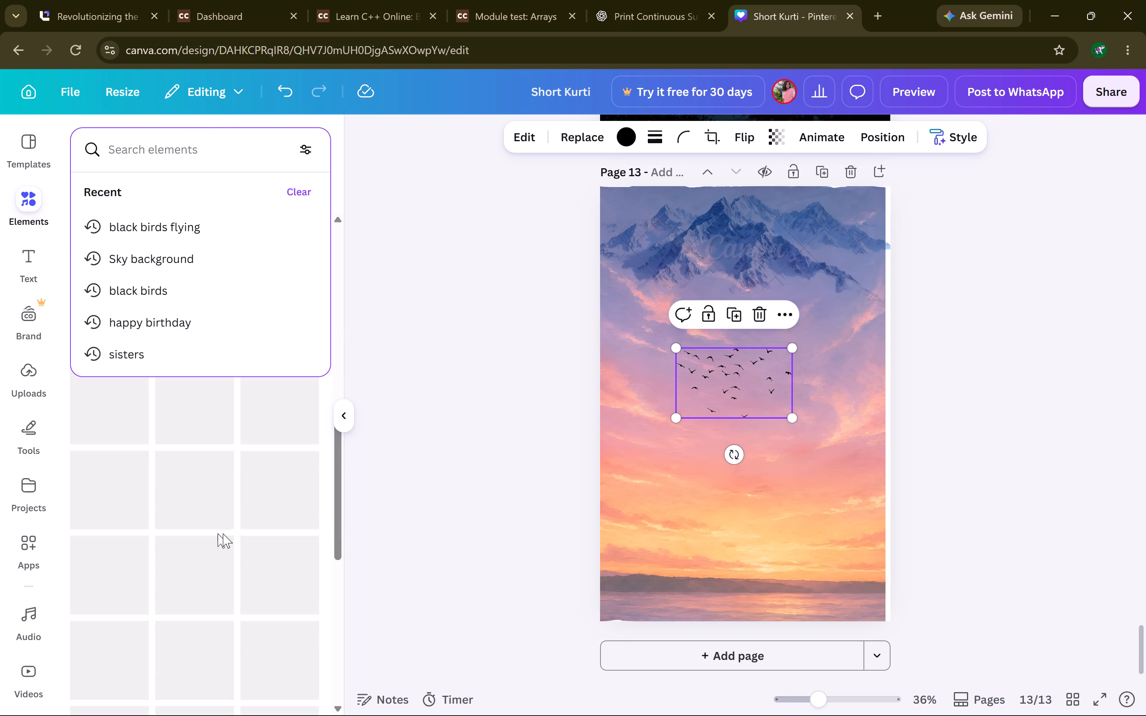
{"action": "scroll", "coordinate": [223, 533], "scroll_direction": "up", "scroll_amount": 3}
{"action": "scroll", "coordinate": [223, 533], "scroll_direction": "down", "scroll_amount": 5}
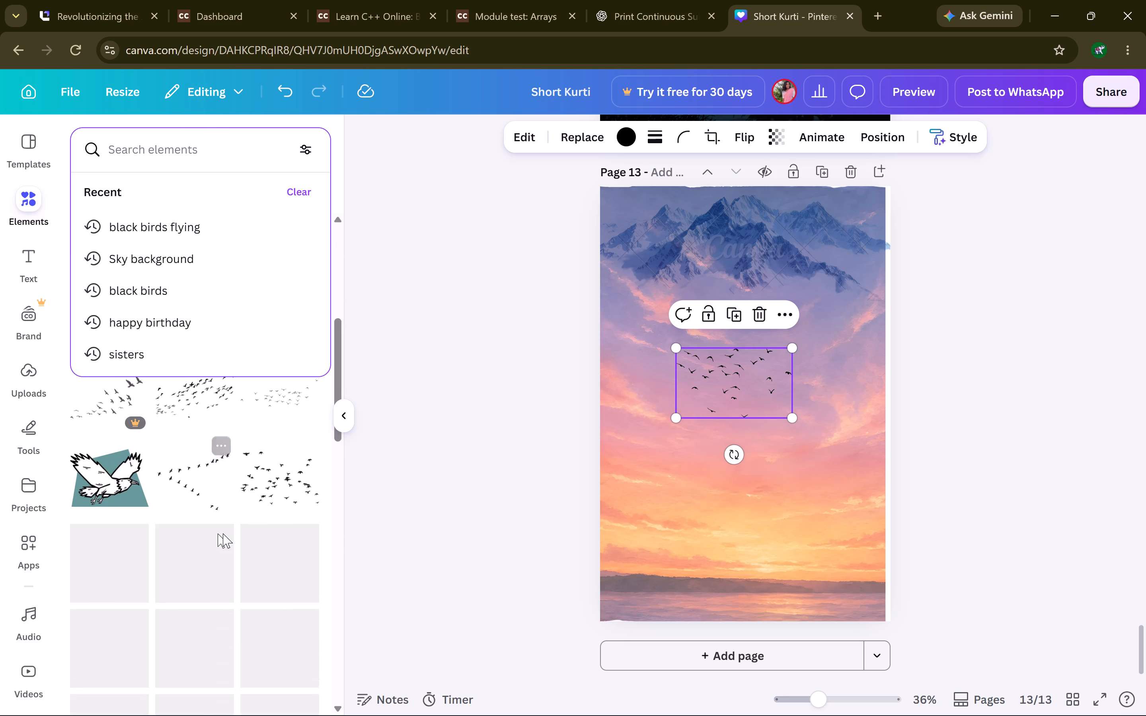
{"action": "scroll", "coordinate": [223, 533], "scroll_direction": "down", "scroll_amount": 1}
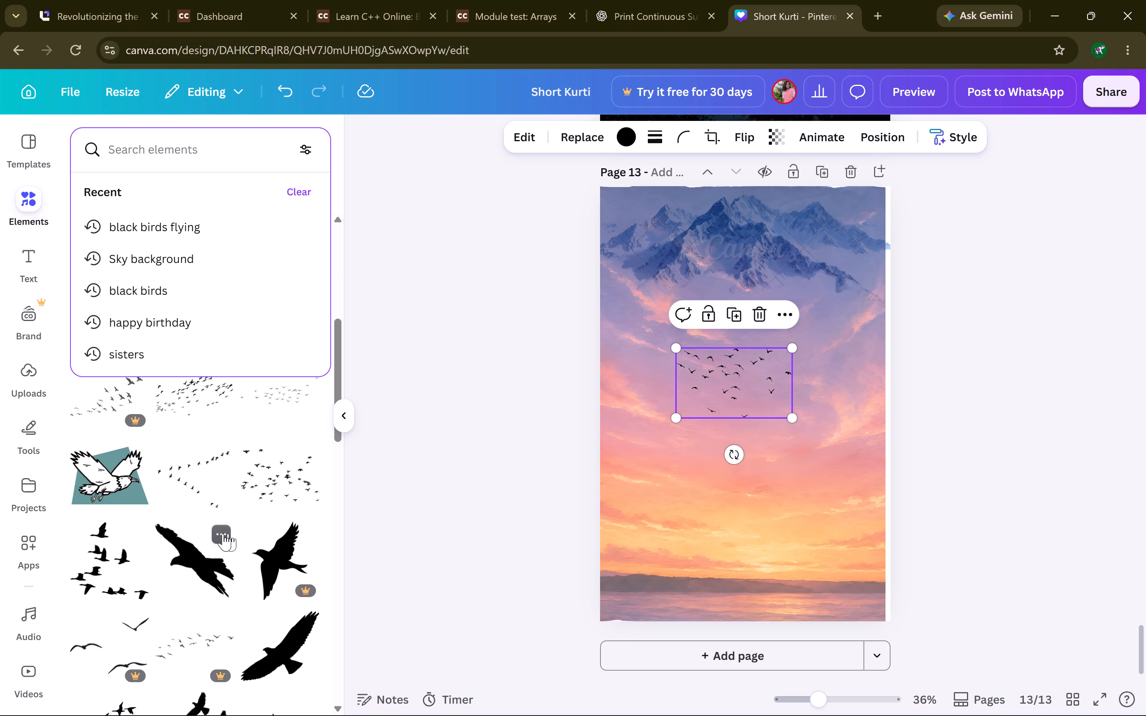
{"action": "scroll", "coordinate": [223, 533], "scroll_direction": "down", "scroll_amount": 1}
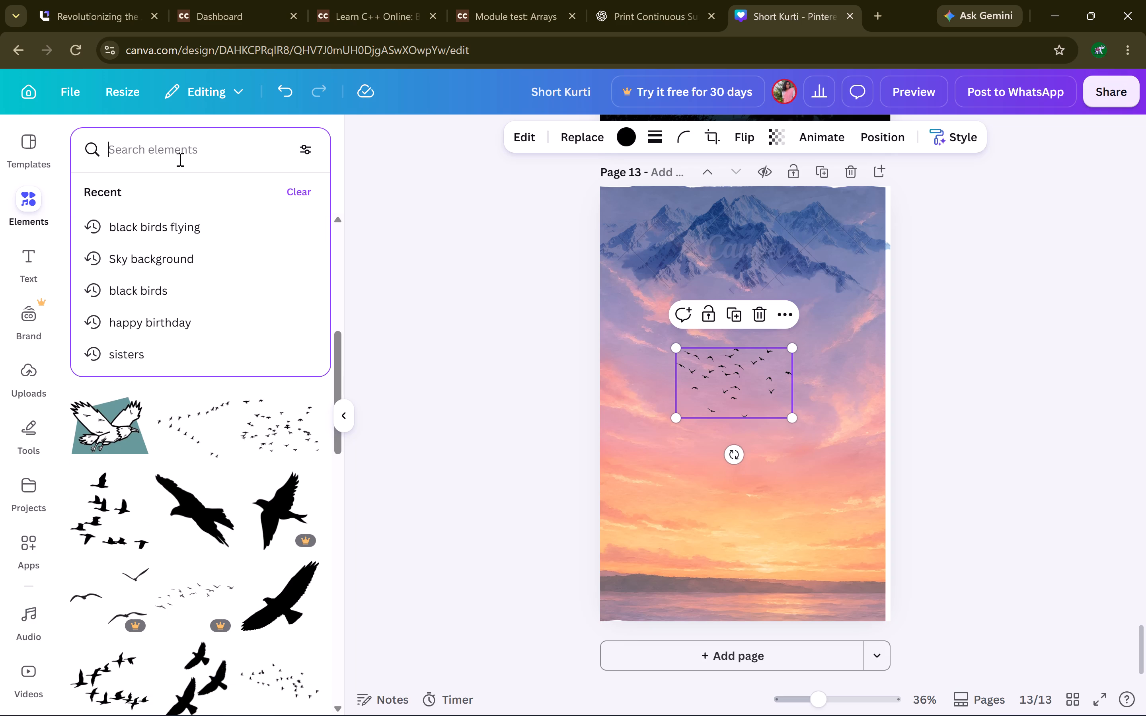
{"action": "type", "text": "sun"}
{"action": "key", "text": "BackSpace"}
{"action": "key", "text": "n"}
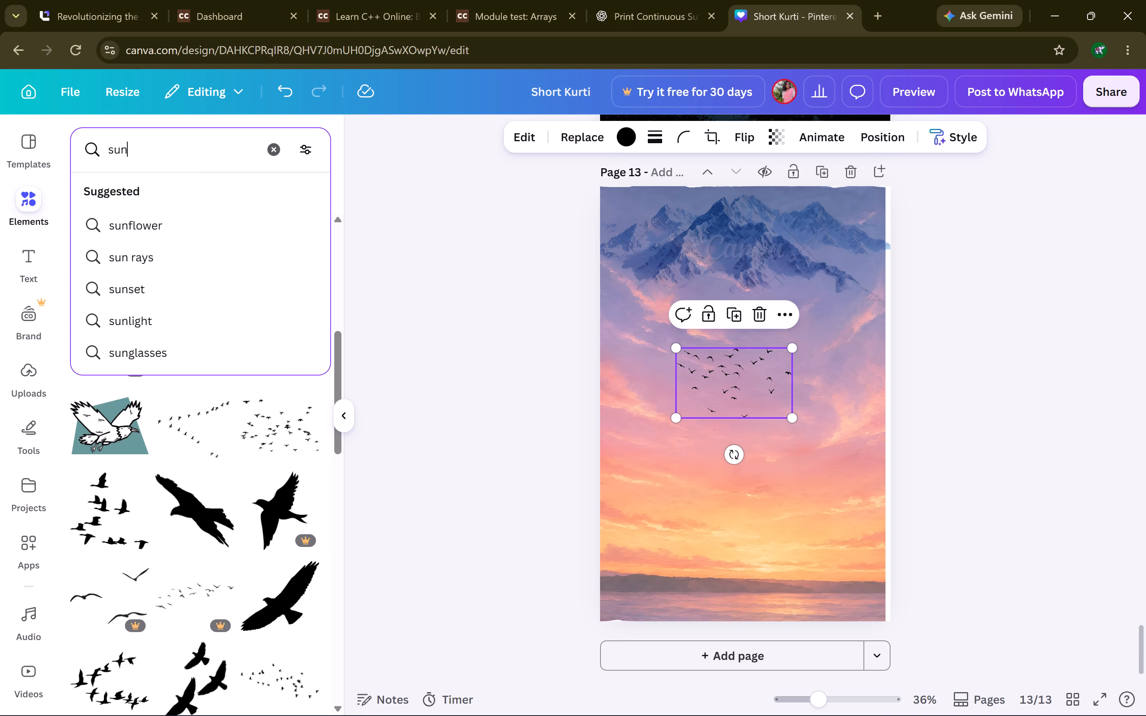
{"action": "key", "text": "Return"}
Browse the "sun" graphics results for a sun that suits the page 13 sunset scene.
{"action": "scroll", "coordinate": [190, 370], "scroll_direction": "down", "scroll_amount": 1}
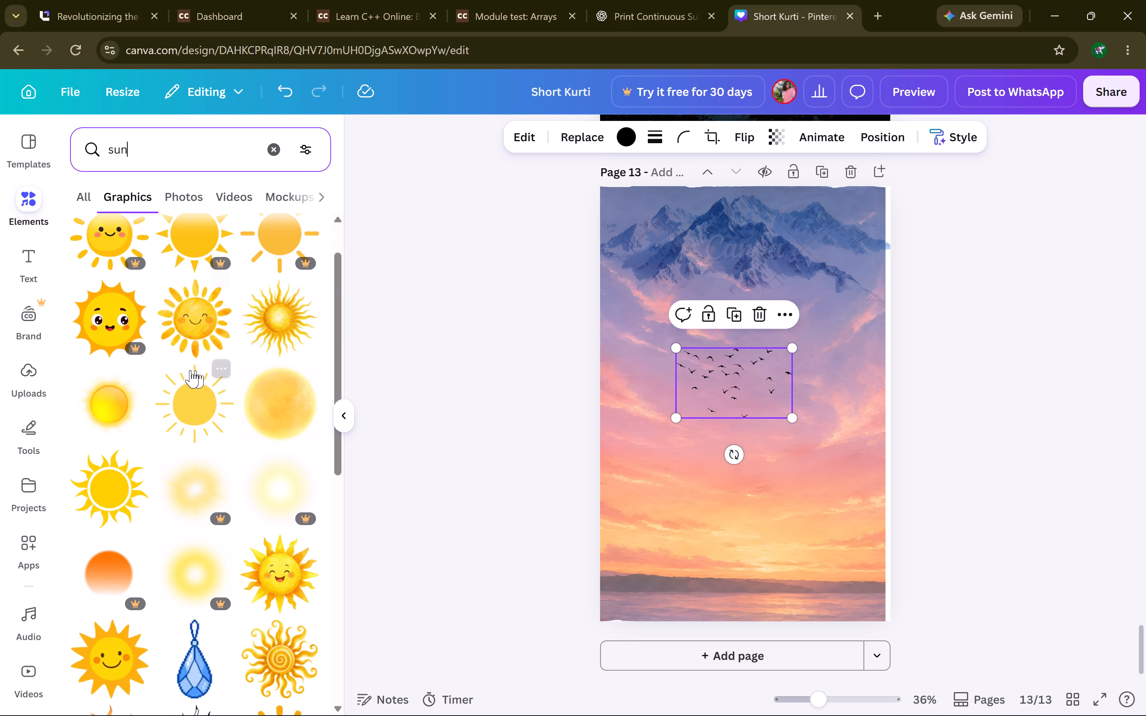
{"action": "scroll", "coordinate": [190, 370], "scroll_direction": "down", "scroll_amount": 1}
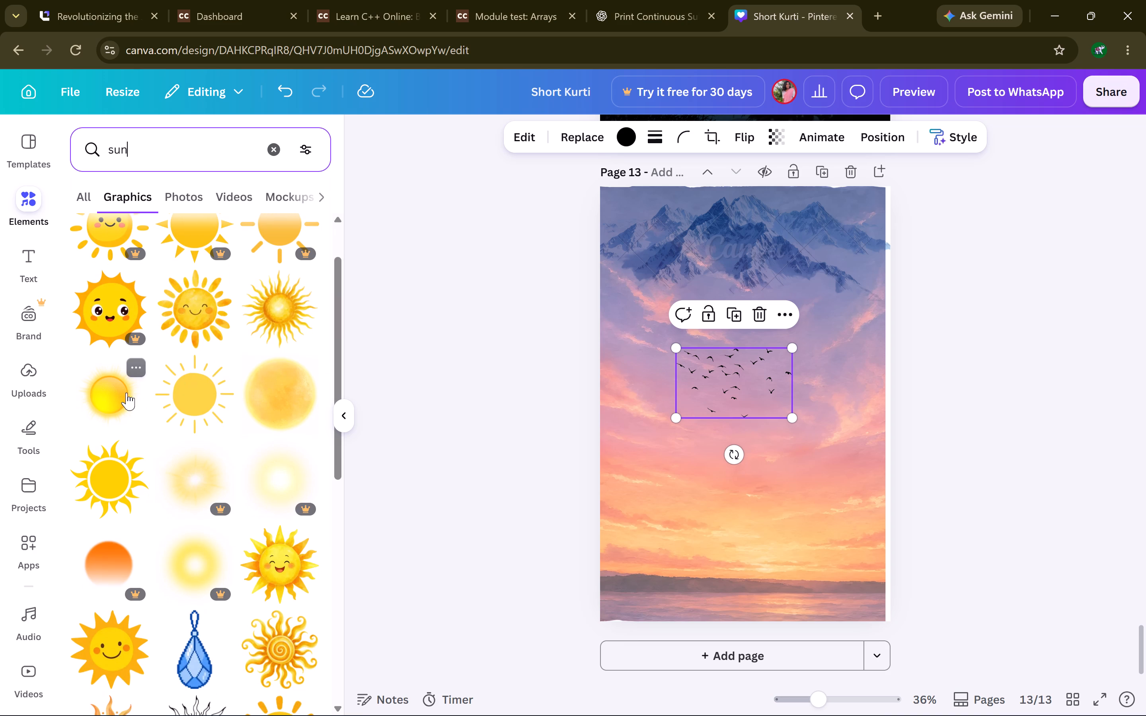
{"action": "scroll", "coordinate": [244, 453], "scroll_direction": "down", "scroll_amount": 3}
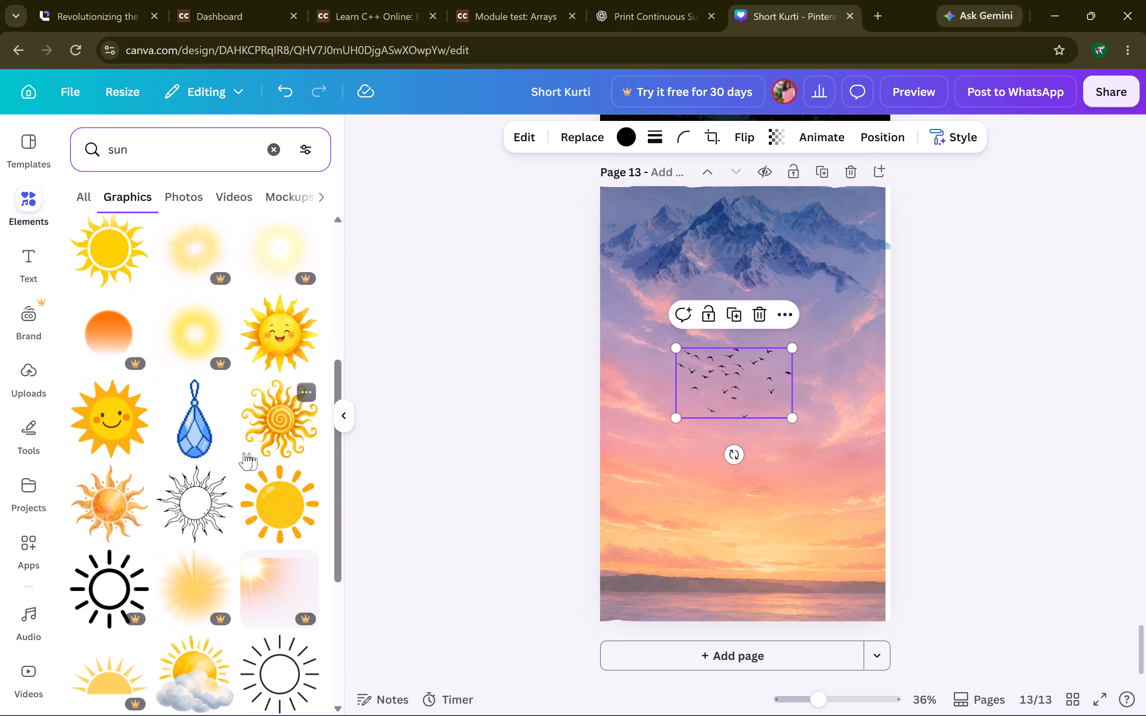
{"action": "scroll", "coordinate": [132, 326], "scroll_direction": "down", "scroll_amount": 6}
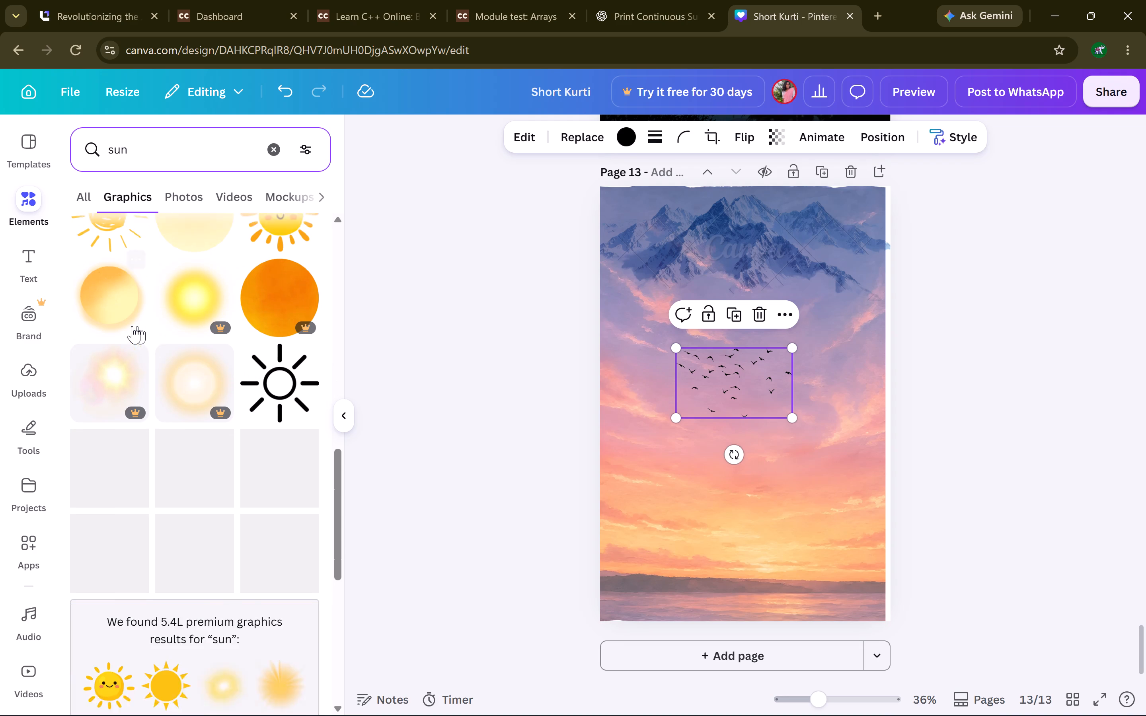
{"action": "scroll", "coordinate": [132, 326], "scroll_direction": "down", "scroll_amount": 1}
{"action": "scroll", "coordinate": [193, 467], "scroll_direction": "down", "scroll_amount": 3}
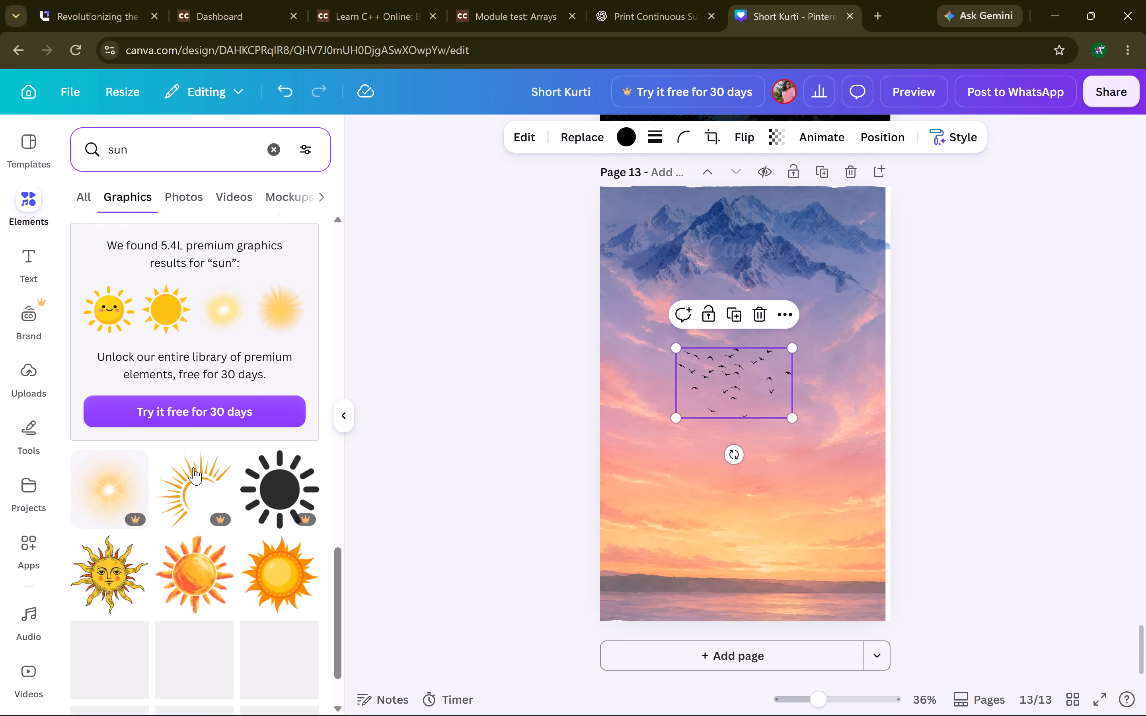
{"action": "scroll", "coordinate": [193, 467], "scroll_direction": "down", "scroll_amount": 3}
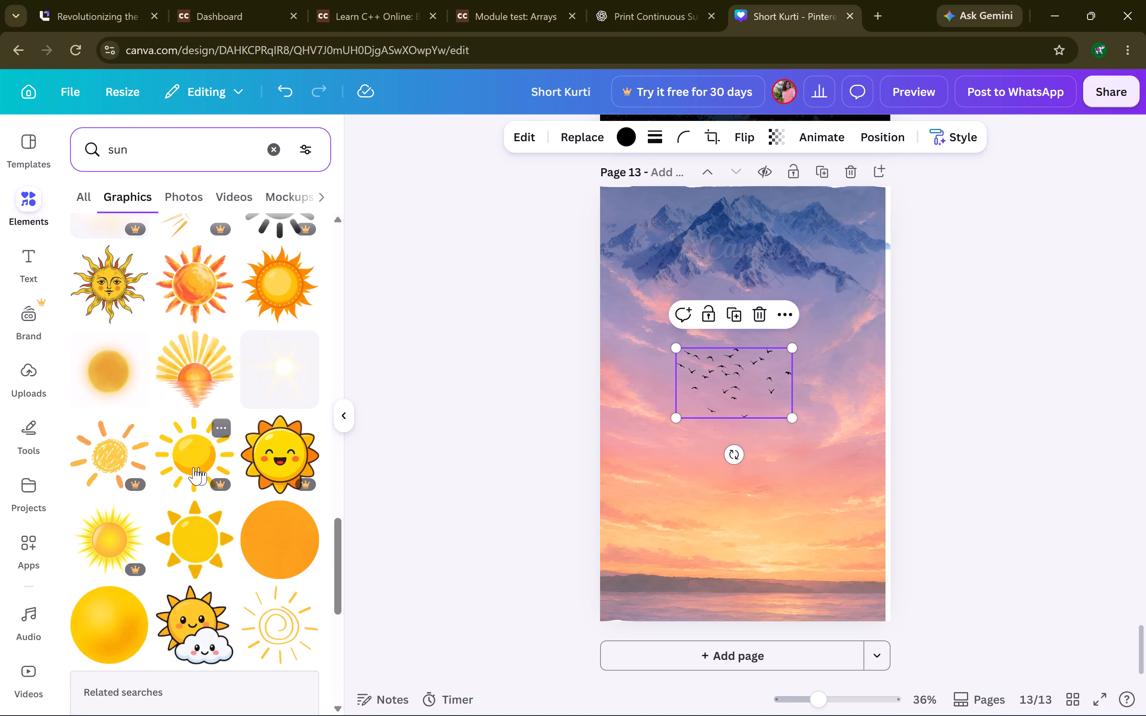
{"action": "scroll", "coordinate": [193, 467], "scroll_direction": "down", "scroll_amount": 2}
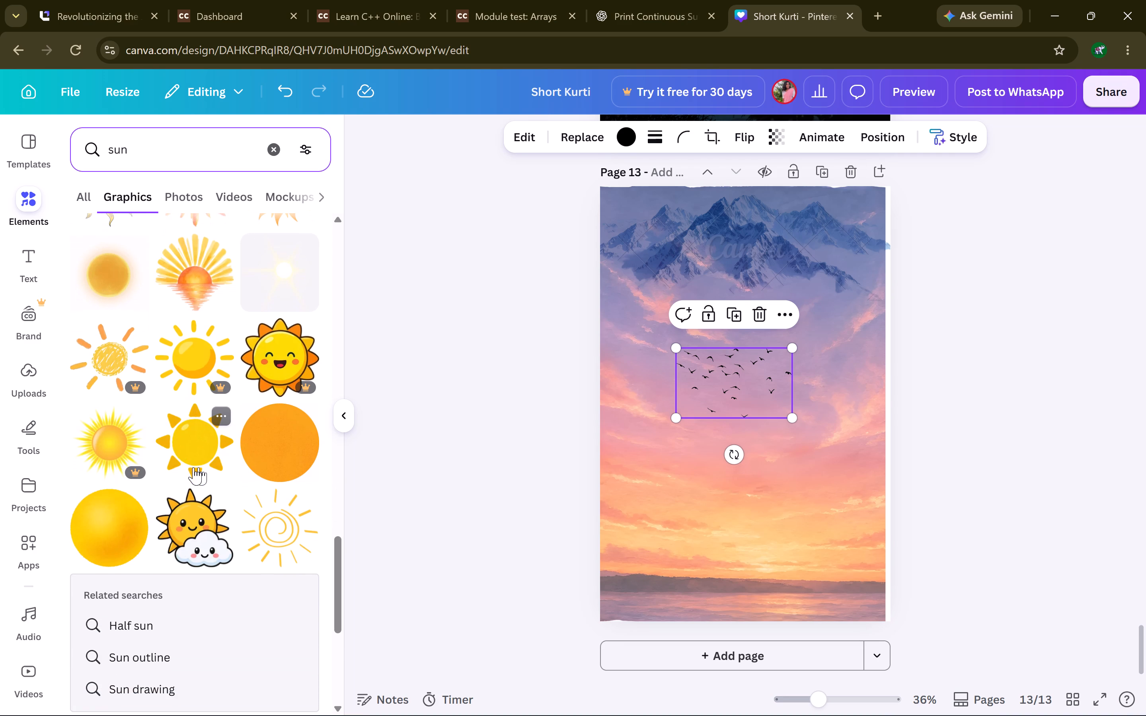
{"action": "scroll", "coordinate": [193, 467], "scroll_direction": "down", "scroll_amount": 4}
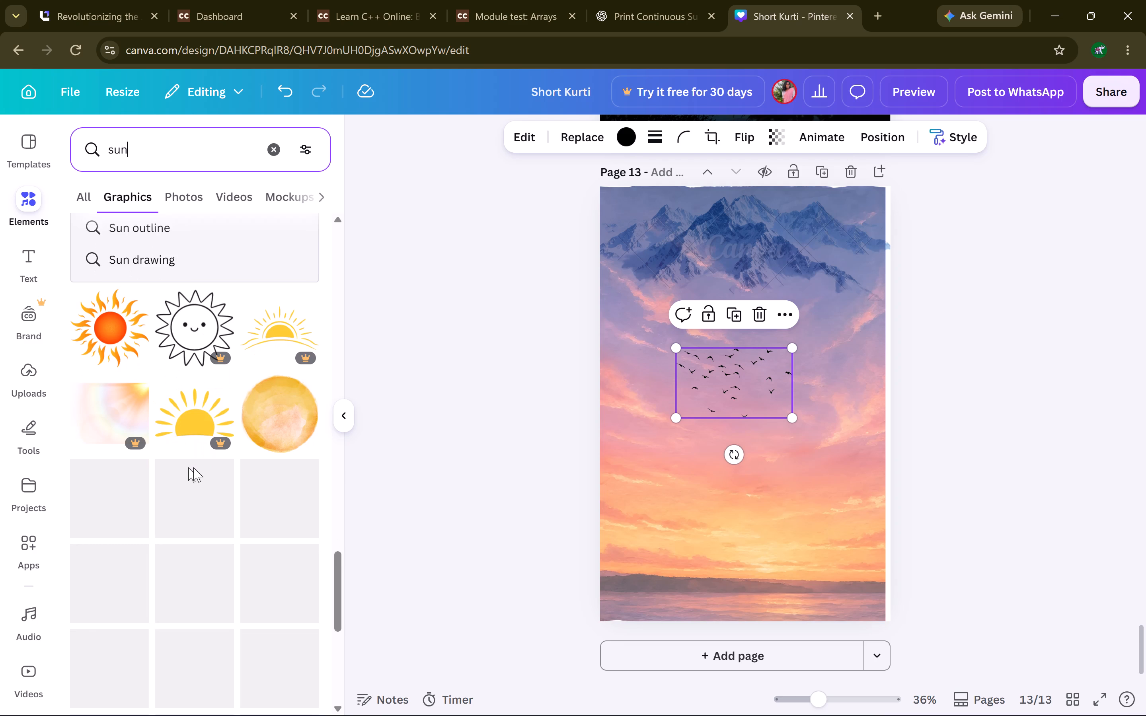
{"action": "scroll", "coordinate": [193, 467], "scroll_direction": "down", "scroll_amount": 2}
{"action": "scroll", "coordinate": [193, 467], "scroll_direction": "up", "scroll_amount": 8}
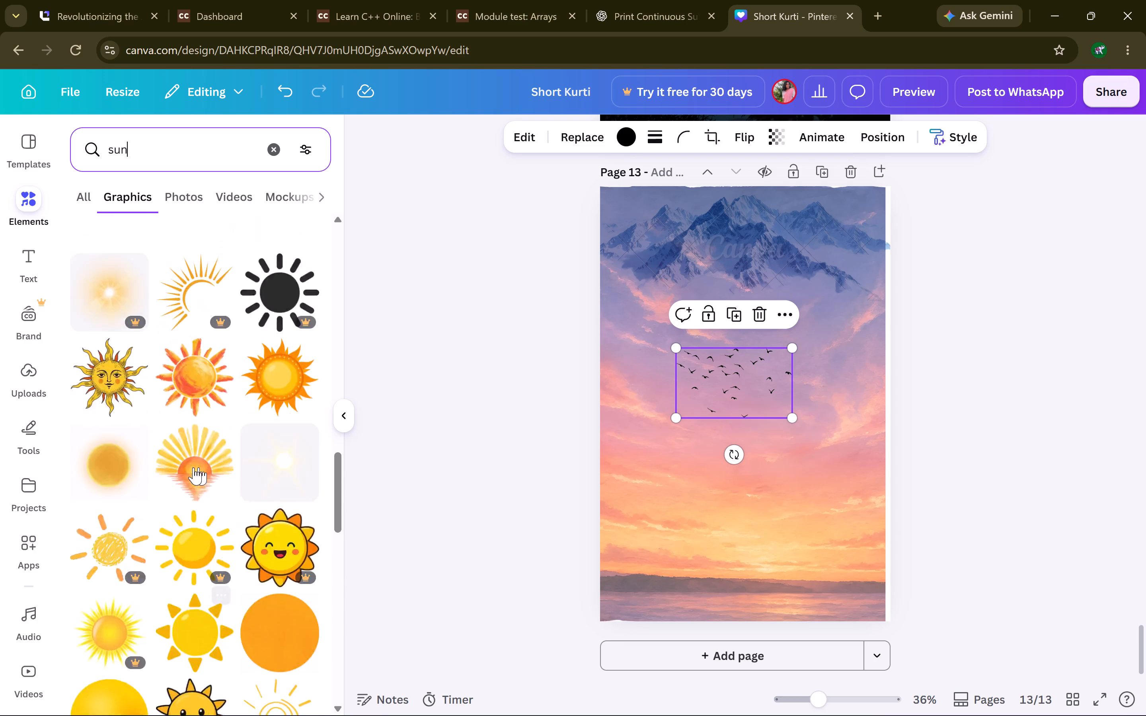
{"action": "scroll", "coordinate": [193, 467], "scroll_direction": "up", "scroll_amount": 7}
{"action": "scroll", "coordinate": [193, 467], "scroll_direction": "down", "scroll_amount": 1}
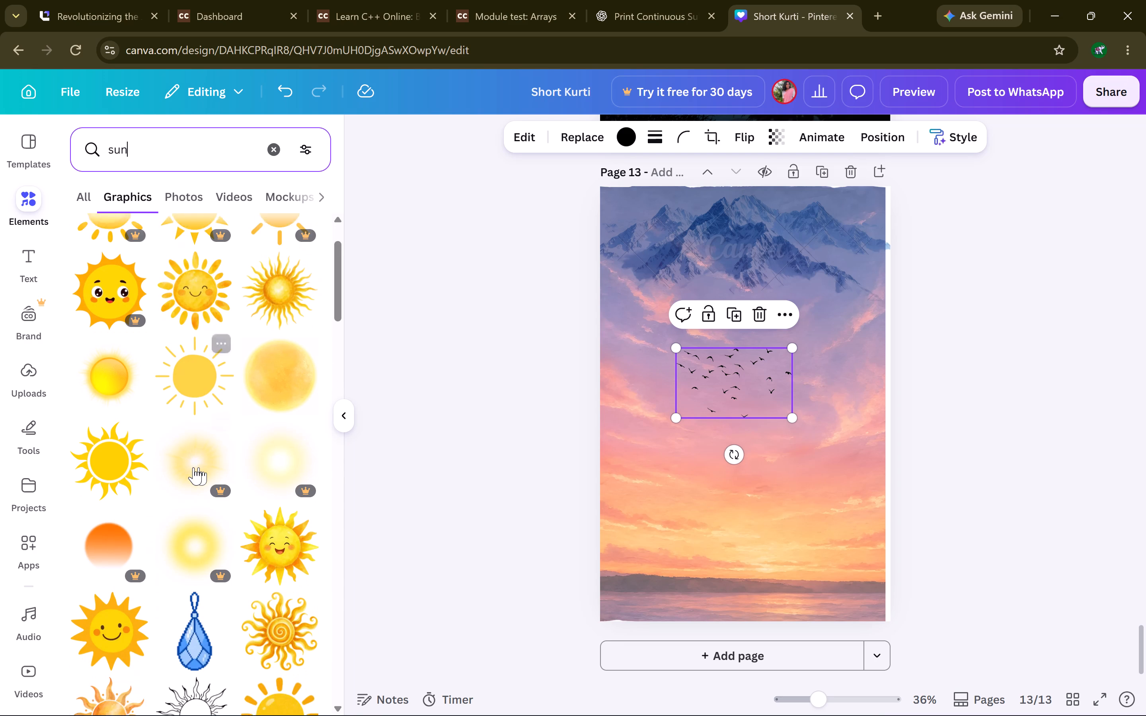
{"action": "scroll", "coordinate": [193, 467], "scroll_direction": "down", "scroll_amount": 1}
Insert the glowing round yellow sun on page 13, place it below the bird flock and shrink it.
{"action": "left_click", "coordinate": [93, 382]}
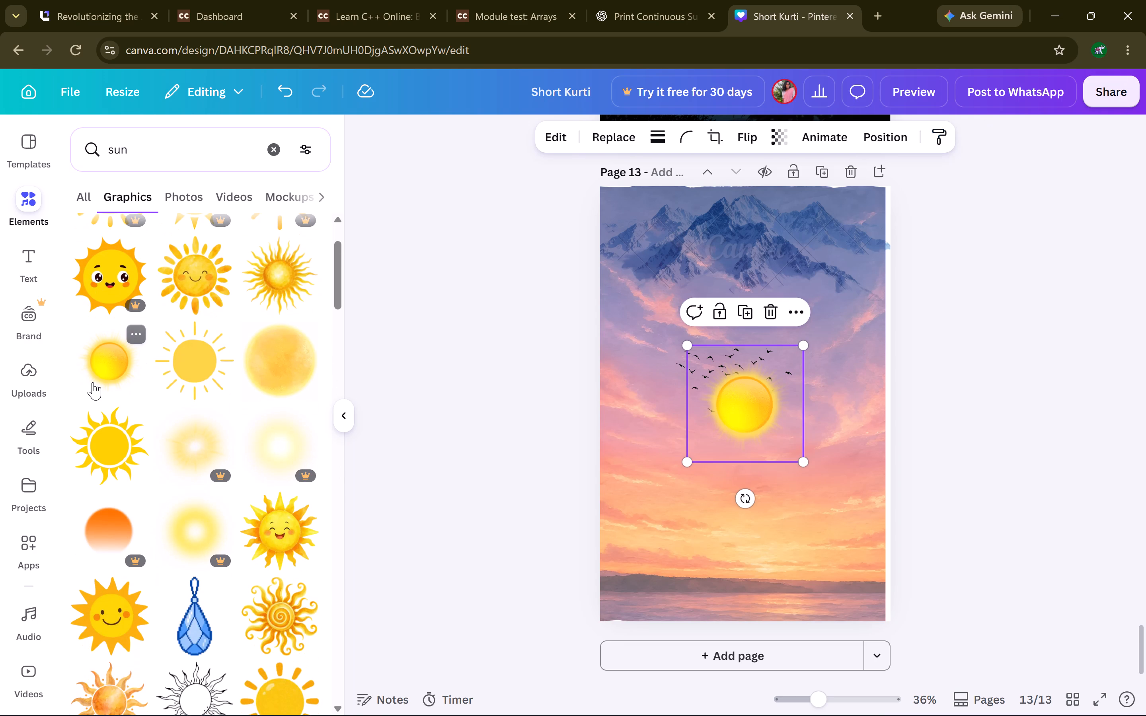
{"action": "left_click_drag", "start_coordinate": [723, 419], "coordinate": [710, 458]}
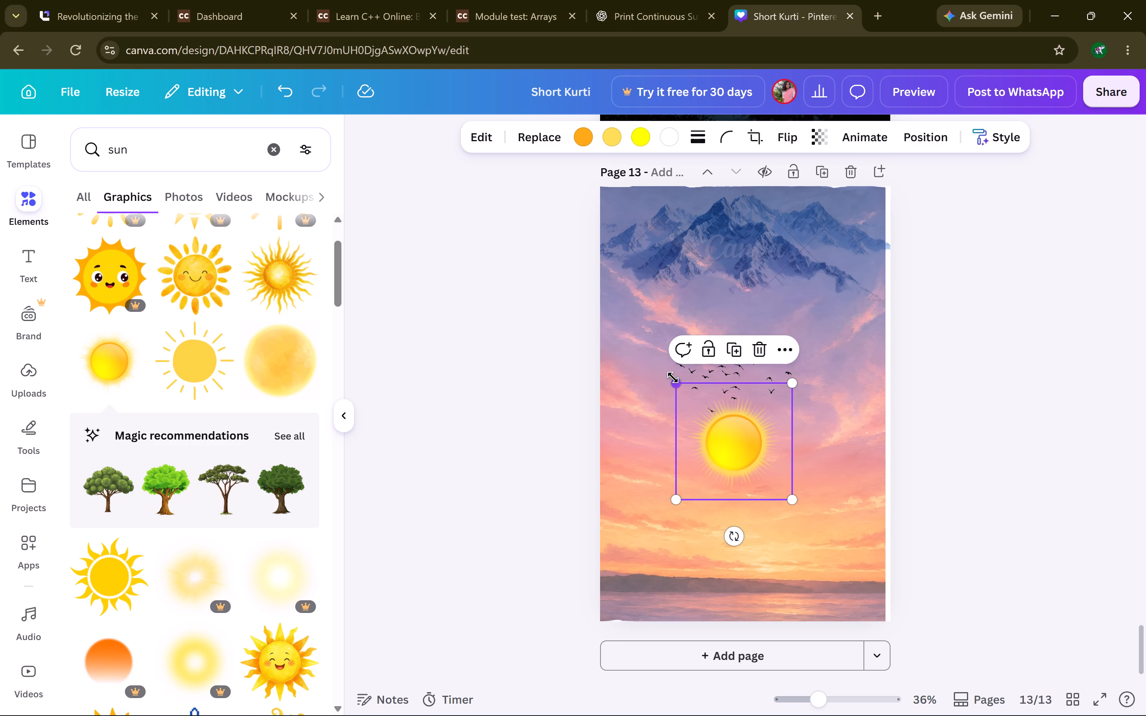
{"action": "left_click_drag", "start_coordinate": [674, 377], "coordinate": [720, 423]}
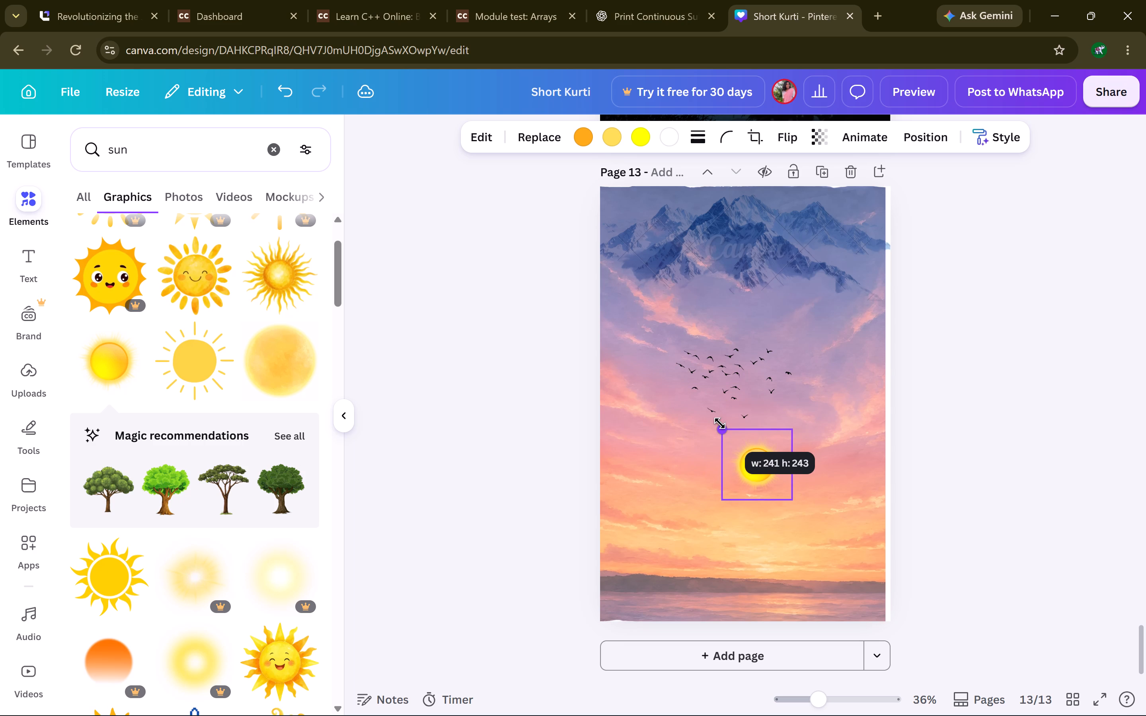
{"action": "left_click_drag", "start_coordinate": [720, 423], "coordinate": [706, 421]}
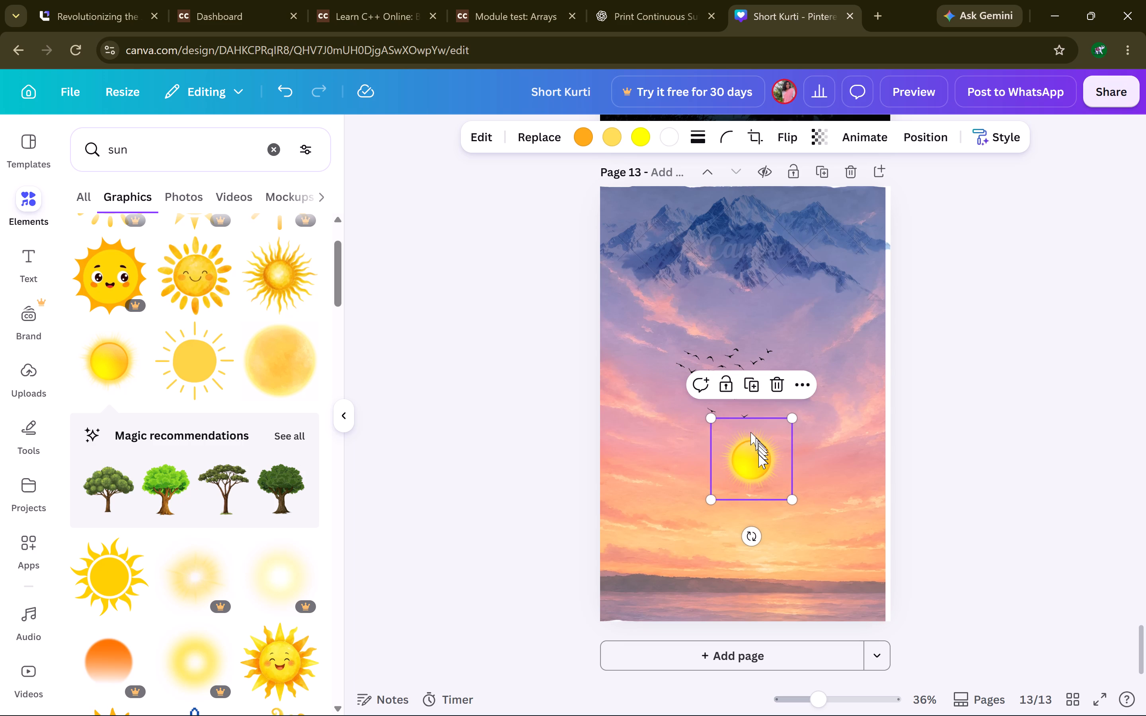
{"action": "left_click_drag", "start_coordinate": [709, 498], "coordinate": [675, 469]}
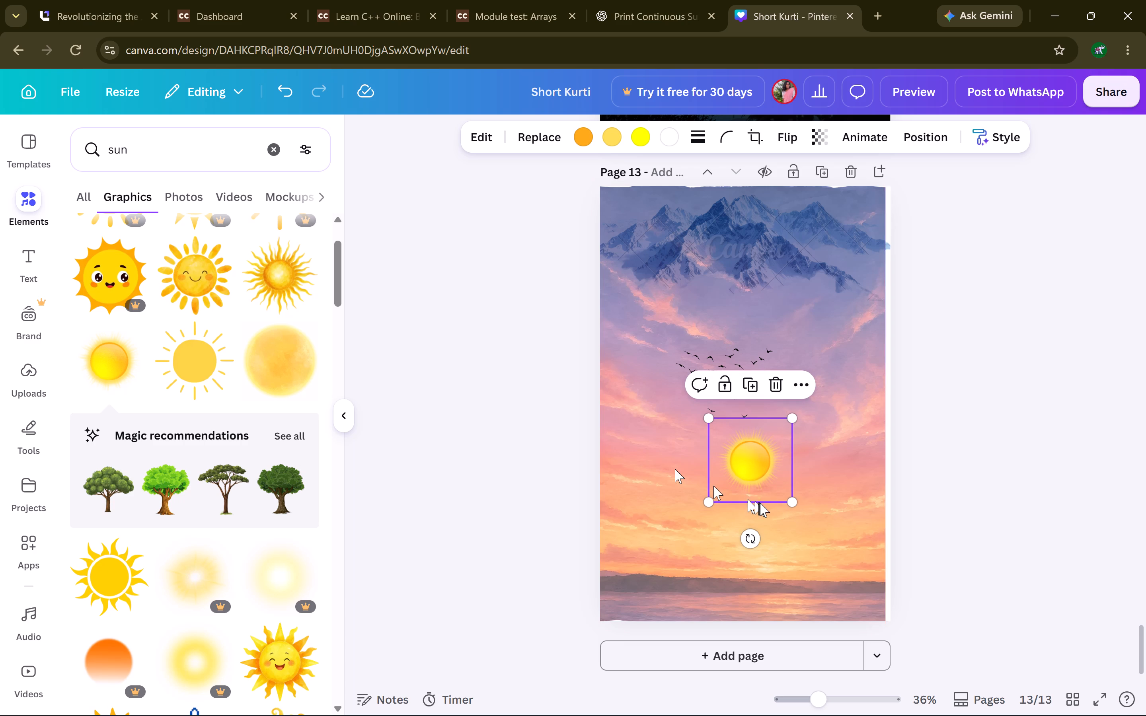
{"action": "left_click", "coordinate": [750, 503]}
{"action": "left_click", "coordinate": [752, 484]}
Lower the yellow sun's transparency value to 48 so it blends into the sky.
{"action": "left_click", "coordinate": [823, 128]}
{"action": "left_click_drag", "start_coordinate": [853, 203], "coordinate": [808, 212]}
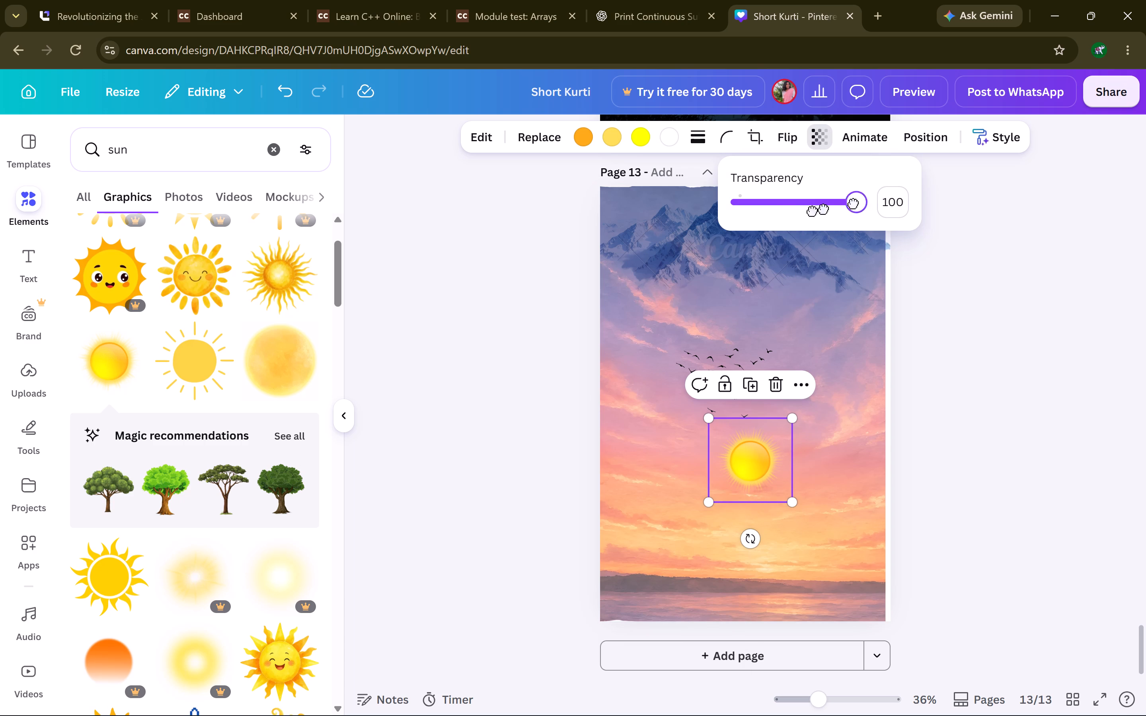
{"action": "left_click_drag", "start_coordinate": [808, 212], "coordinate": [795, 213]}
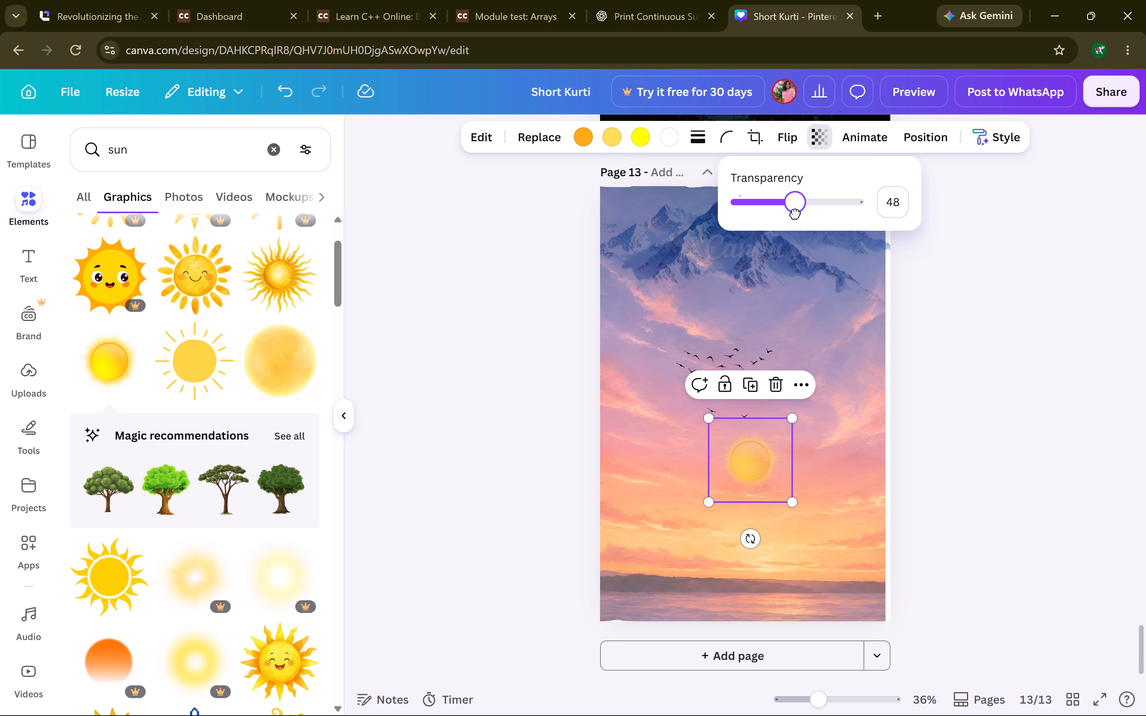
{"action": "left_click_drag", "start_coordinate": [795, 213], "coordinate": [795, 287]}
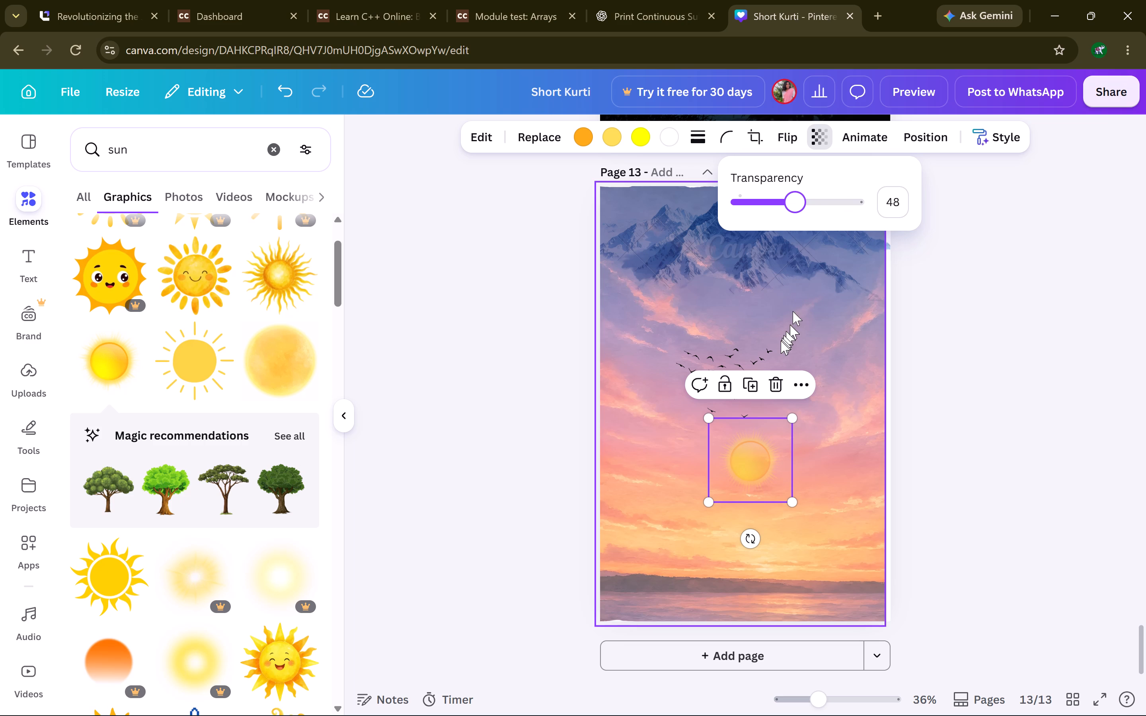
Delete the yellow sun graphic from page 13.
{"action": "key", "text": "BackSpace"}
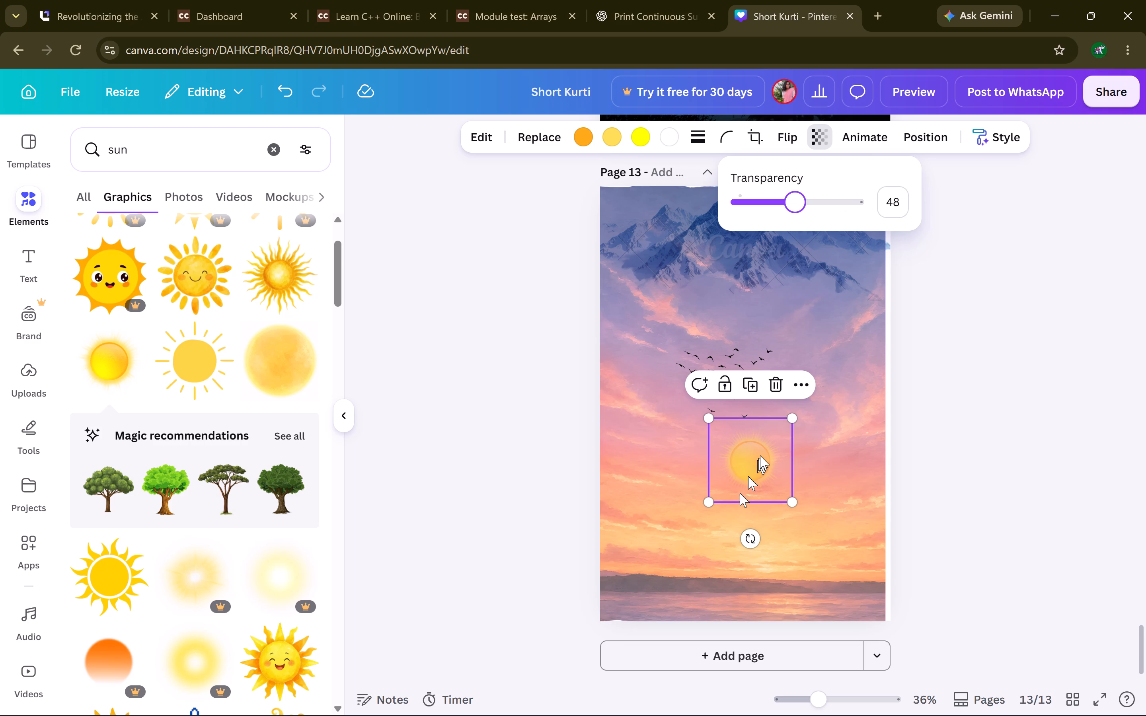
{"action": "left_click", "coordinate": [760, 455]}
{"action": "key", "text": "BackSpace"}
Browse further through the "sun" graphics results for another sun that suits the page 13 sunset scene.
{"action": "scroll", "coordinate": [157, 412], "scroll_direction": "up", "scroll_amount": 1}
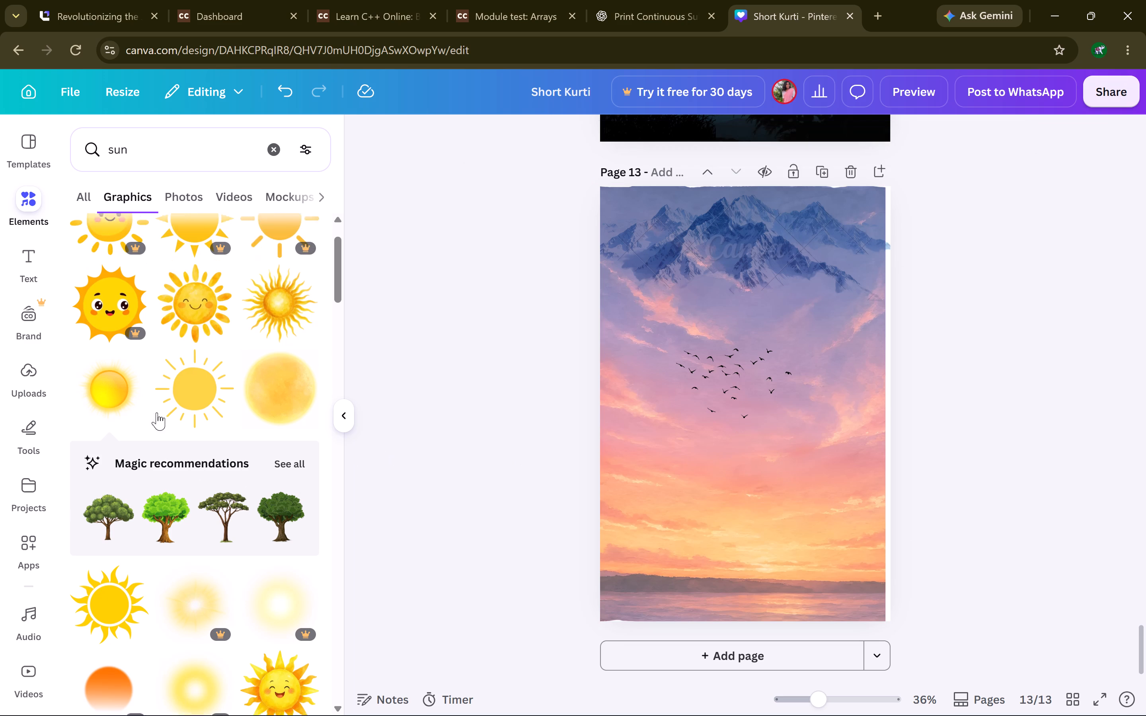
{"action": "scroll", "coordinate": [157, 412], "scroll_direction": "up", "scroll_amount": 2}
{"action": "scroll", "coordinate": [157, 412], "scroll_direction": "down", "scroll_amount": 3}
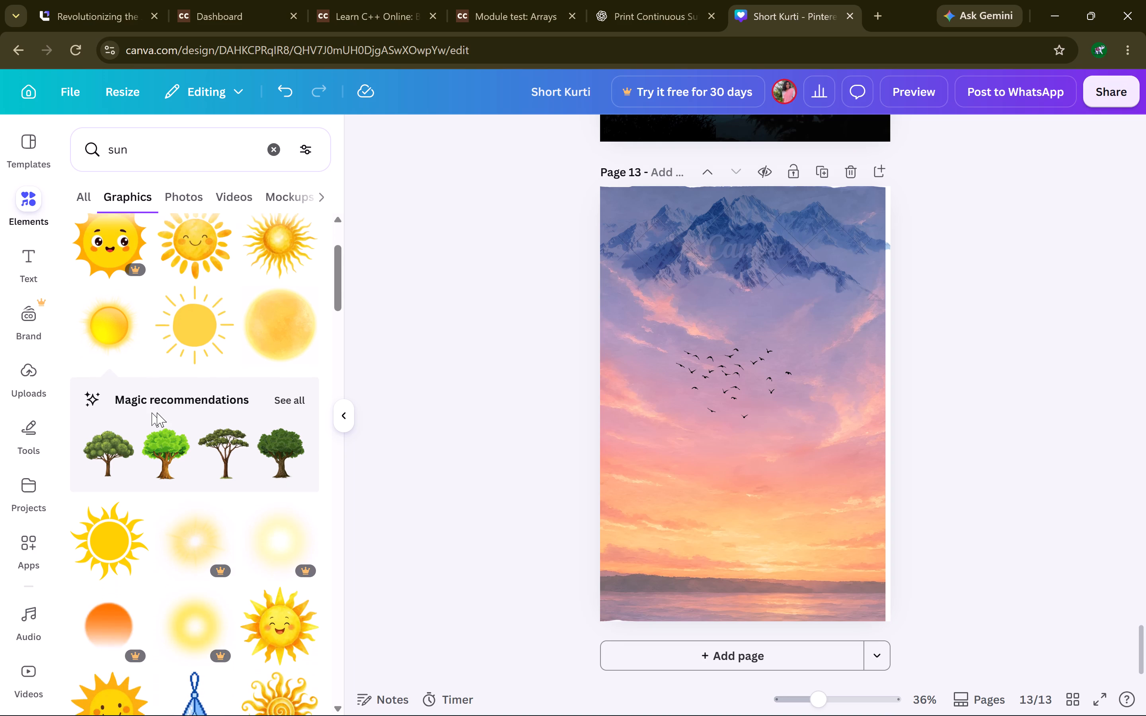
{"action": "scroll", "coordinate": [157, 412], "scroll_direction": "down", "scroll_amount": 1}
{"action": "scroll", "coordinate": [157, 412], "scroll_direction": "up", "scroll_amount": 2}
{"action": "scroll", "coordinate": [157, 412], "scroll_direction": "down", "scroll_amount": 3}
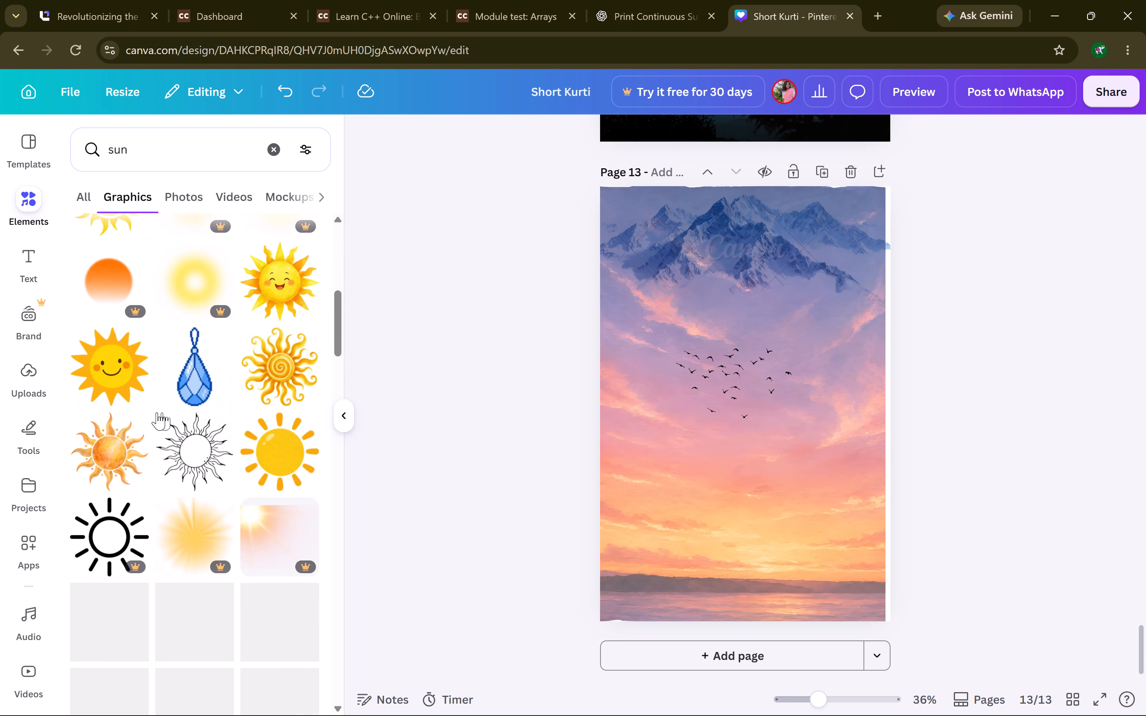
{"action": "scroll", "coordinate": [157, 412], "scroll_direction": "down", "scroll_amount": 3}
{"action": "scroll", "coordinate": [157, 412], "scroll_direction": "up", "scroll_amount": 3}
{"action": "scroll", "coordinate": [157, 412], "scroll_direction": "down", "scroll_amount": 2}
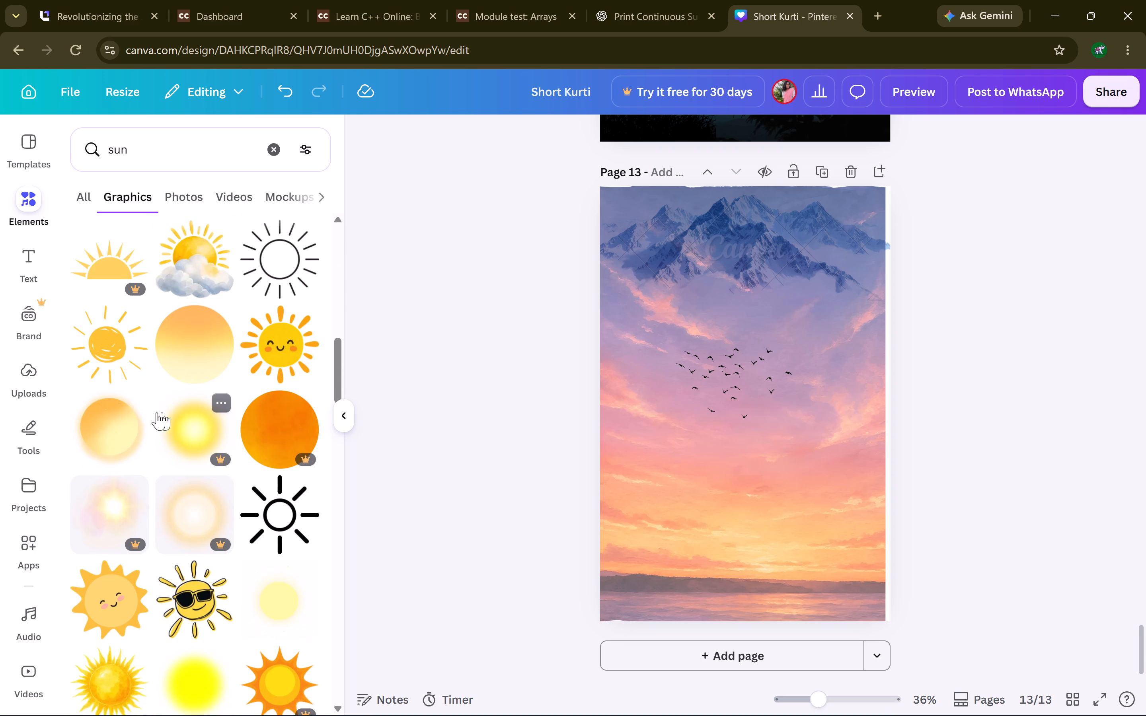
{"action": "scroll", "coordinate": [157, 412], "scroll_direction": "down", "scroll_amount": 6}
{"action": "scroll", "coordinate": [157, 412], "scroll_direction": "up", "scroll_amount": 1}
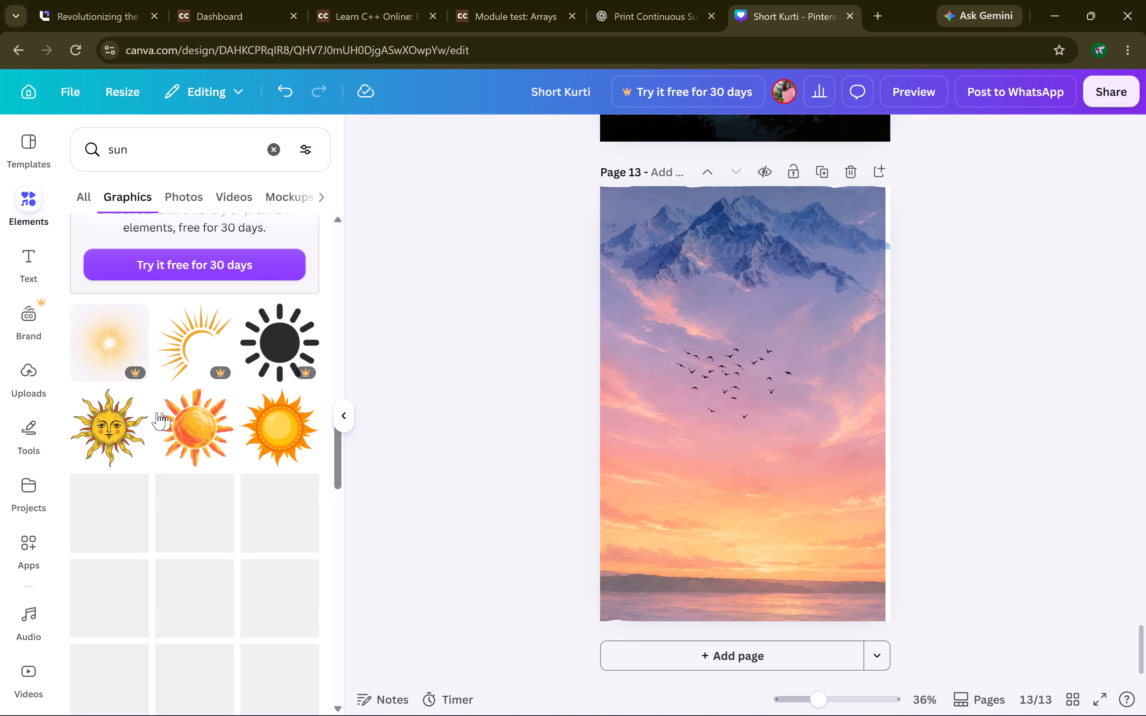
{"action": "scroll", "coordinate": [157, 412], "scroll_direction": "up", "scroll_amount": 1}
{"action": "scroll", "coordinate": [157, 412], "scroll_direction": "down", "scroll_amount": 2}
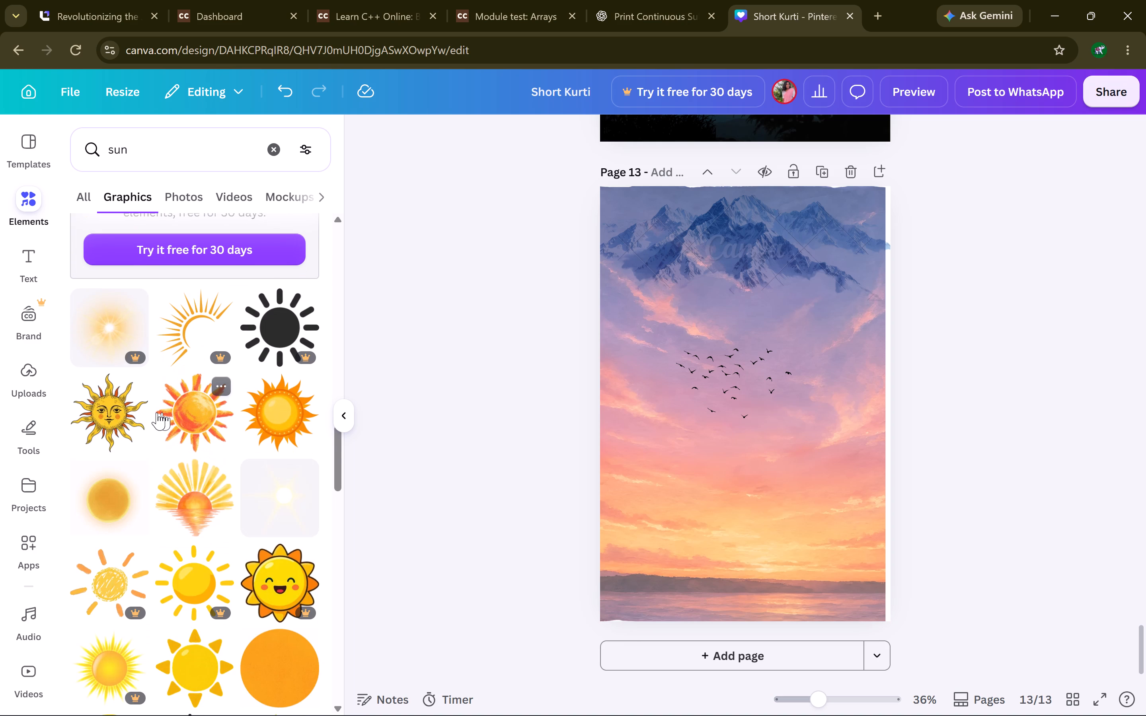
{"action": "scroll", "coordinate": [157, 412], "scroll_direction": "down", "scroll_amount": 2}
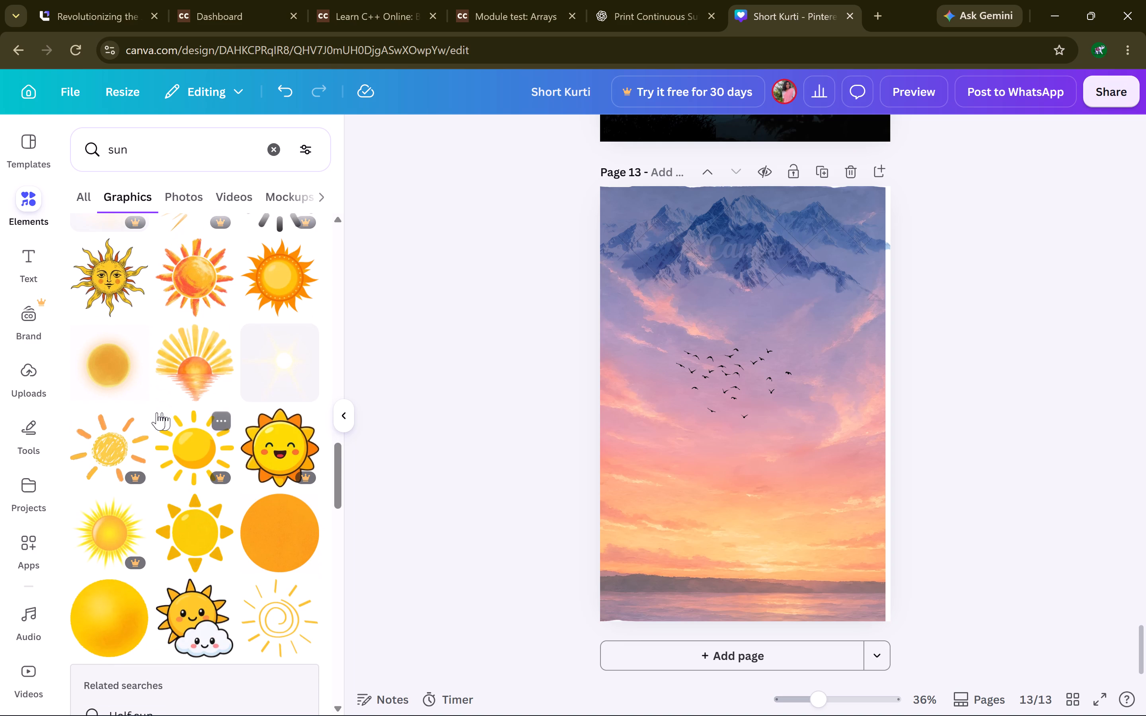
{"action": "scroll", "coordinate": [157, 412], "scroll_direction": "down", "scroll_amount": 5}
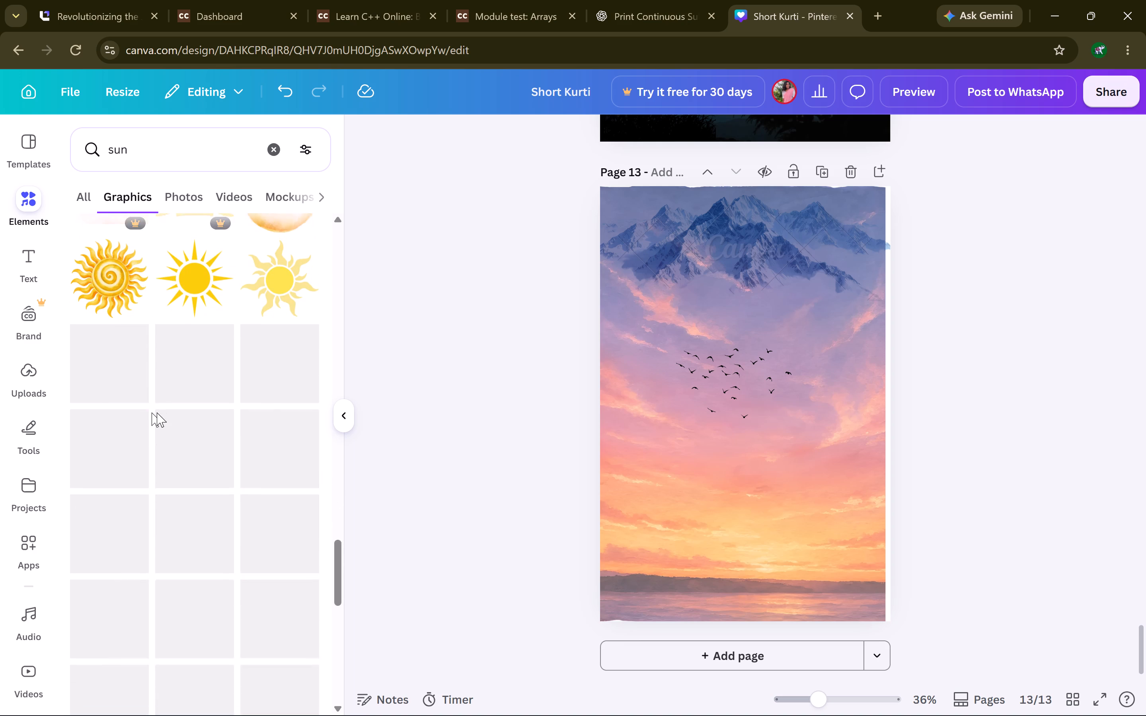
{"action": "scroll", "coordinate": [157, 412], "scroll_direction": "down", "scroll_amount": 1}
{"action": "scroll", "coordinate": [157, 412], "scroll_direction": "up", "scroll_amount": 3}
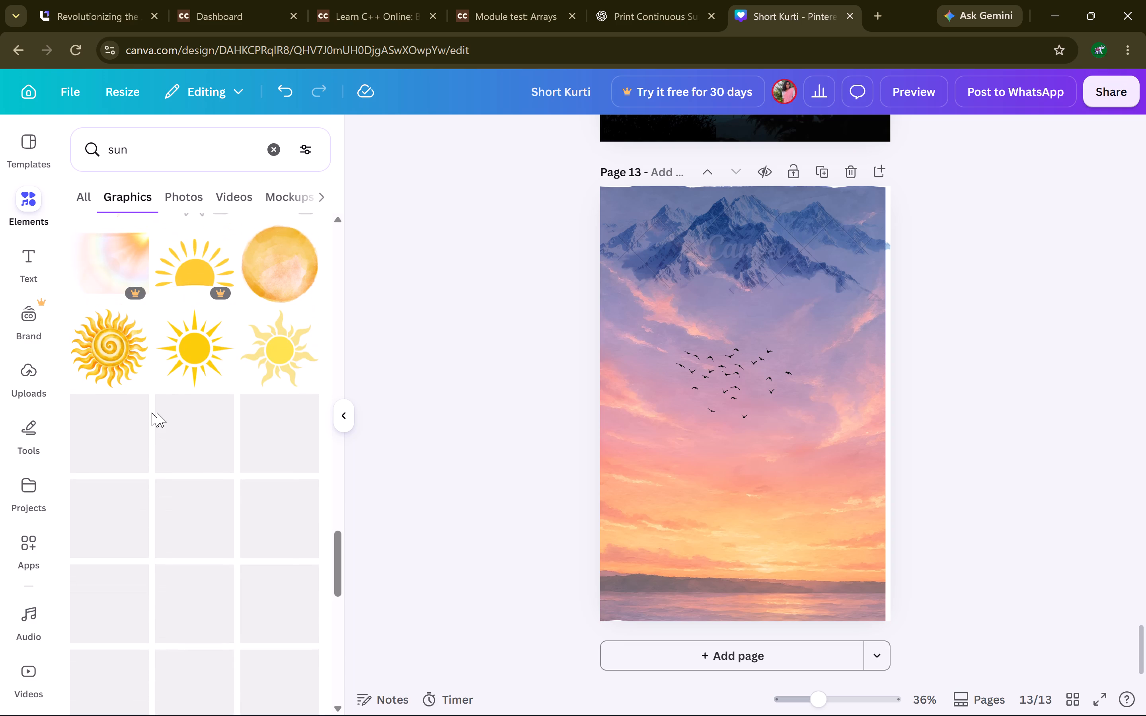
{"action": "scroll", "coordinate": [157, 412], "scroll_direction": "down", "scroll_amount": 2}
{"action": "scroll", "coordinate": [157, 412], "scroll_direction": "up", "scroll_amount": 1}
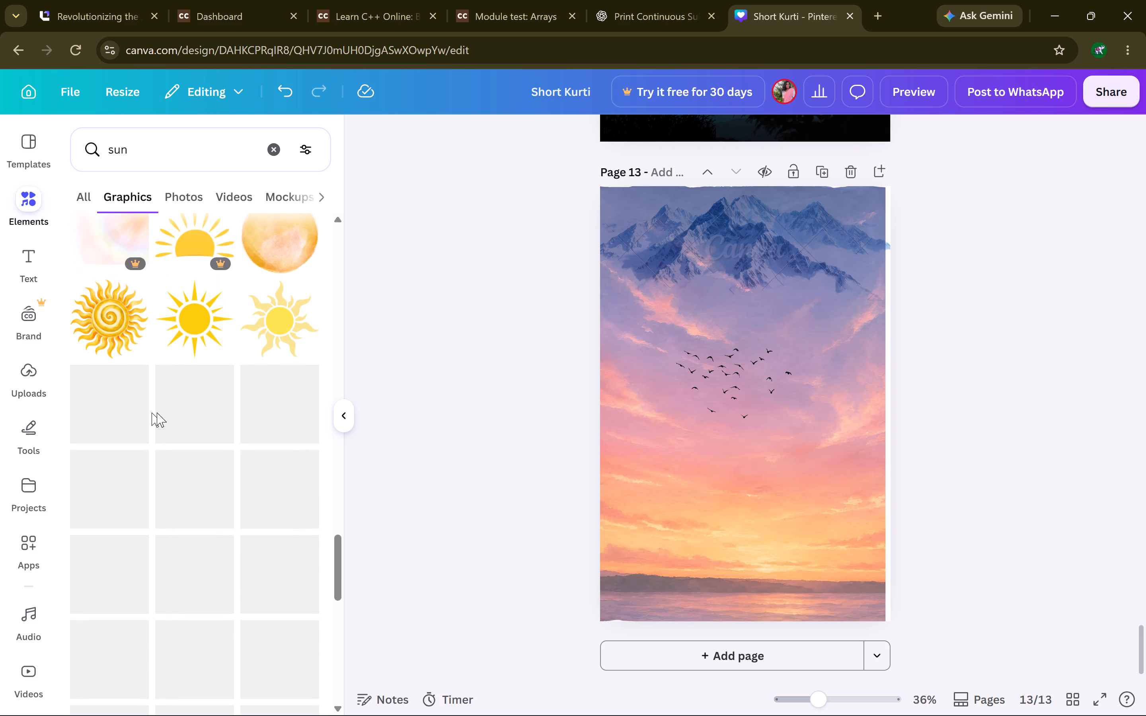
{"action": "scroll", "coordinate": [157, 412], "scroll_direction": "down", "scroll_amount": 3}
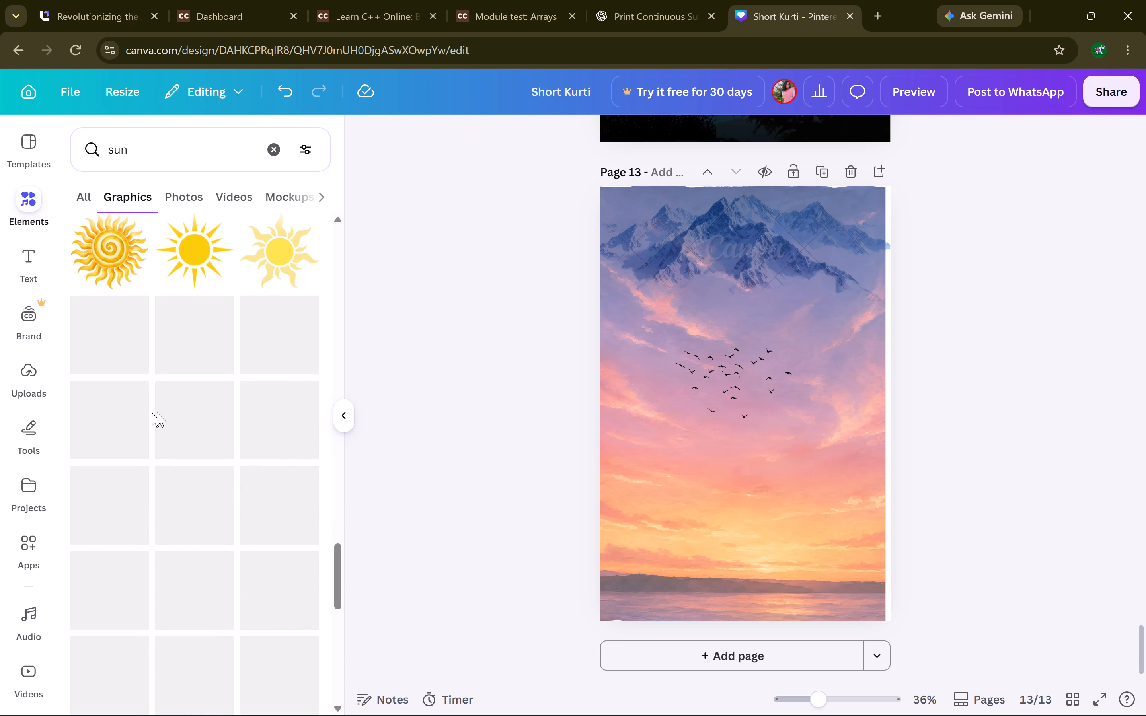
{"action": "scroll", "coordinate": [157, 412], "scroll_direction": "down", "scroll_amount": 2}
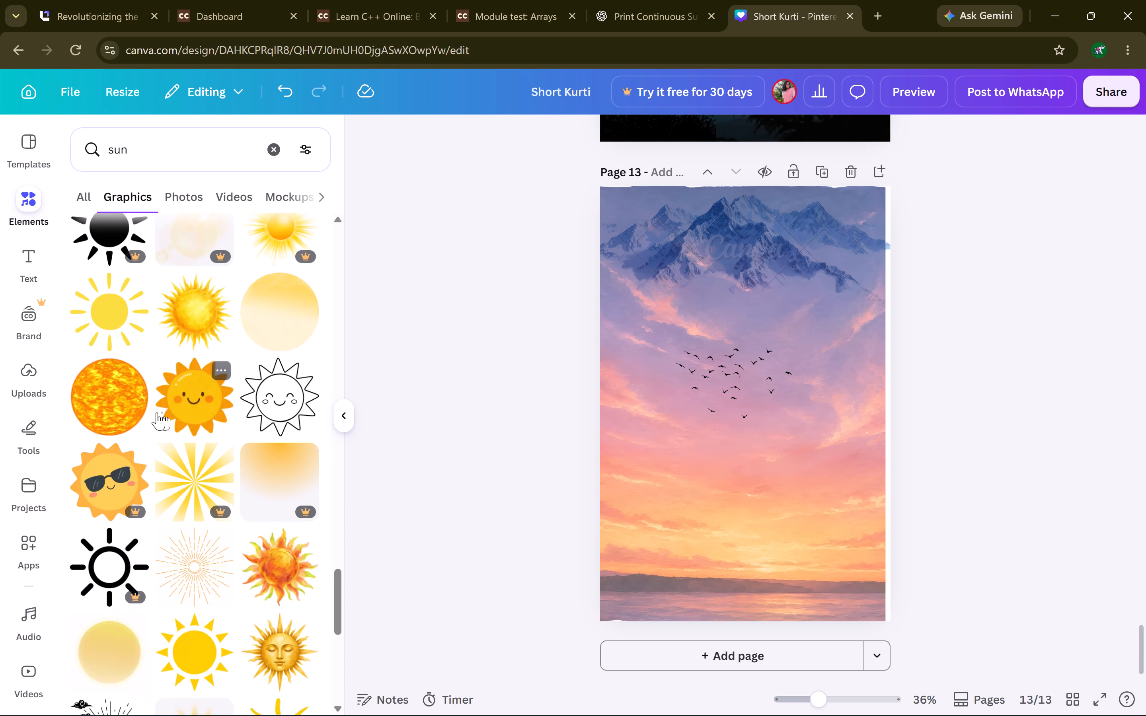
{"action": "scroll", "coordinate": [157, 412], "scroll_direction": "down", "scroll_amount": 5}
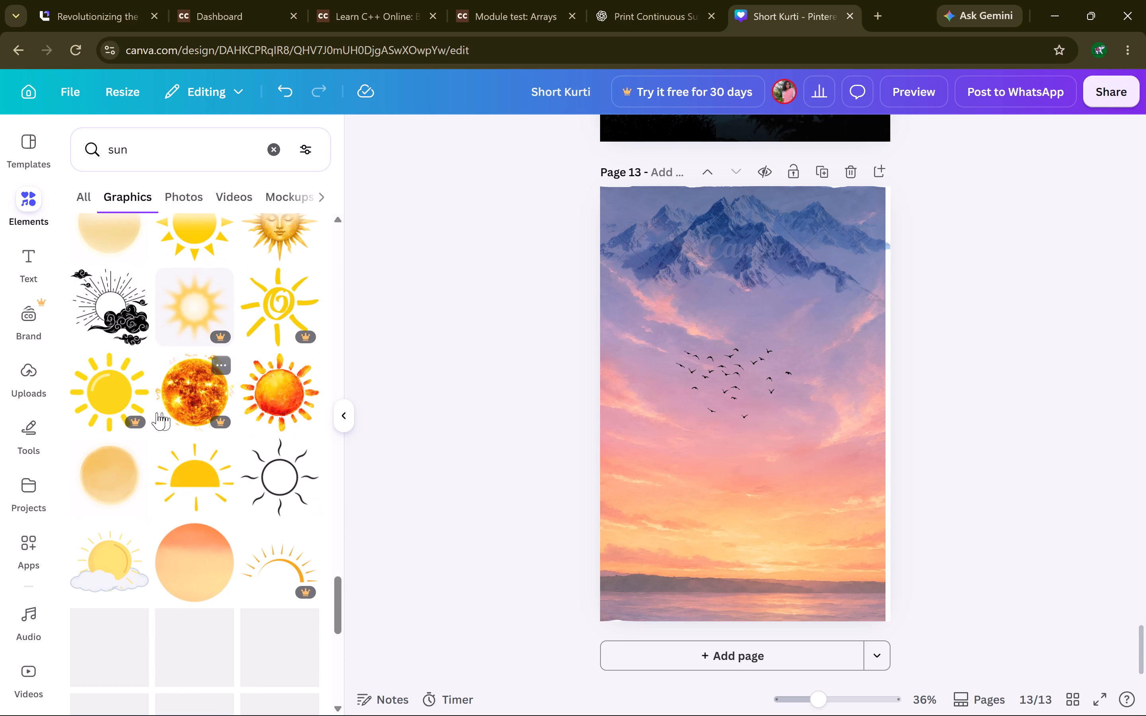
{"action": "scroll", "coordinate": [157, 412], "scroll_direction": "down", "scroll_amount": 4}
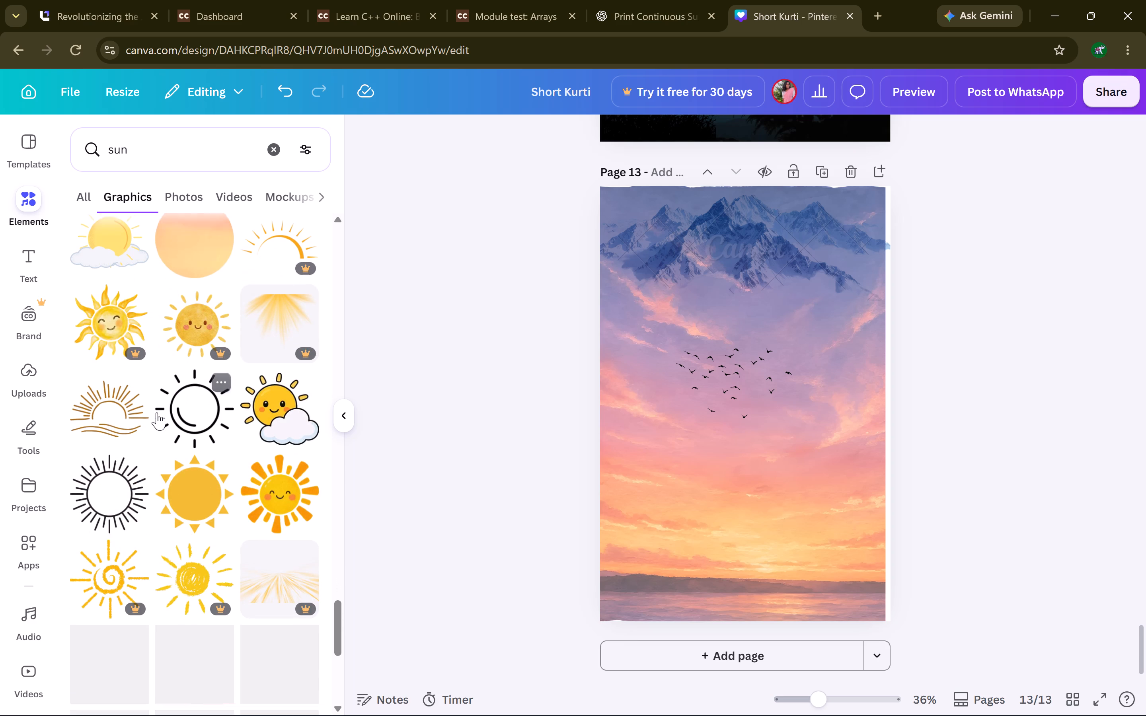
{"action": "scroll", "coordinate": [157, 412], "scroll_direction": "down", "scroll_amount": 4}
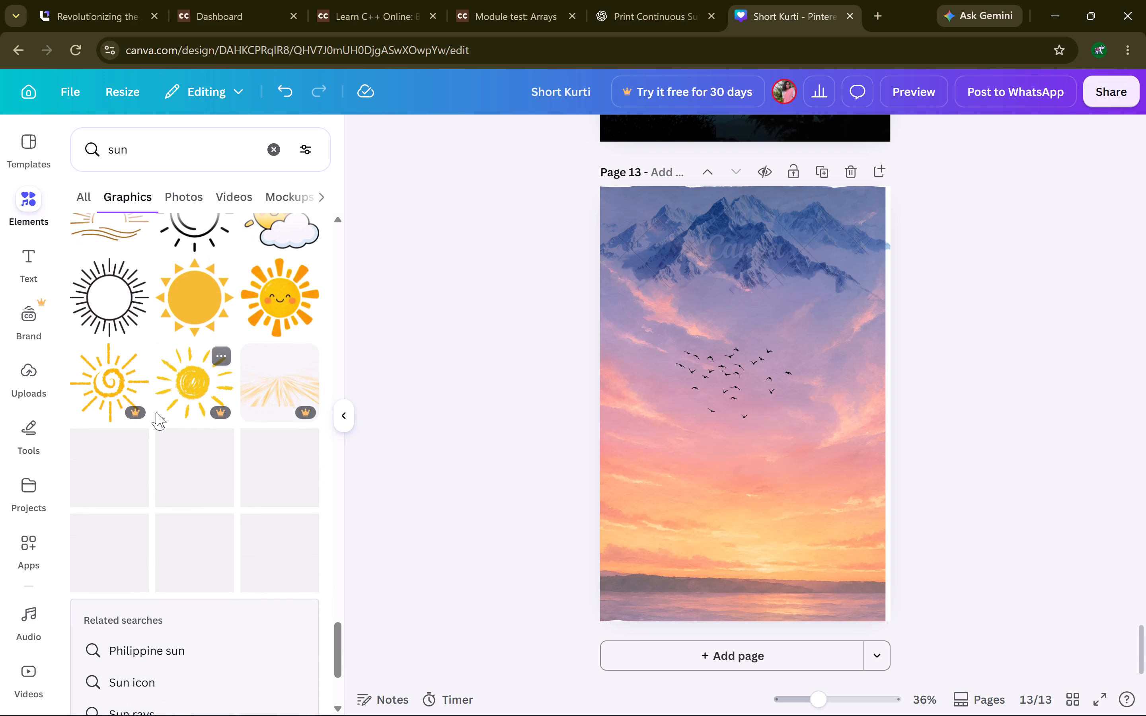
{"action": "scroll", "coordinate": [157, 412], "scroll_direction": "down", "scroll_amount": 3}
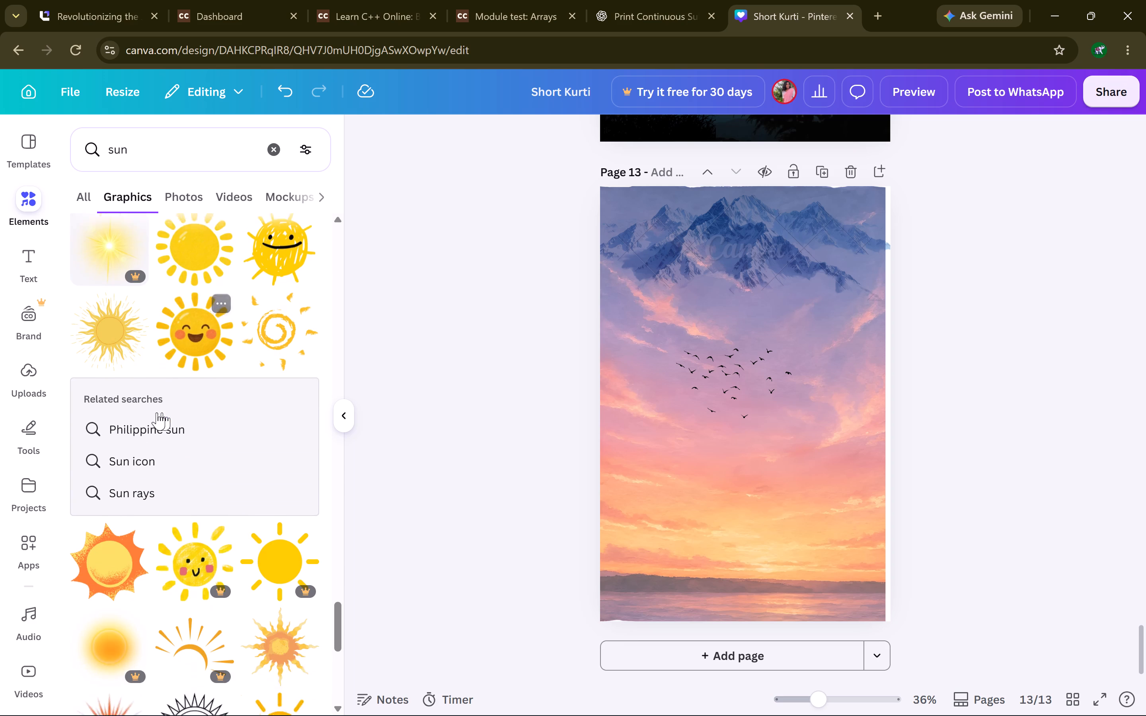
{"action": "scroll", "coordinate": [157, 412], "scroll_direction": "down", "scroll_amount": 4}
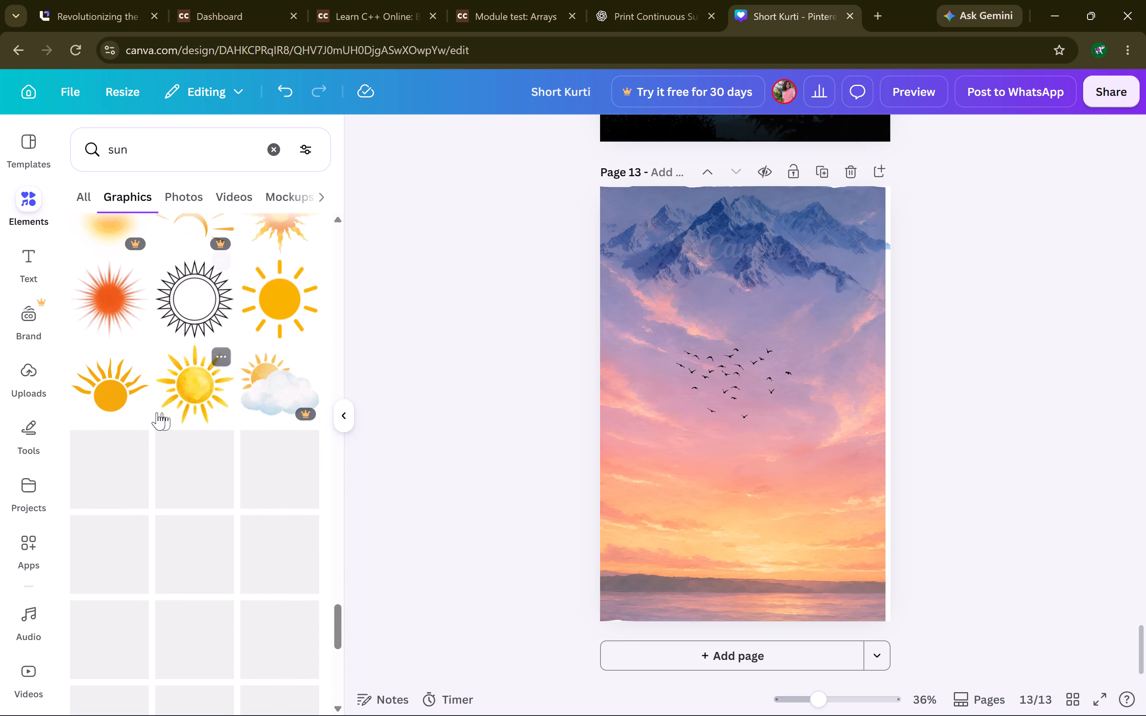
{"action": "scroll", "coordinate": [157, 412], "scroll_direction": "down", "scroll_amount": 3}
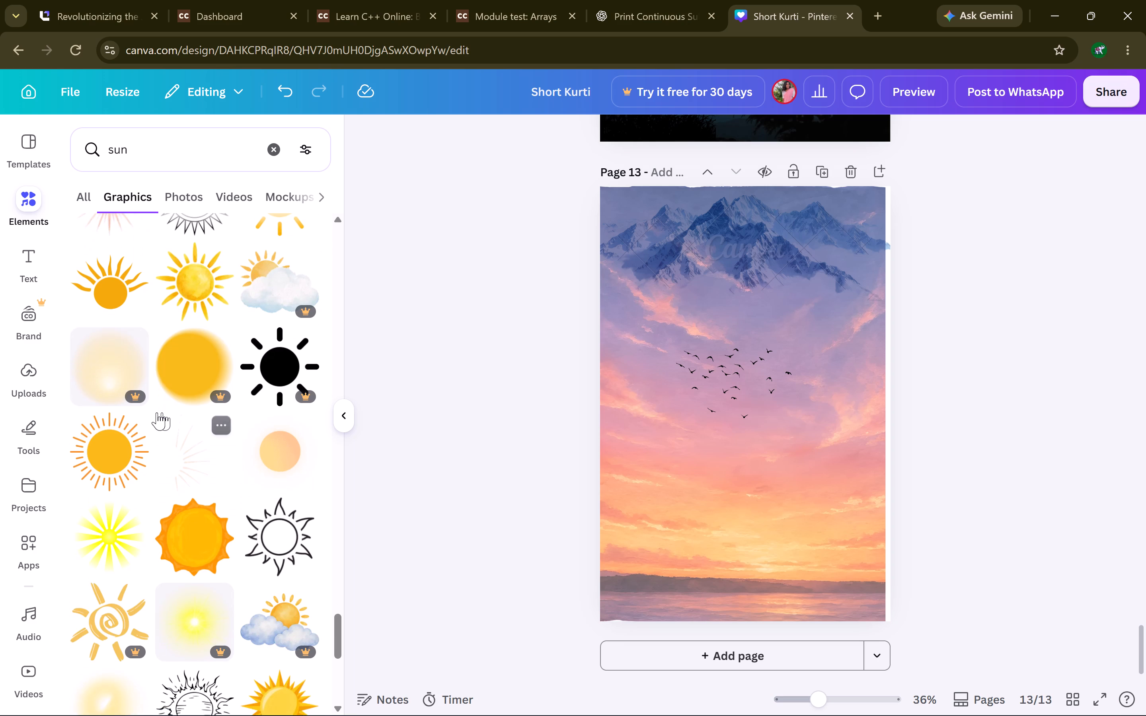
{"action": "scroll", "coordinate": [157, 412], "scroll_direction": "down", "scroll_amount": 4}
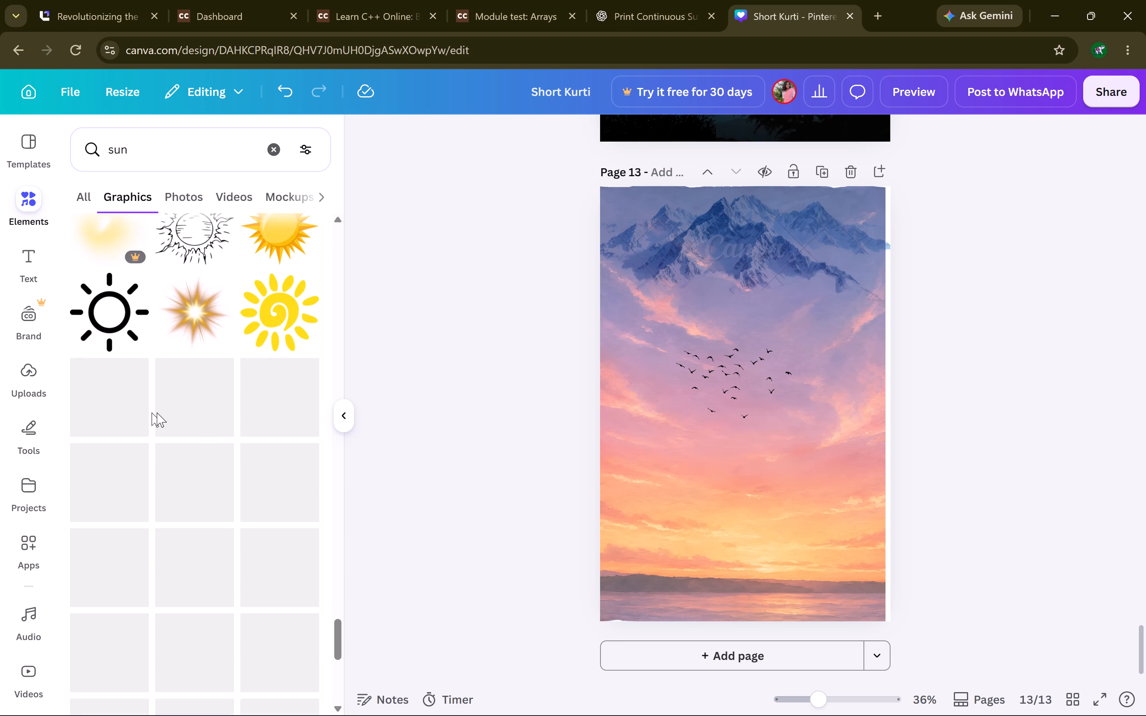
{"action": "scroll", "coordinate": [157, 412], "scroll_direction": "down", "scroll_amount": 3}
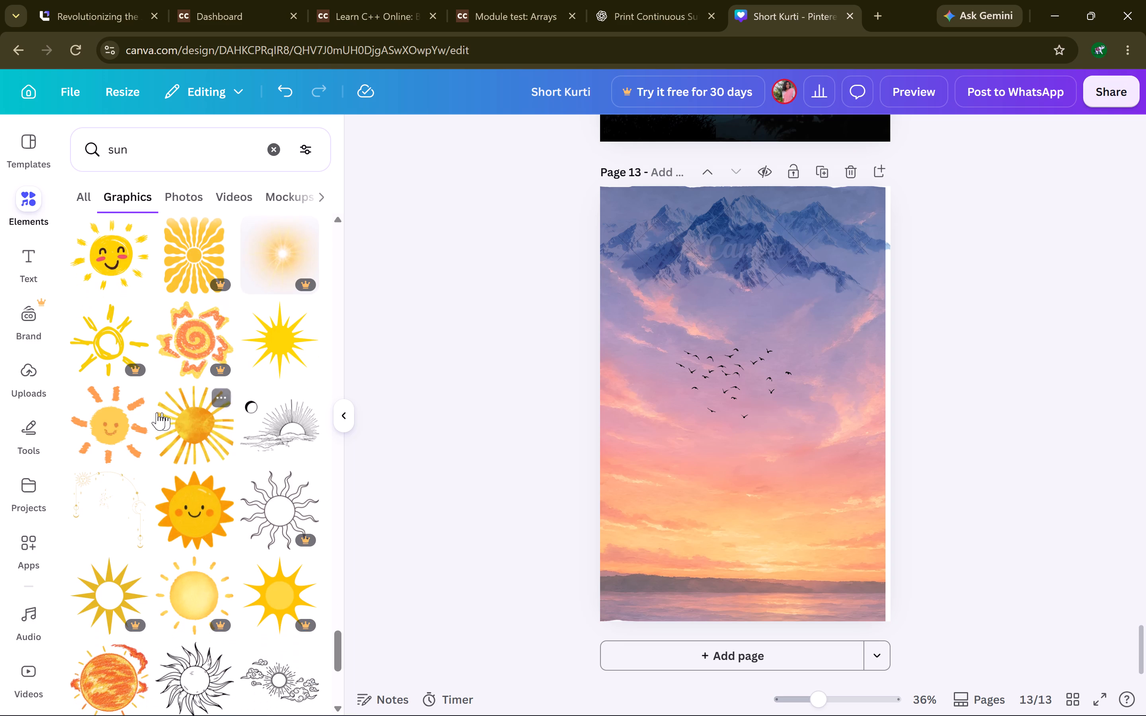
{"action": "scroll", "coordinate": [157, 412], "scroll_direction": "down", "scroll_amount": 3}
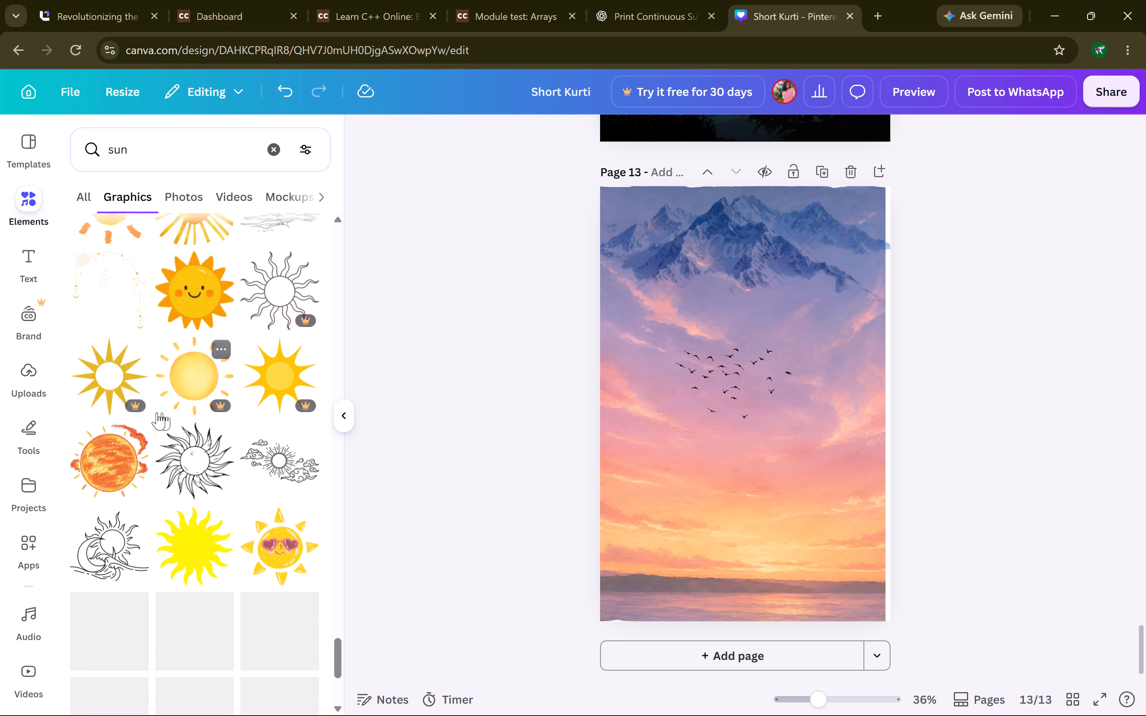
{"action": "scroll", "coordinate": [157, 412], "scroll_direction": "down", "scroll_amount": 2}
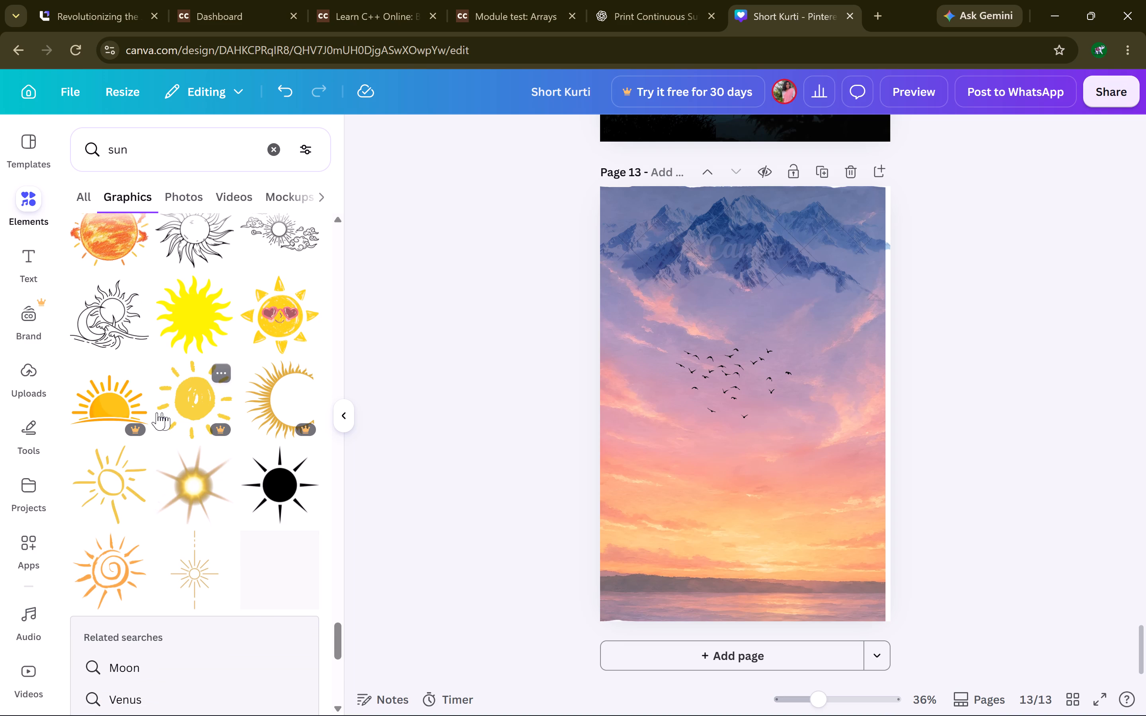
{"action": "scroll", "coordinate": [157, 412], "scroll_direction": "down", "scroll_amount": 1}
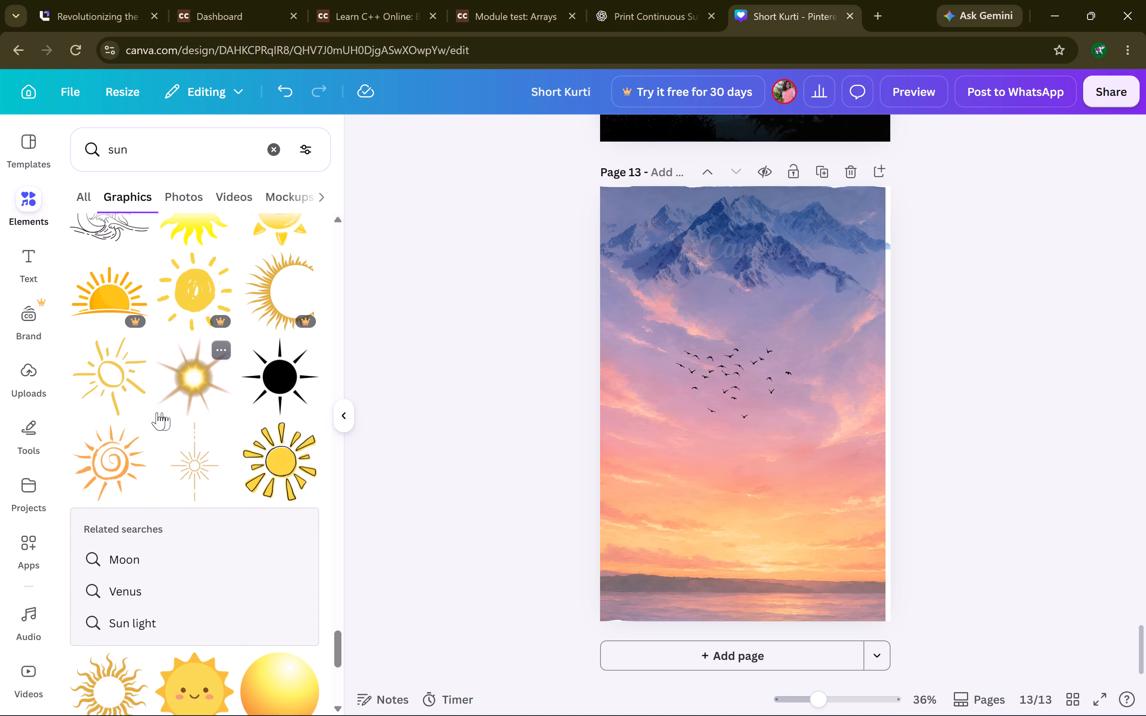
{"action": "scroll", "coordinate": [157, 412], "scroll_direction": "down", "scroll_amount": 4}
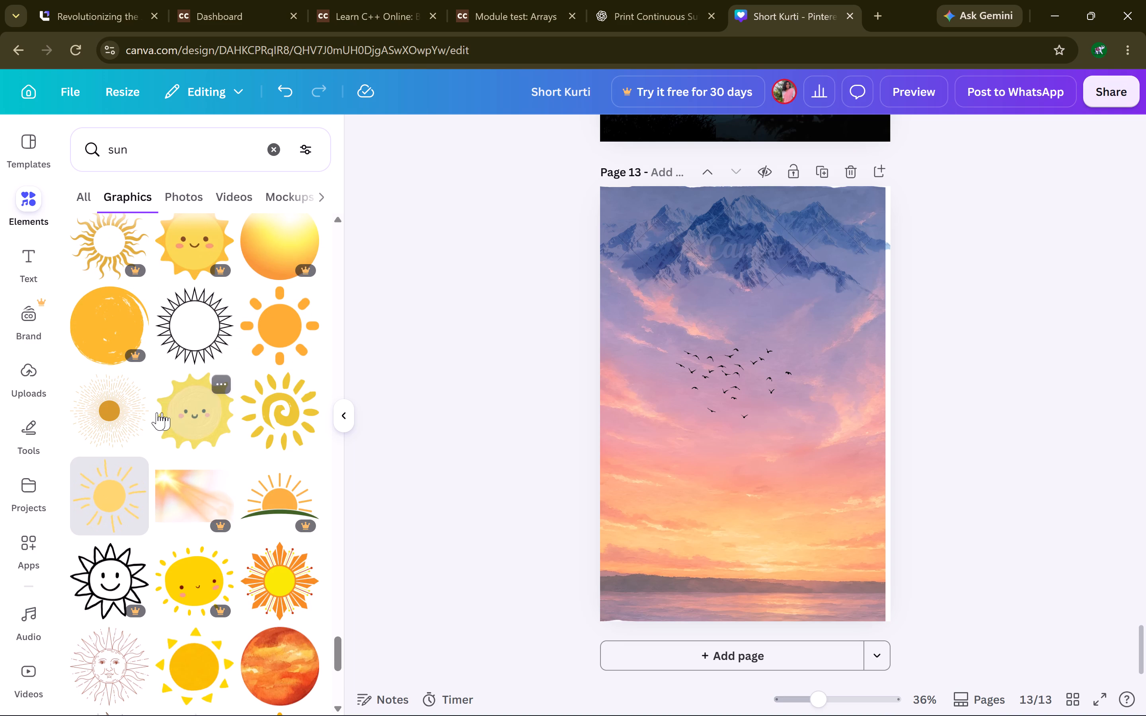
{"action": "scroll", "coordinate": [157, 412], "scroll_direction": "down", "scroll_amount": 6}
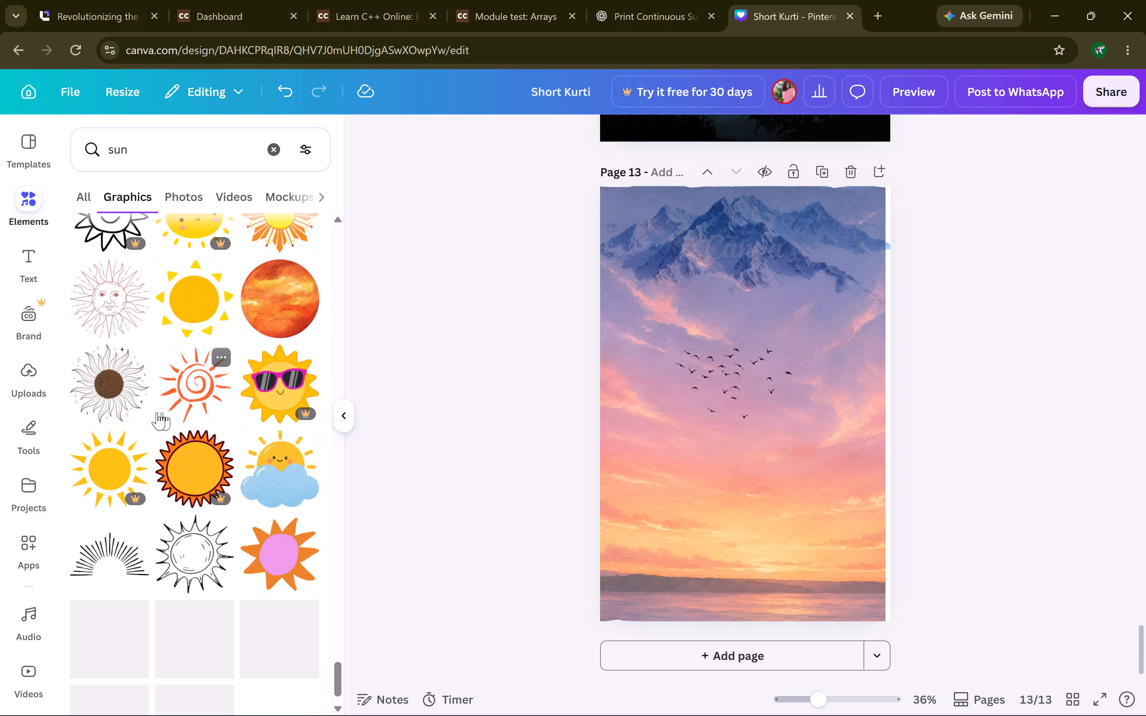
{"action": "scroll", "coordinate": [157, 412], "scroll_direction": "down", "scroll_amount": 2}
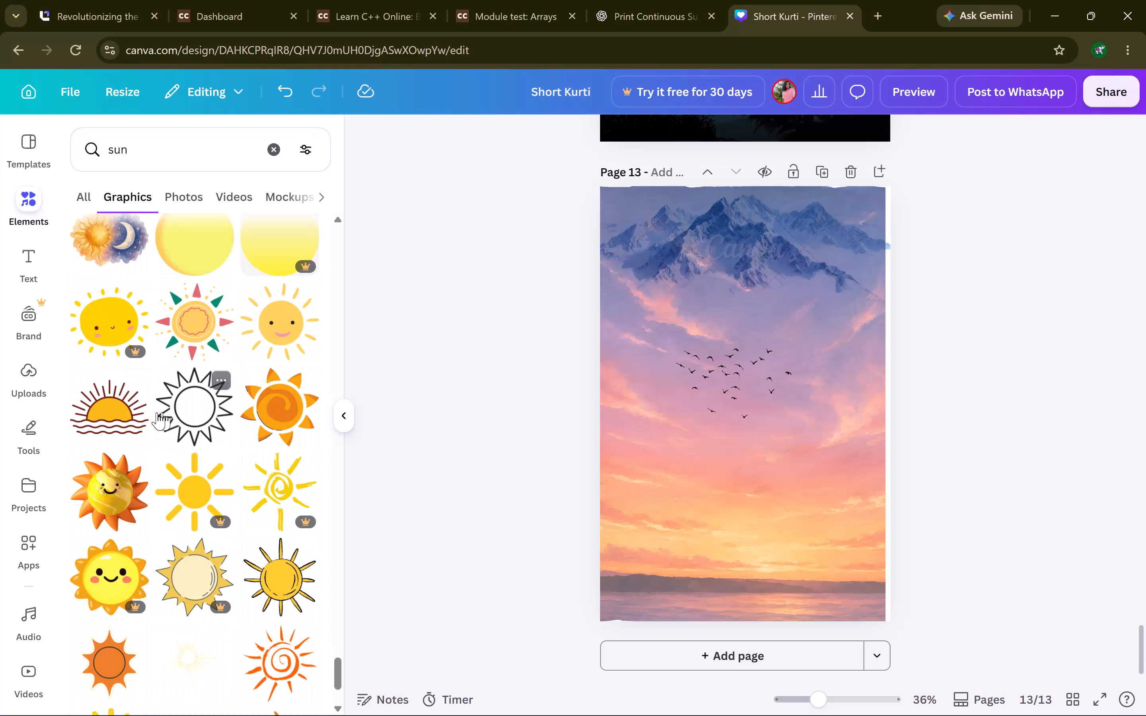
{"action": "scroll", "coordinate": [157, 412], "scroll_direction": "down", "scroll_amount": 1}
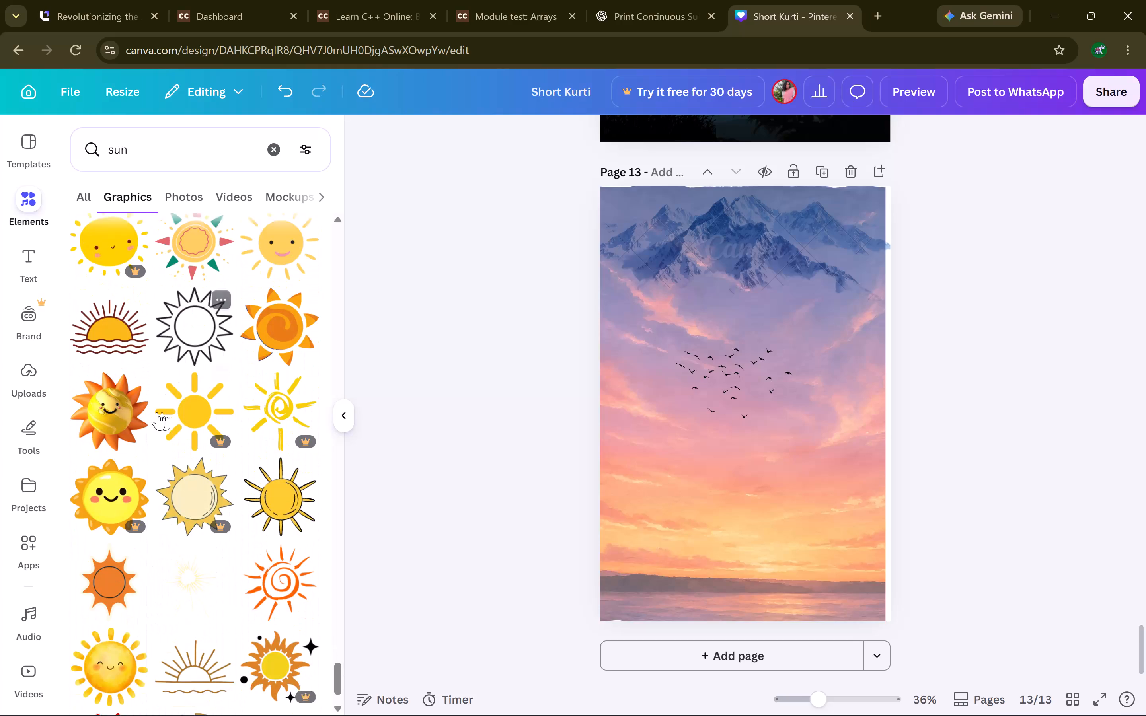
{"action": "scroll", "coordinate": [157, 412], "scroll_direction": "down", "scroll_amount": 6}
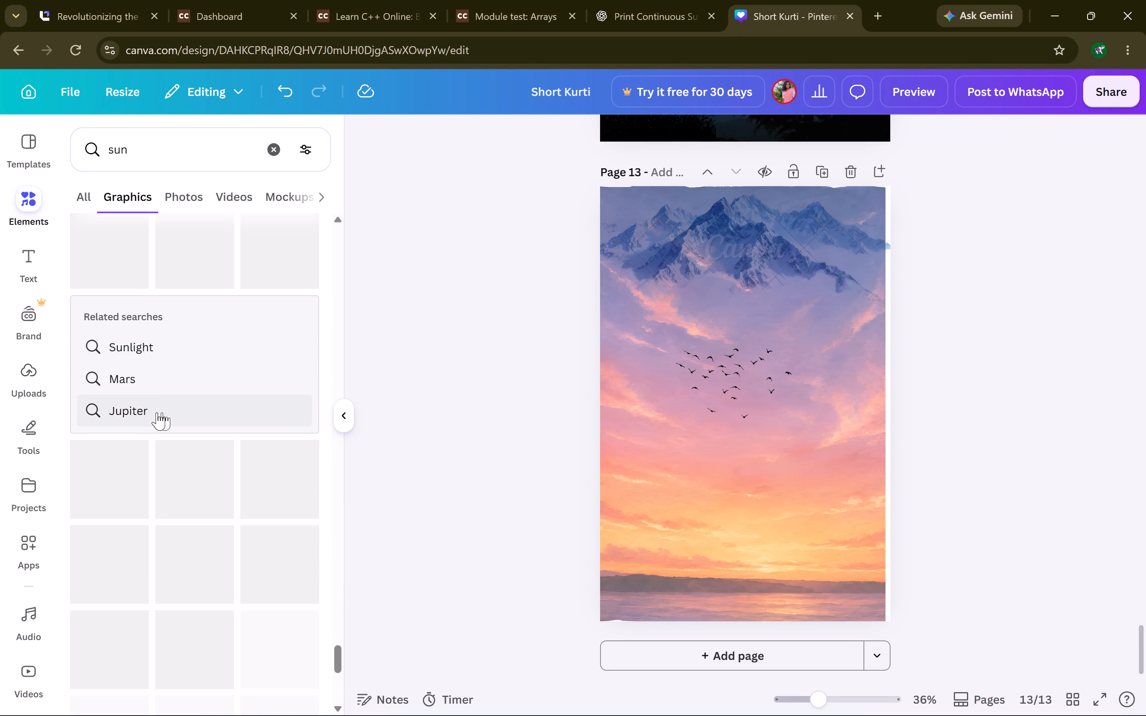
{"action": "scroll", "coordinate": [157, 412], "scroll_direction": "up", "scroll_amount": 3}
{"action": "scroll", "coordinate": [157, 412], "scroll_direction": "down", "scroll_amount": 1}
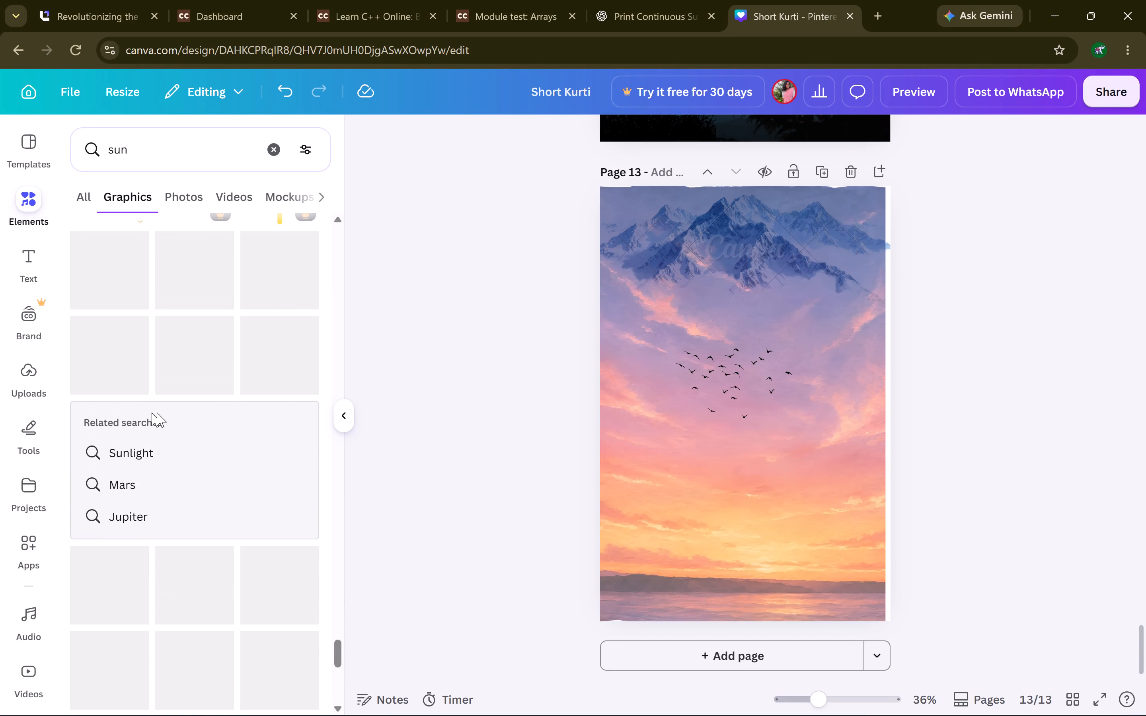
{"action": "scroll", "coordinate": [157, 412], "scroll_direction": "up", "scroll_amount": 1}
{"action": "scroll", "coordinate": [157, 412], "scroll_direction": "down", "scroll_amount": 5}
{"action": "scroll", "coordinate": [157, 412], "scroll_direction": "up", "scroll_amount": 1}
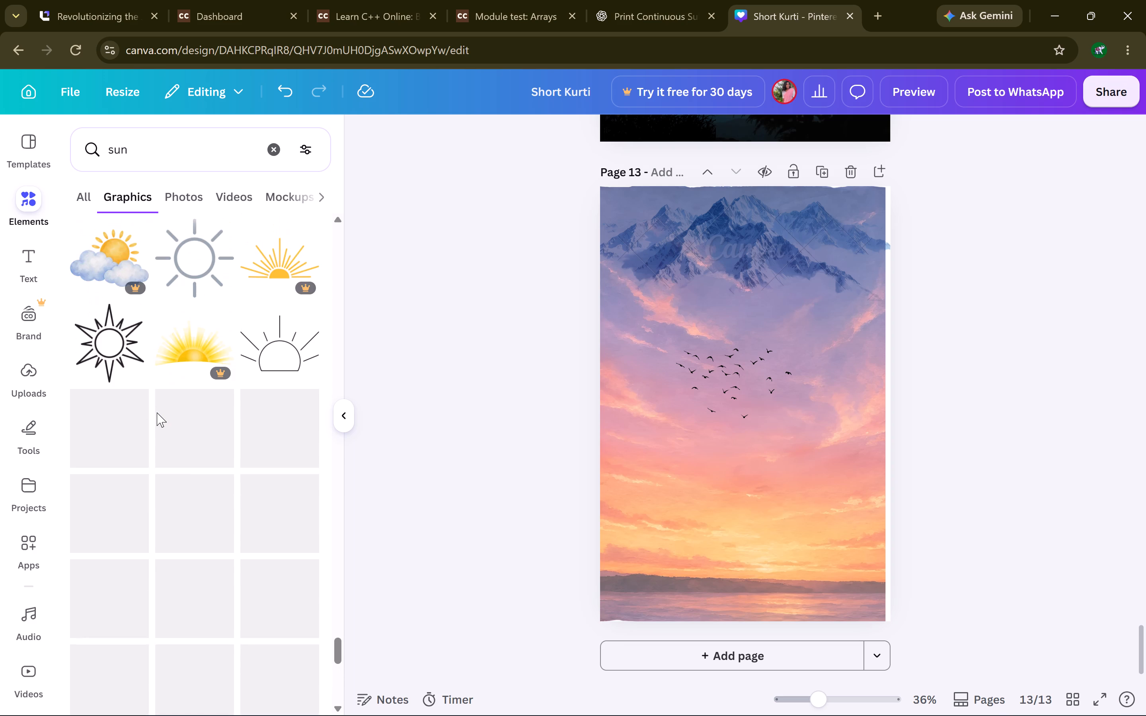
{"action": "scroll", "coordinate": [157, 412], "scroll_direction": "up", "scroll_amount": 3}
{"action": "scroll", "coordinate": [157, 412], "scroll_direction": "down", "scroll_amount": 1}
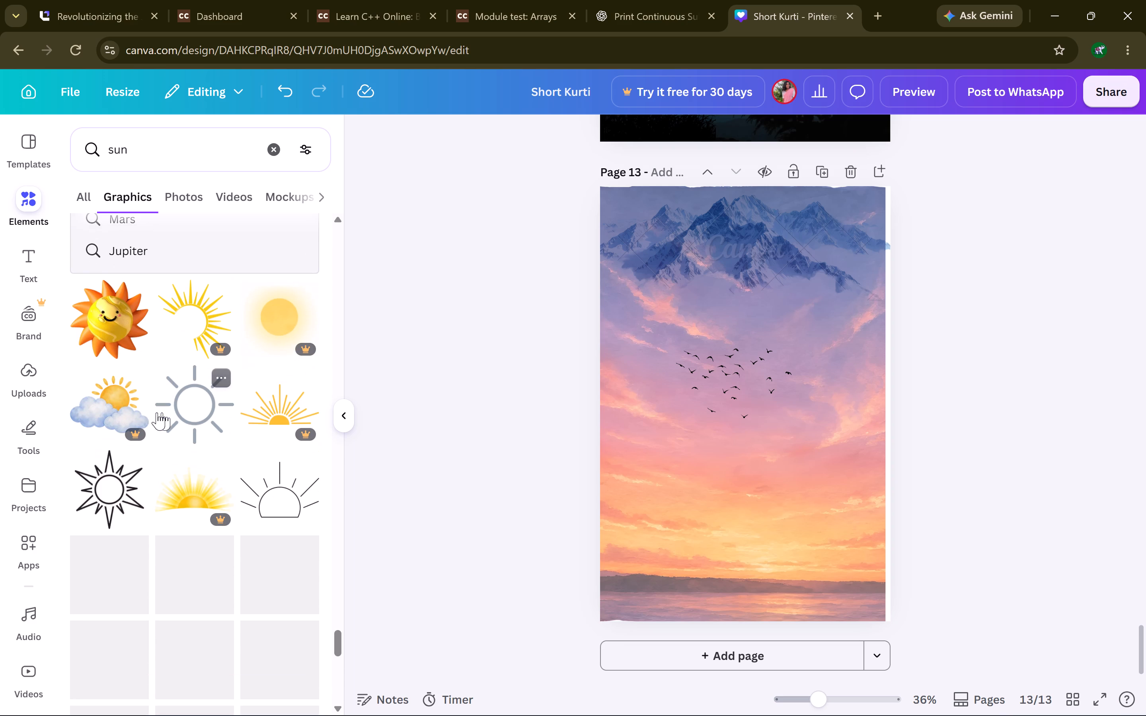
{"action": "scroll", "coordinate": [157, 412], "scroll_direction": "down", "scroll_amount": 3}
{"action": "scroll", "coordinate": [157, 412], "scroll_direction": "up", "scroll_amount": 3}
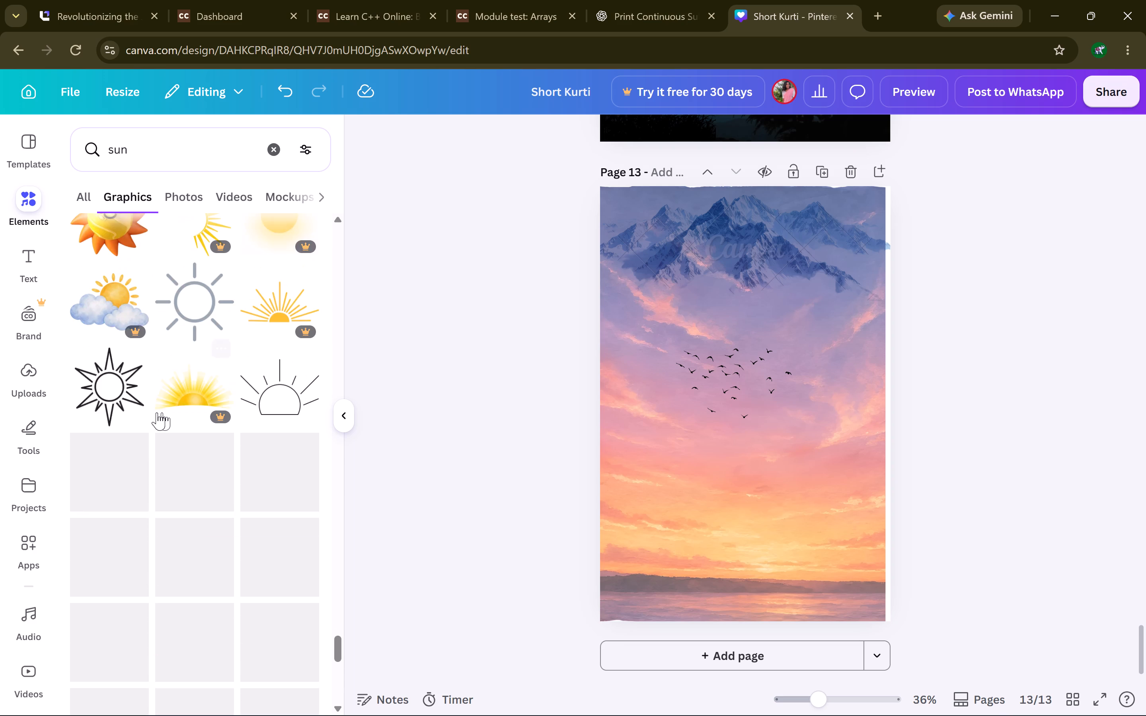
{"action": "scroll", "coordinate": [157, 412], "scroll_direction": "up", "scroll_amount": 2}
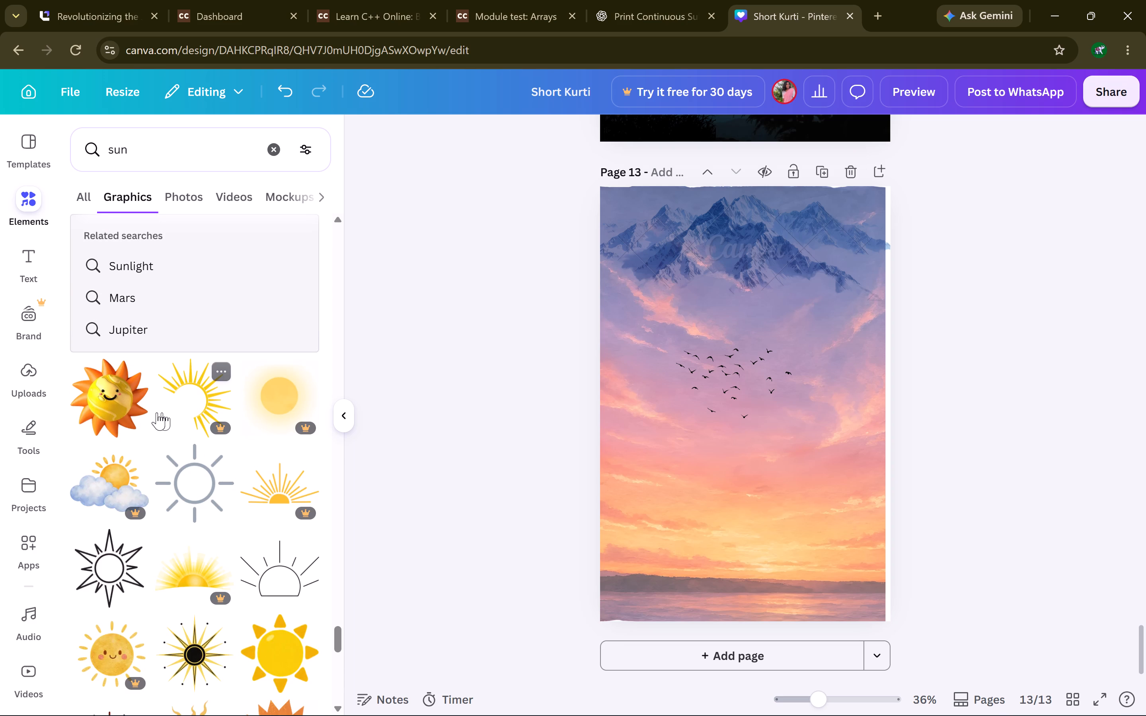
{"action": "scroll", "coordinate": [157, 412], "scroll_direction": "down", "scroll_amount": 4}
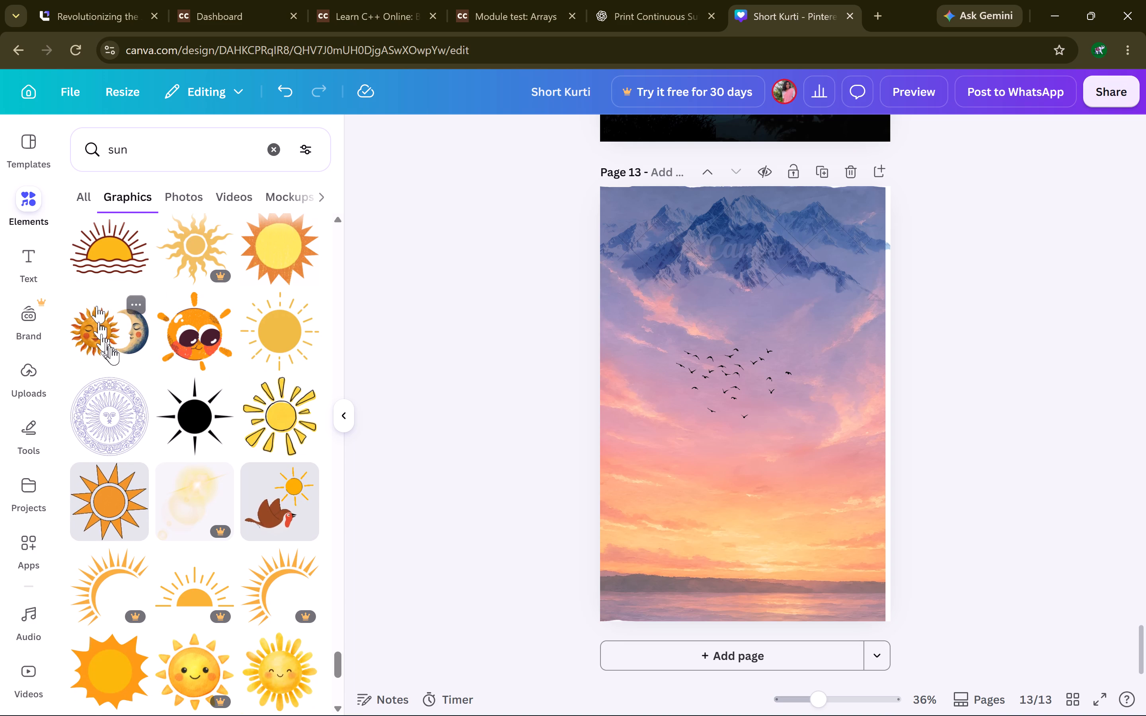
Insert the graphic of a sun face beside a crescent moon face on page 13.
{"action": "left_click", "coordinate": [111, 347]}
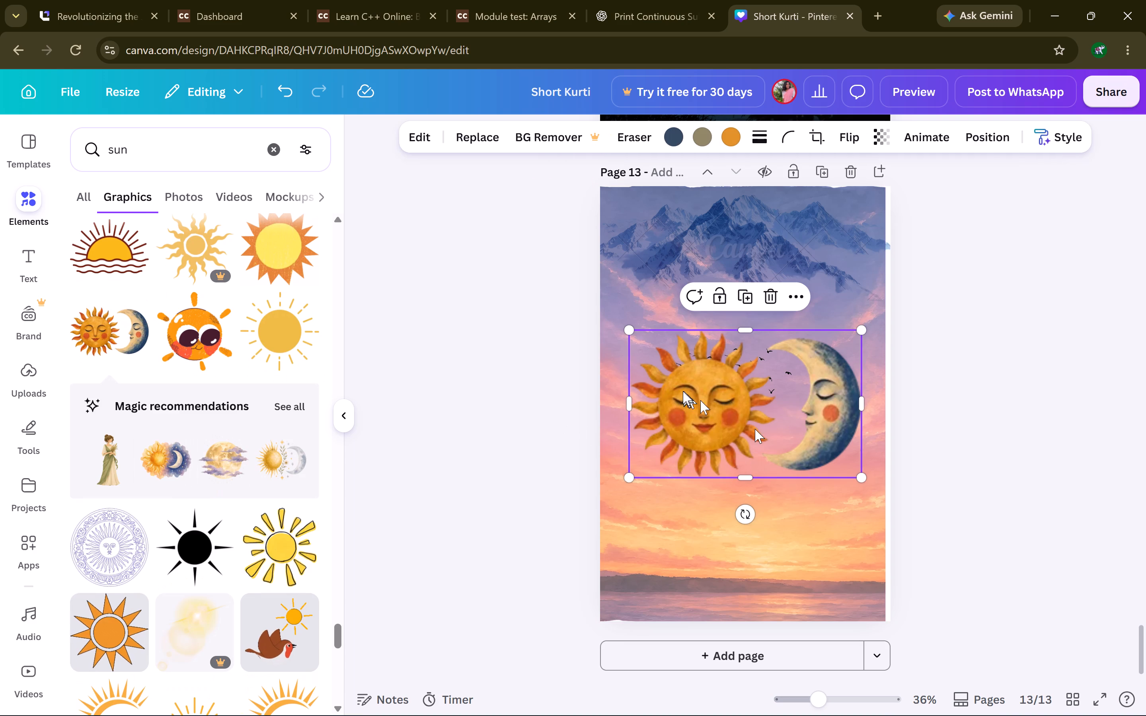
Shrink the sun-and-moon face graphic and delete it from page 13.
{"action": "left_click_drag", "start_coordinate": [631, 327], "coordinate": [729, 377]}
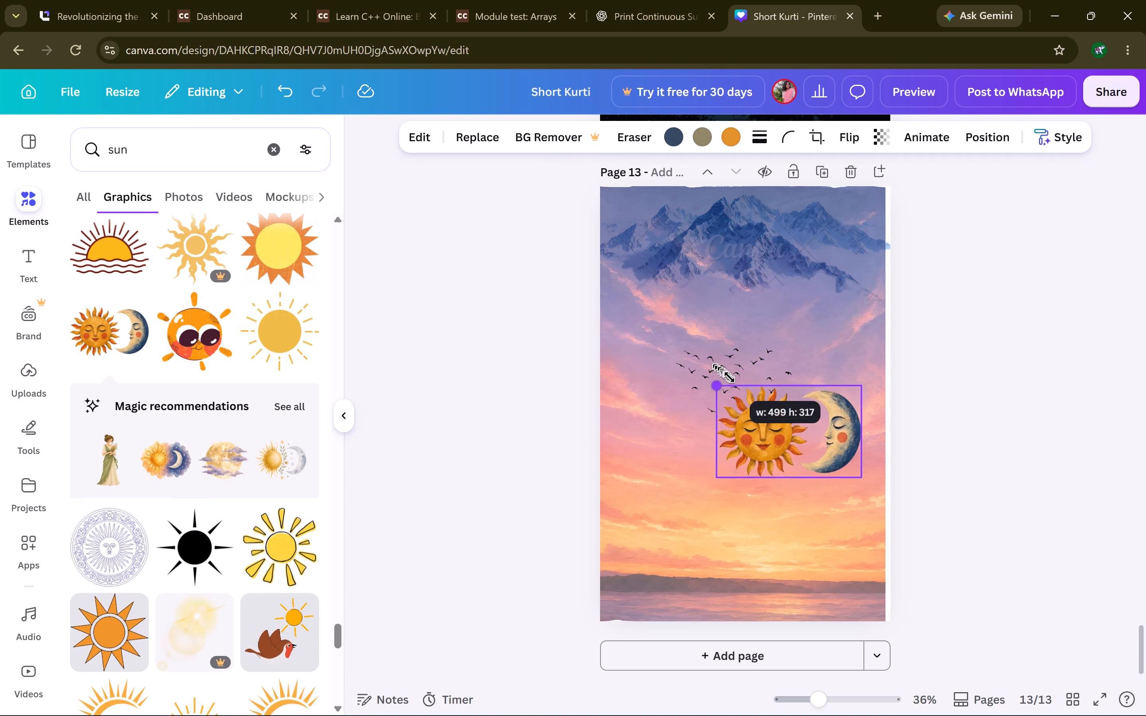
{"action": "left_click_drag", "start_coordinate": [729, 377], "coordinate": [742, 393]}
{"action": "left_click", "coordinate": [774, 442]}
{"action": "key", "text": "BackSpace"}
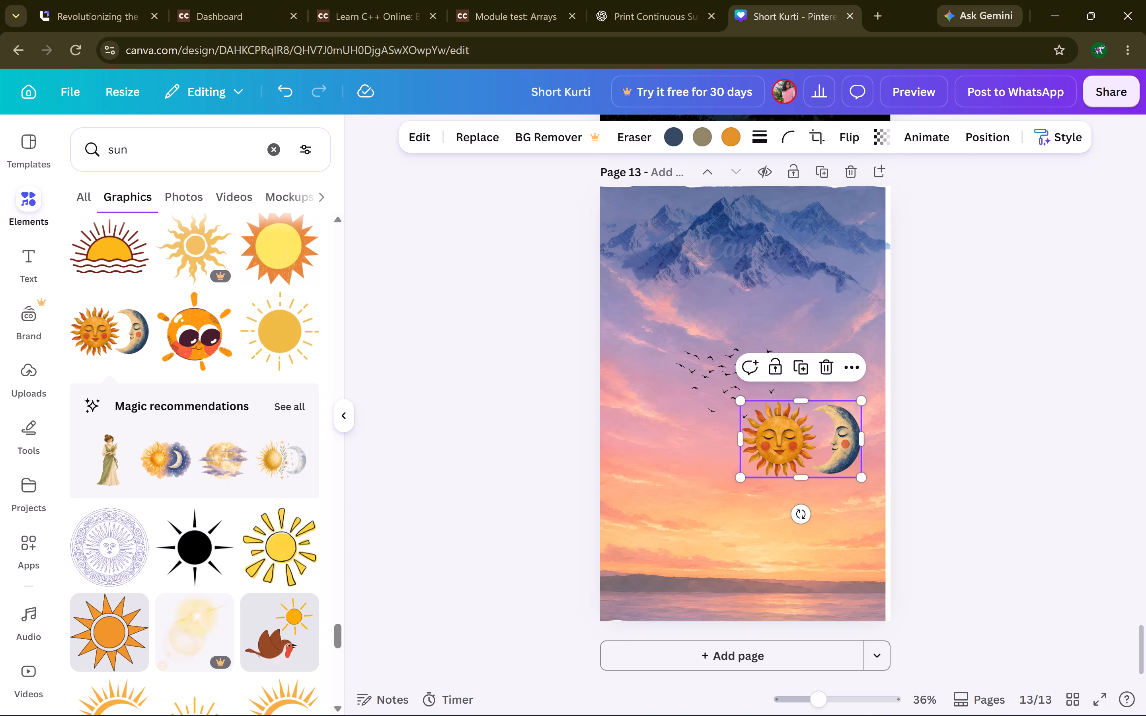
Open the full set of magic recommendations and insert the woman in a green draped gown holding wheat.
{"action": "left_click_drag", "start_coordinate": [152, 145], "coordinate": [68, 152]}
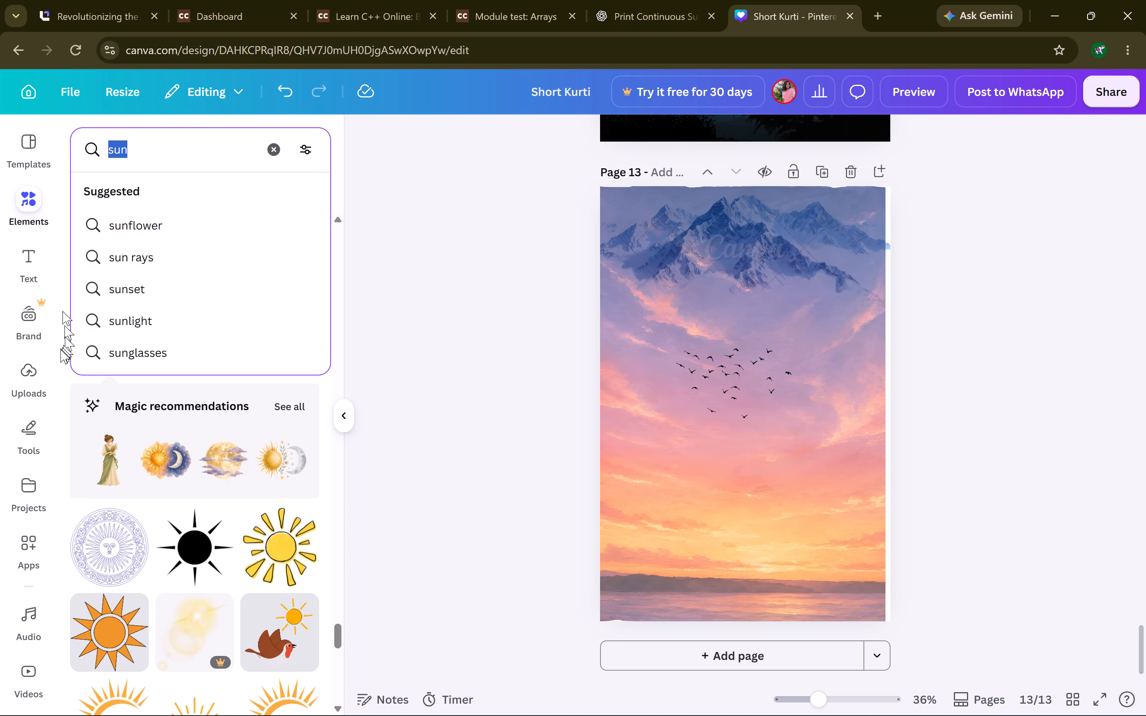
{"action": "left_click", "coordinate": [298, 401]}
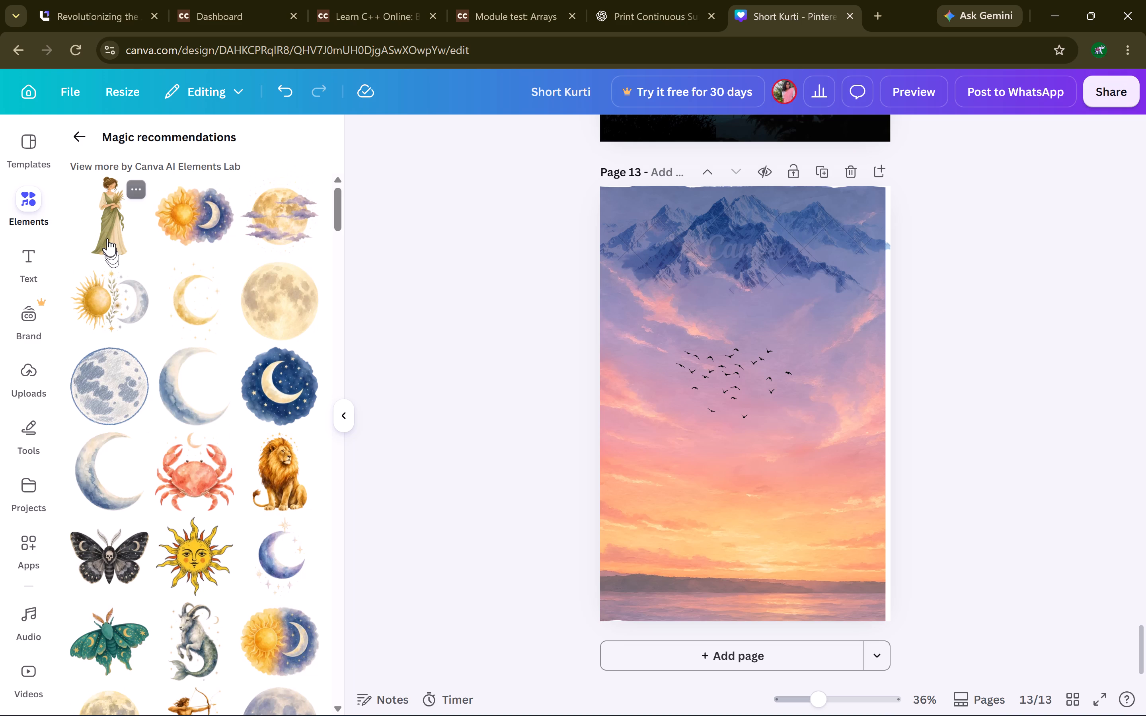
{"action": "left_click", "coordinate": [107, 239]}
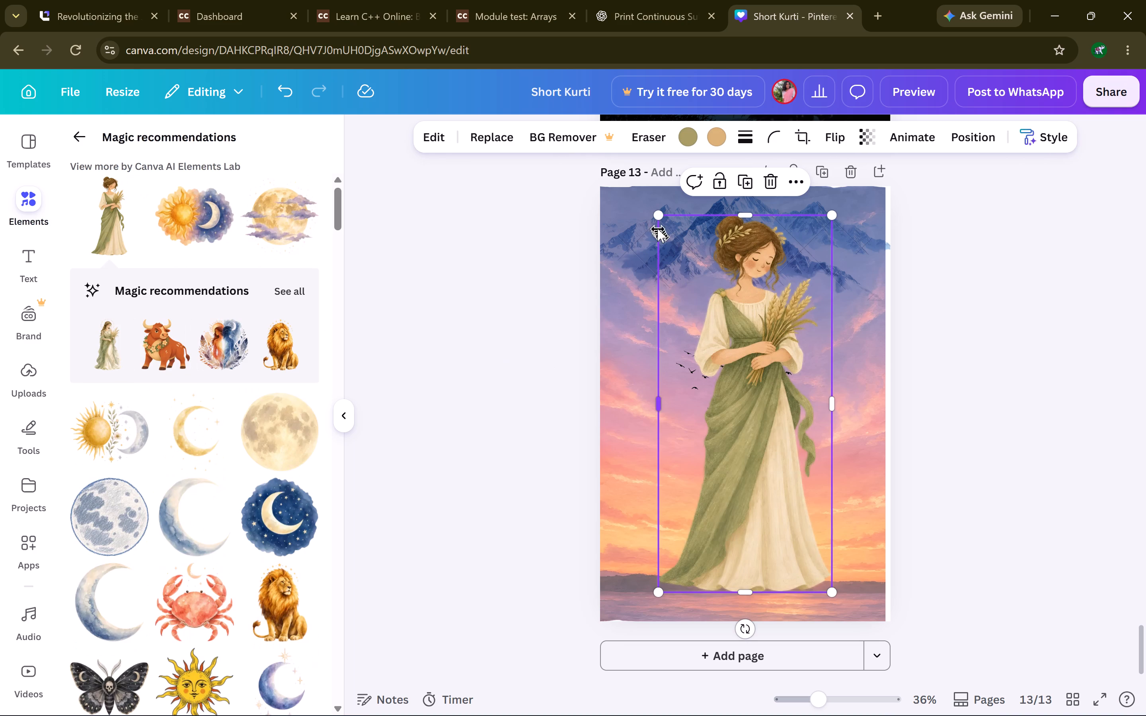
Shrink the woman graphic and stand her on the shoreline near the left edge of page 13.
{"action": "left_click_drag", "start_coordinate": [656, 215], "coordinate": [764, 491]}
{"action": "left_click_drag", "start_coordinate": [803, 527], "coordinate": [644, 513]}
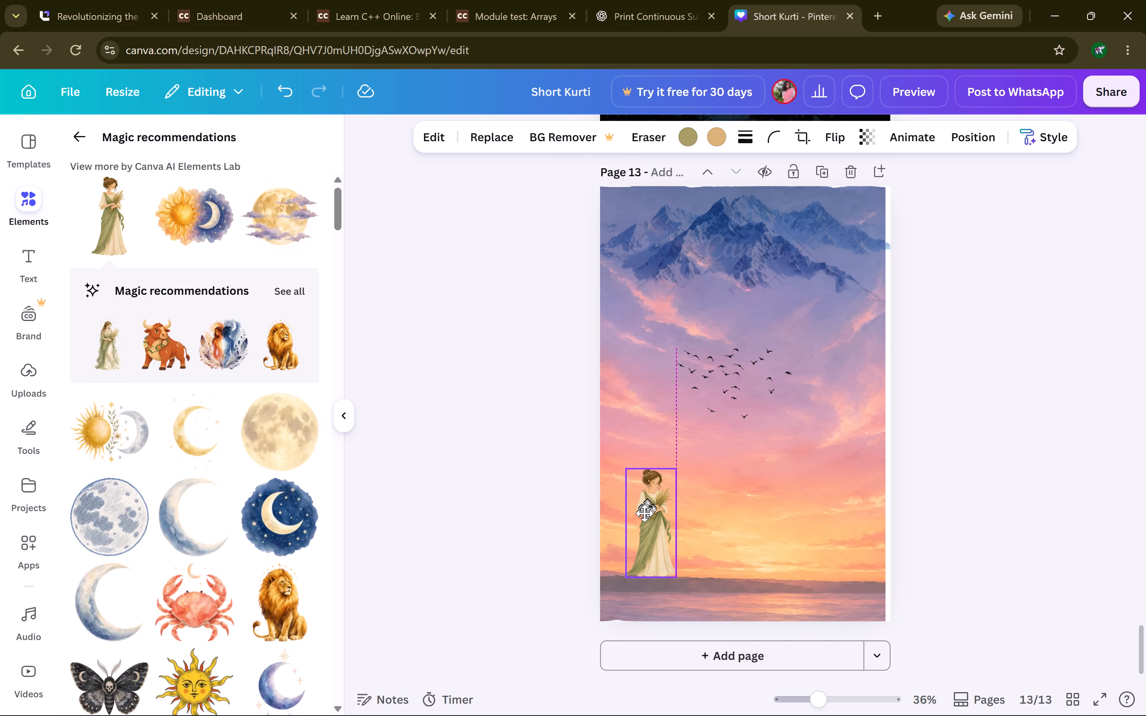
{"action": "left_click_drag", "start_coordinate": [644, 513], "coordinate": [628, 525]}
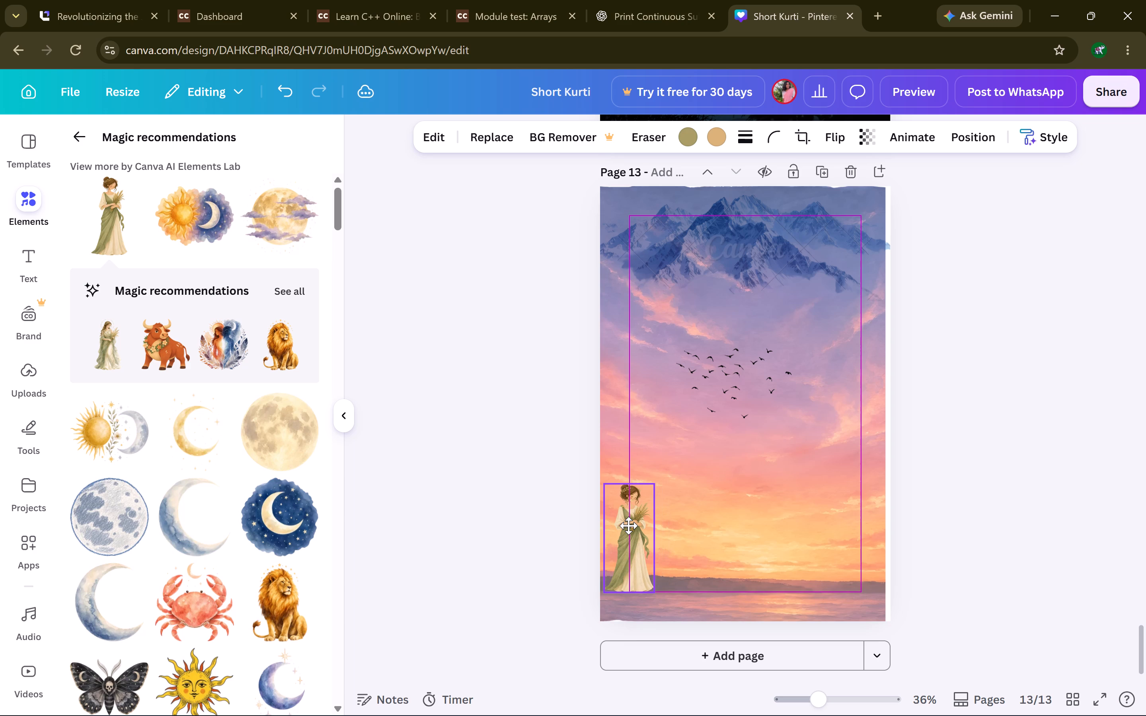
{"action": "left_click_drag", "start_coordinate": [628, 525], "coordinate": [629, 525]}
Look through the magic recommendations for another graphic that suits the sunset scene.
{"action": "scroll", "coordinate": [256, 503], "scroll_direction": "down", "scroll_amount": 1}
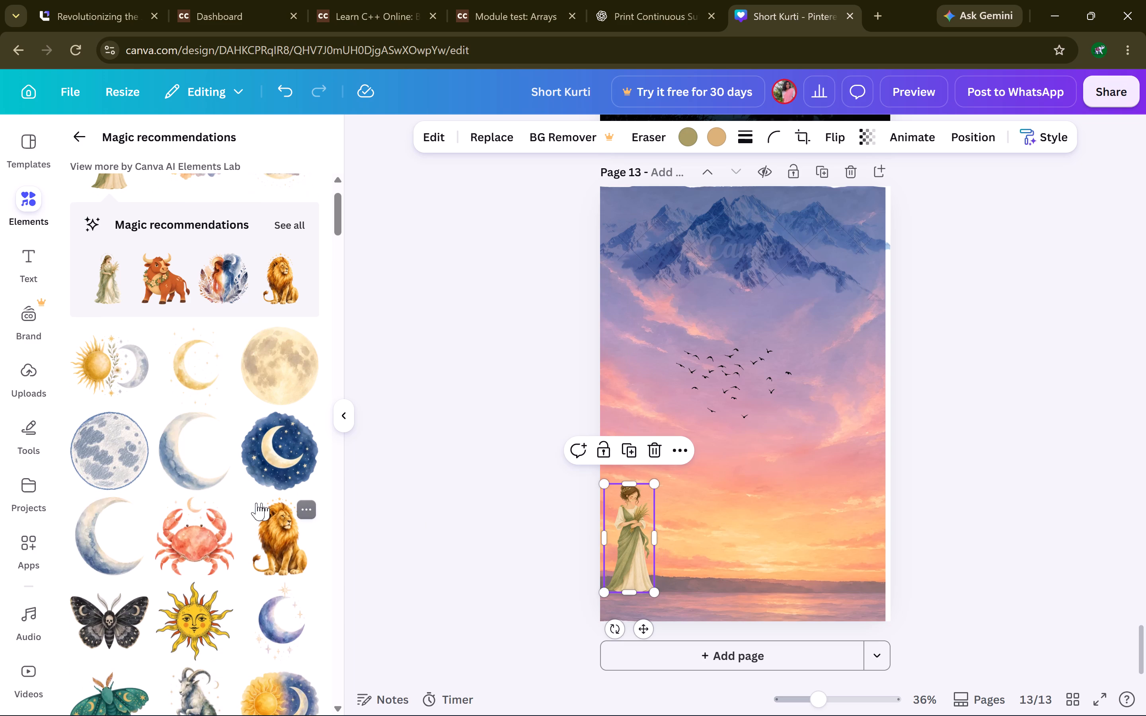
{"action": "scroll", "coordinate": [256, 503], "scroll_direction": "down", "scroll_amount": 6}
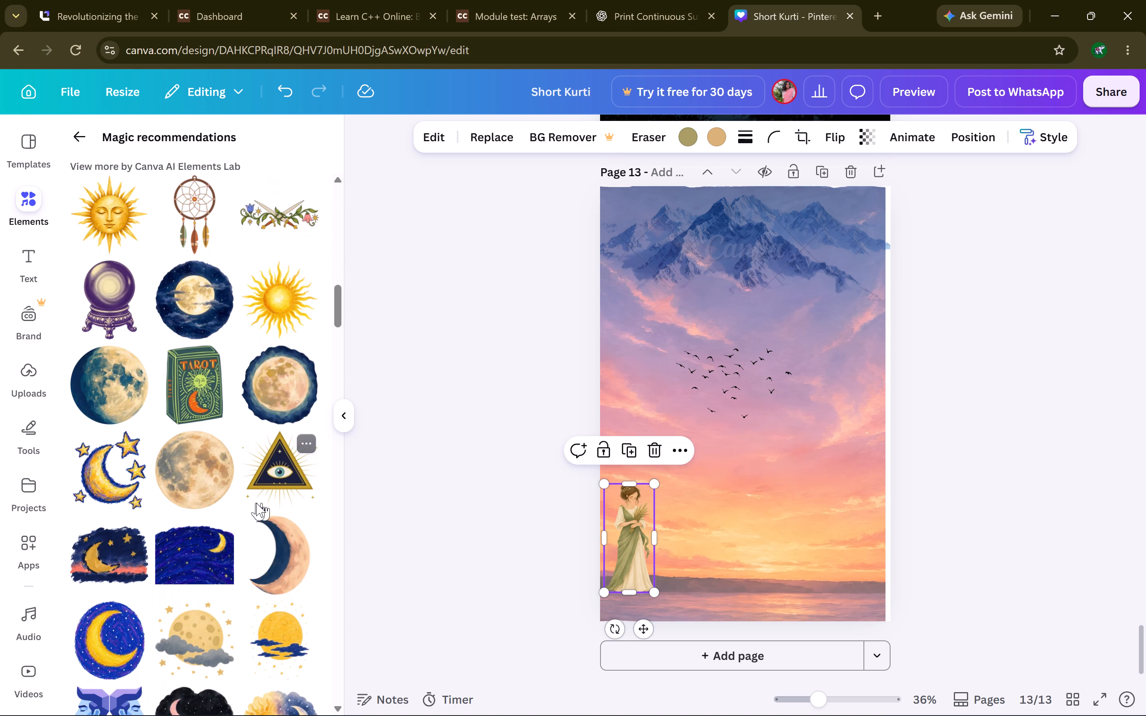
{"action": "scroll", "coordinate": [232, 424], "scroll_direction": "down", "scroll_amount": 4}
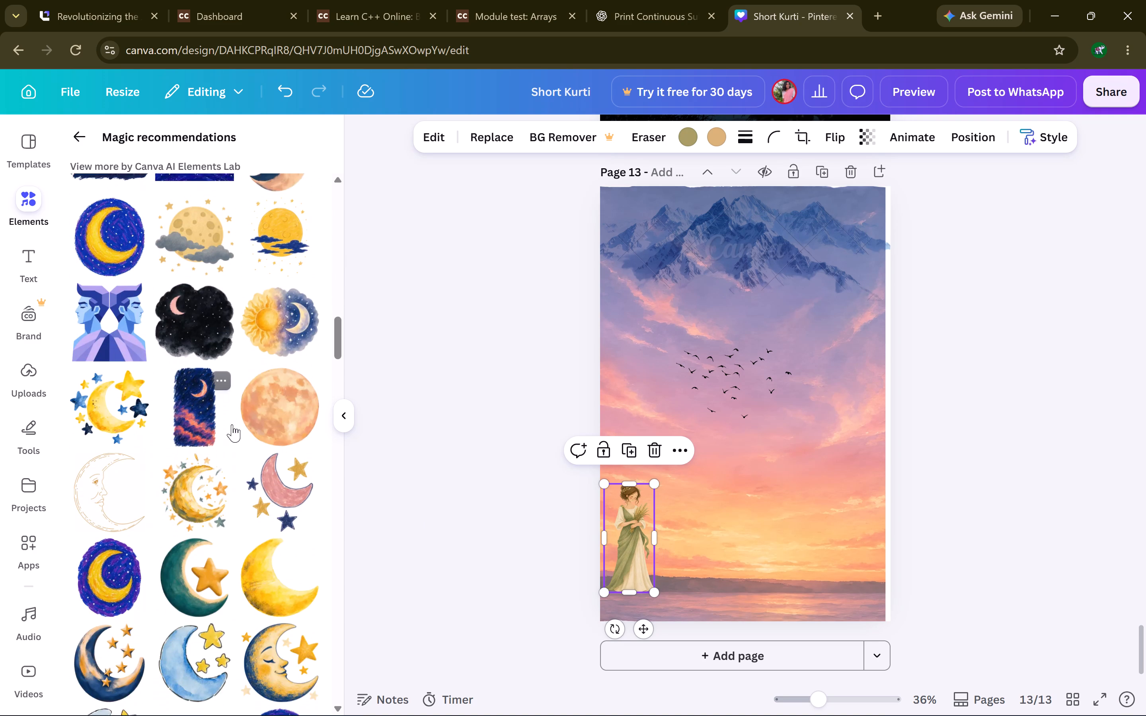
{"action": "scroll", "coordinate": [232, 424], "scroll_direction": "down", "scroll_amount": 3}
{"action": "scroll", "coordinate": [215, 209], "scroll_direction": "up", "scroll_amount": 11}
{"action": "scroll", "coordinate": [215, 209], "scroll_direction": "up", "scroll_amount": 12}
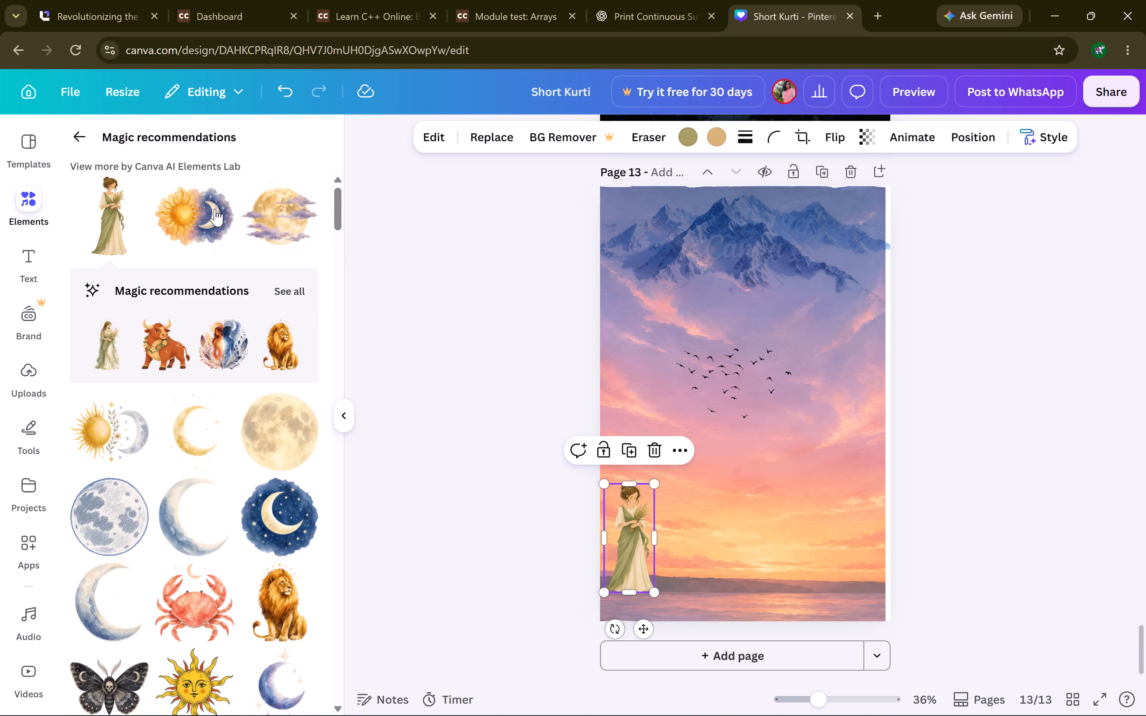
{"action": "scroll", "coordinate": [215, 209], "scroll_direction": "up", "scroll_amount": 10}
Return to the graphics search and look up "moon".
{"action": "left_click", "coordinate": [84, 148]}
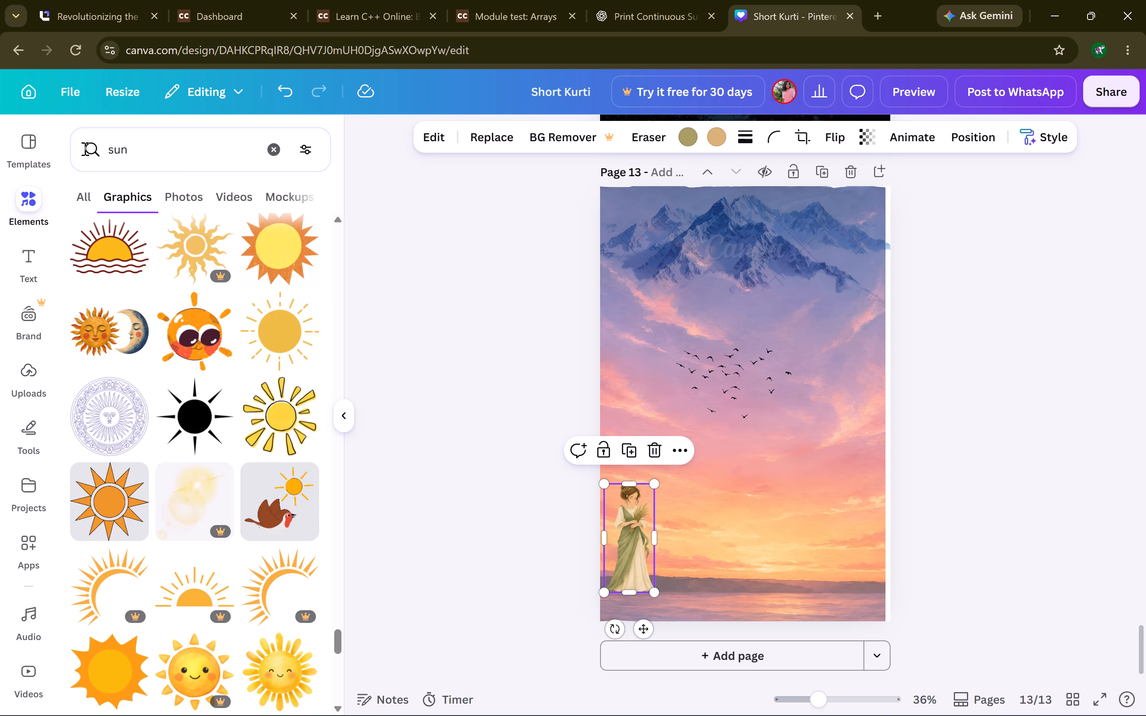
{"action": "left_click", "coordinate": [183, 161]}
{"action": "key", "text": "ctrl+a"}
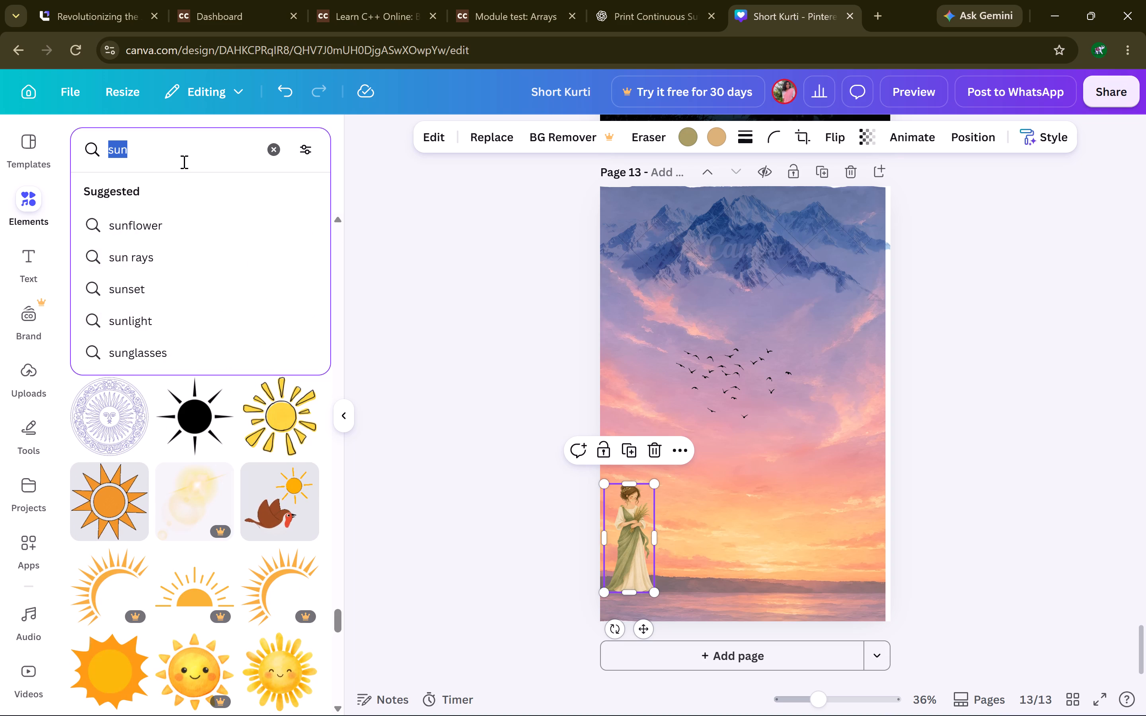
{"action": "type", "text": "moon"}
{"action": "key", "text": "Return"}
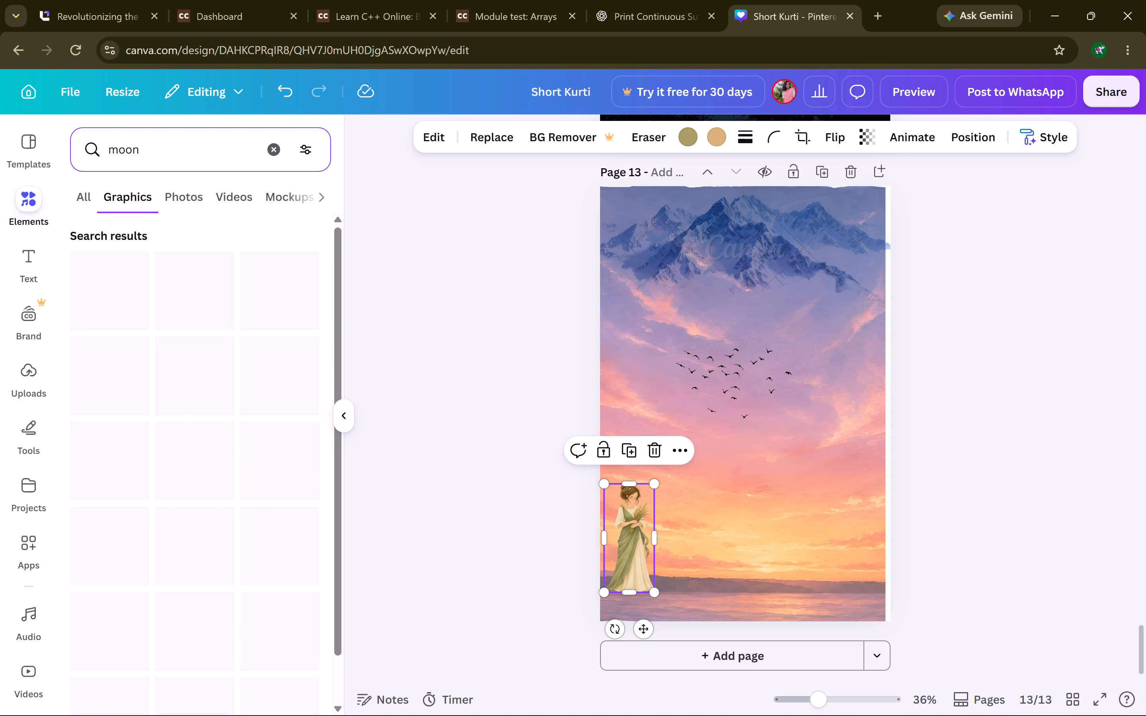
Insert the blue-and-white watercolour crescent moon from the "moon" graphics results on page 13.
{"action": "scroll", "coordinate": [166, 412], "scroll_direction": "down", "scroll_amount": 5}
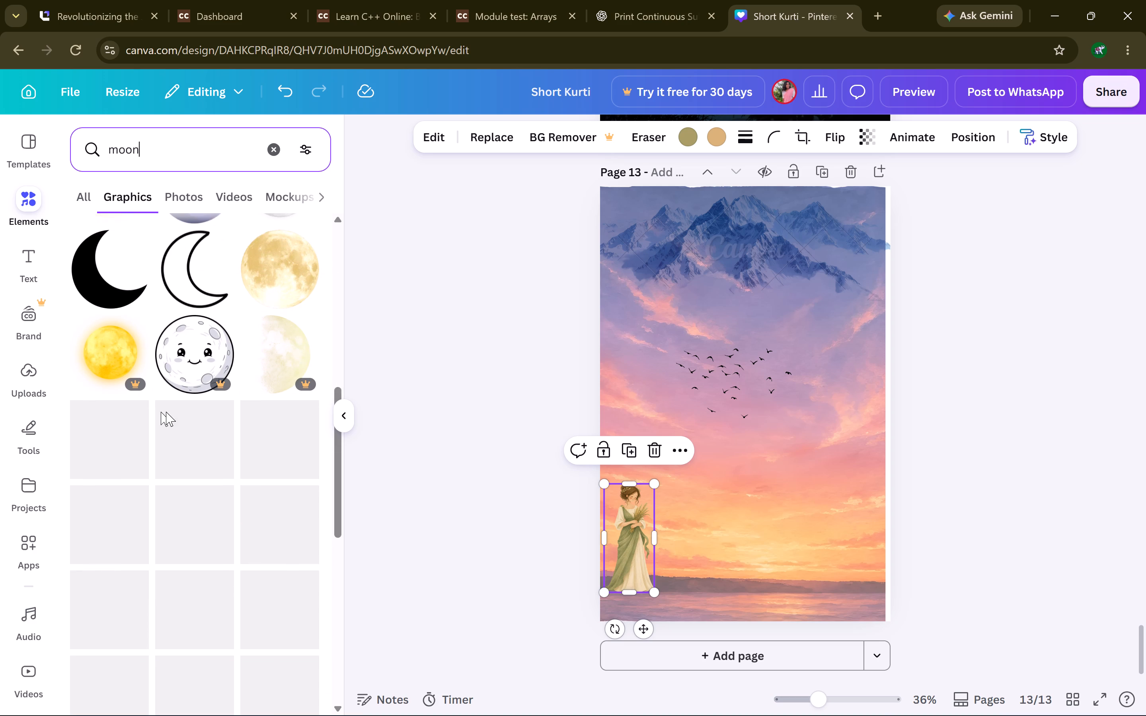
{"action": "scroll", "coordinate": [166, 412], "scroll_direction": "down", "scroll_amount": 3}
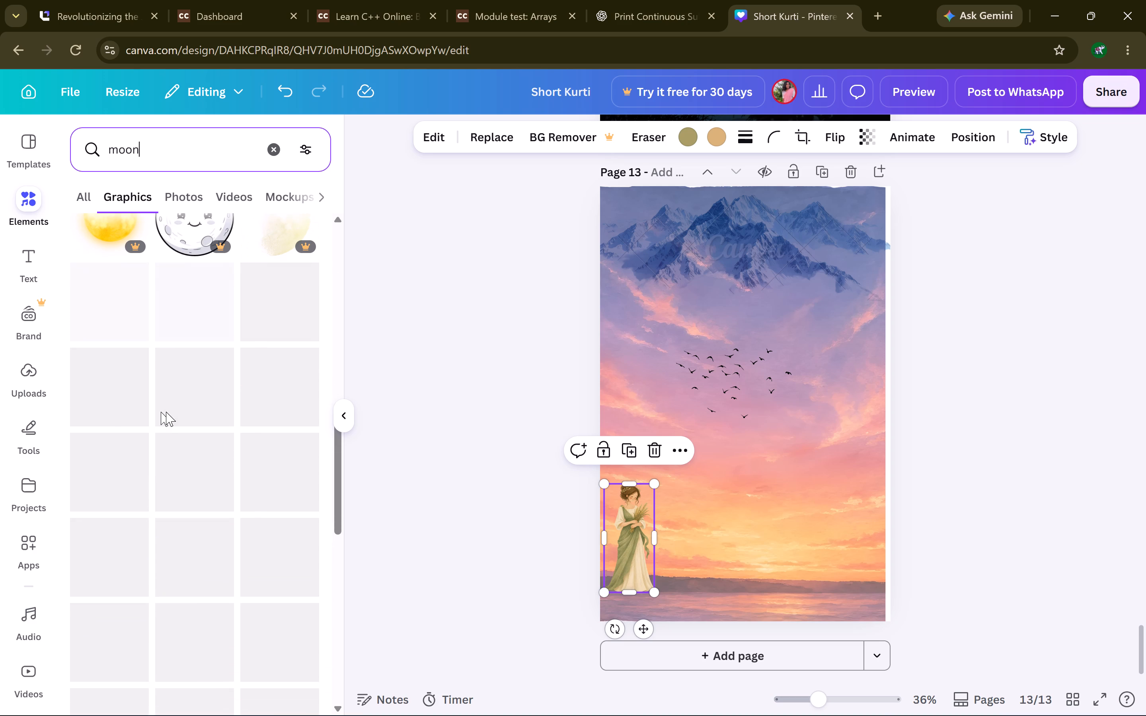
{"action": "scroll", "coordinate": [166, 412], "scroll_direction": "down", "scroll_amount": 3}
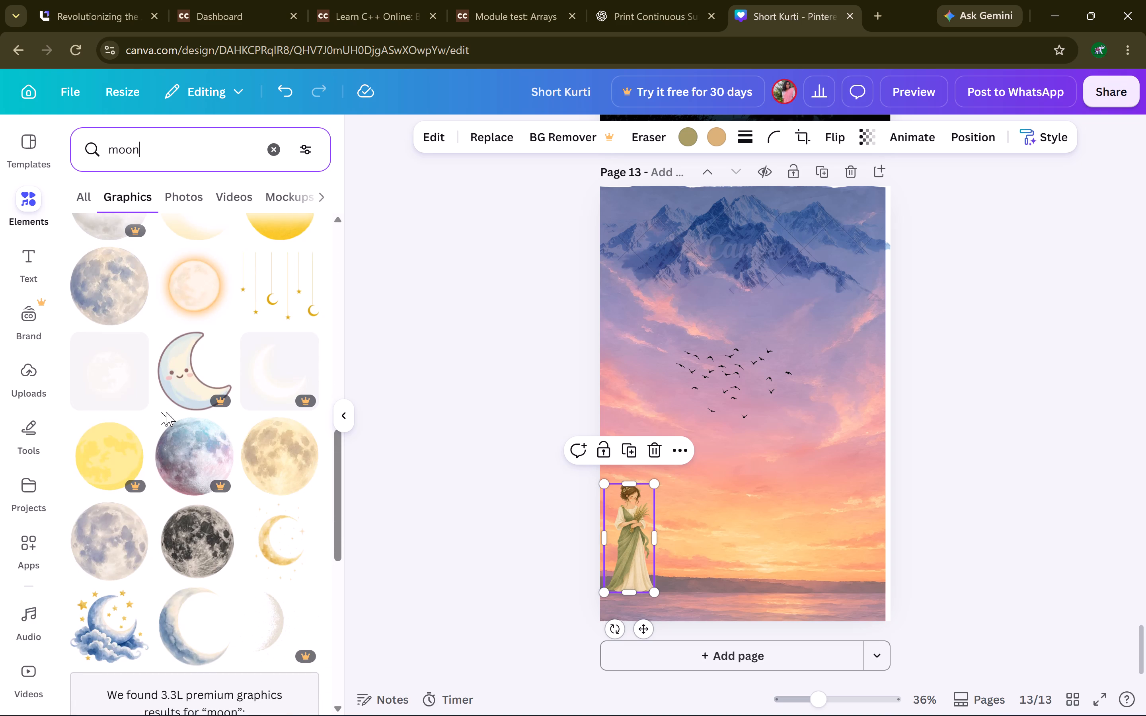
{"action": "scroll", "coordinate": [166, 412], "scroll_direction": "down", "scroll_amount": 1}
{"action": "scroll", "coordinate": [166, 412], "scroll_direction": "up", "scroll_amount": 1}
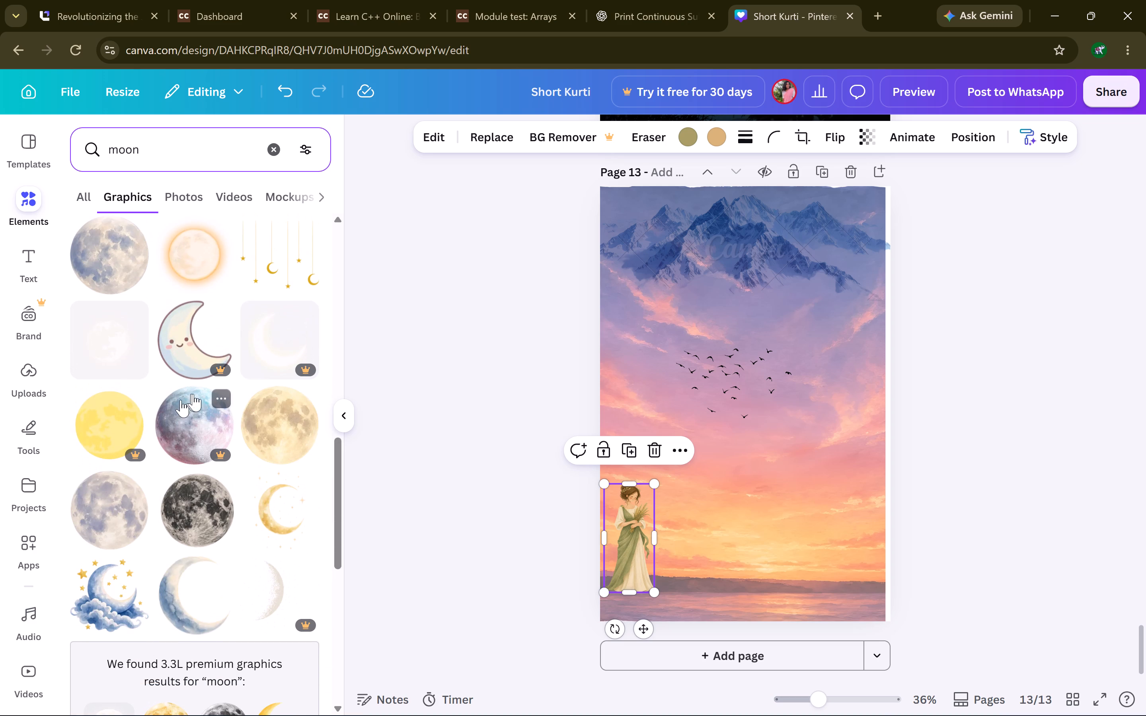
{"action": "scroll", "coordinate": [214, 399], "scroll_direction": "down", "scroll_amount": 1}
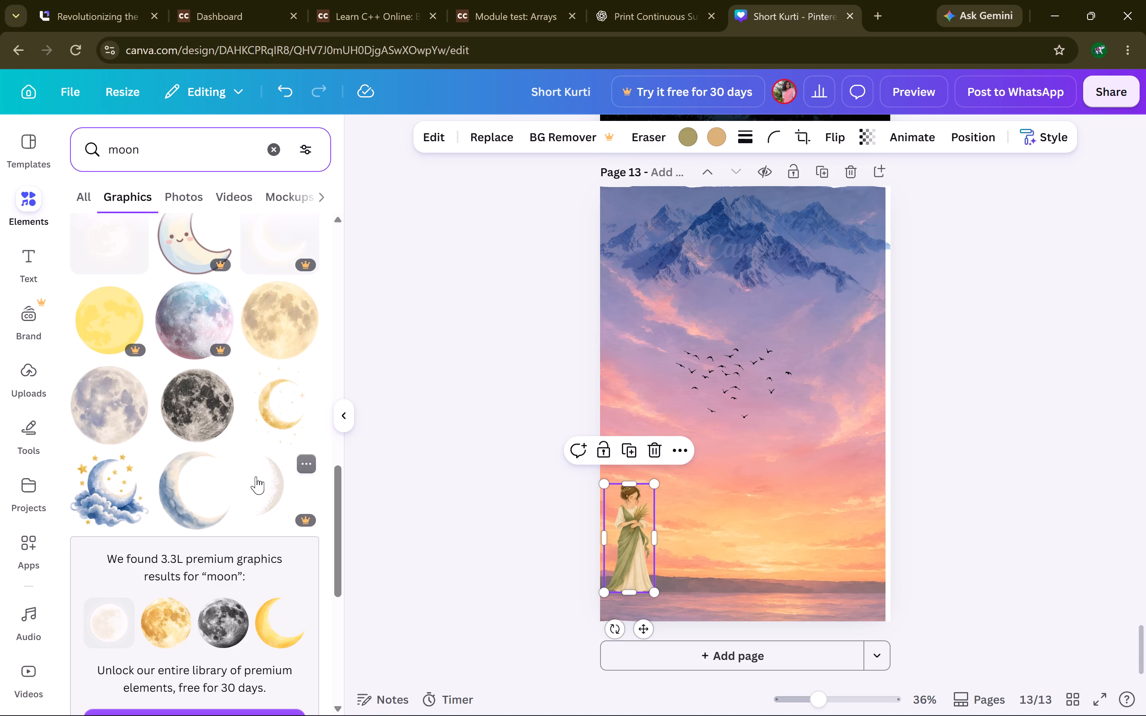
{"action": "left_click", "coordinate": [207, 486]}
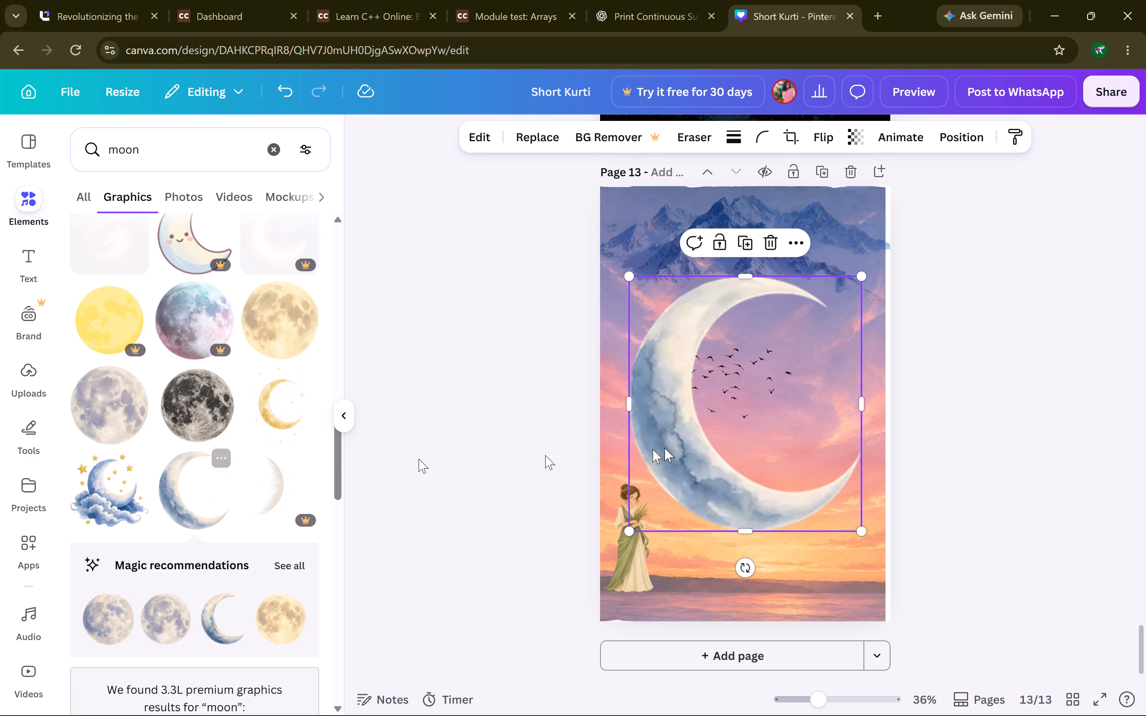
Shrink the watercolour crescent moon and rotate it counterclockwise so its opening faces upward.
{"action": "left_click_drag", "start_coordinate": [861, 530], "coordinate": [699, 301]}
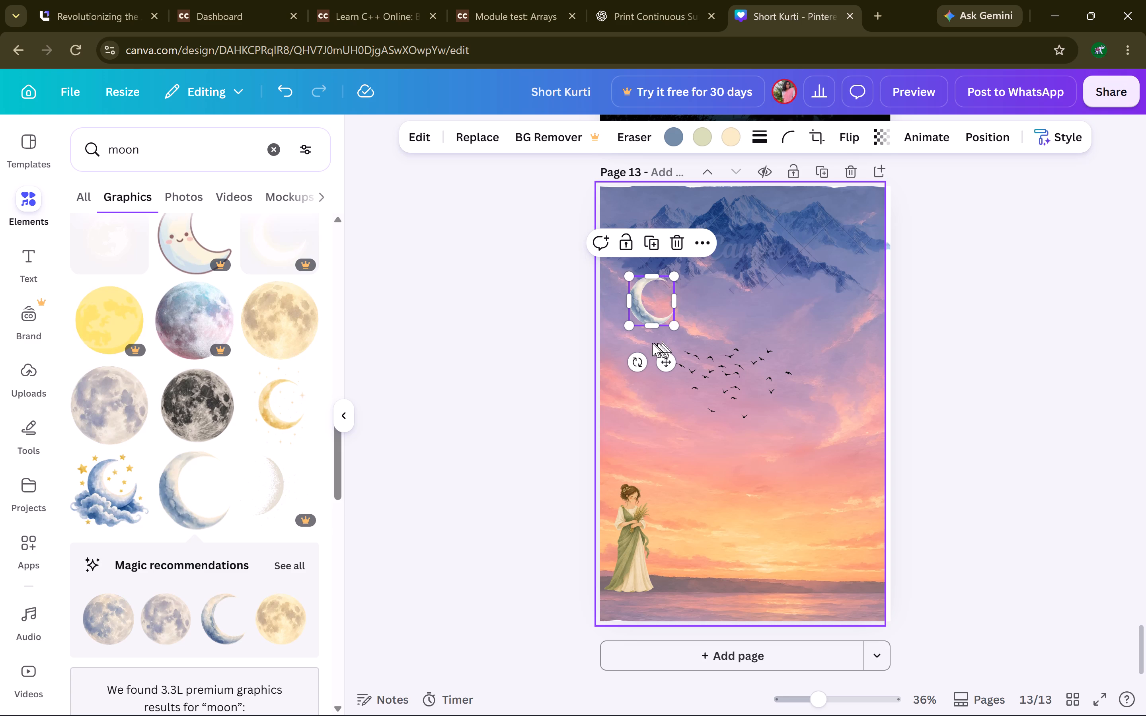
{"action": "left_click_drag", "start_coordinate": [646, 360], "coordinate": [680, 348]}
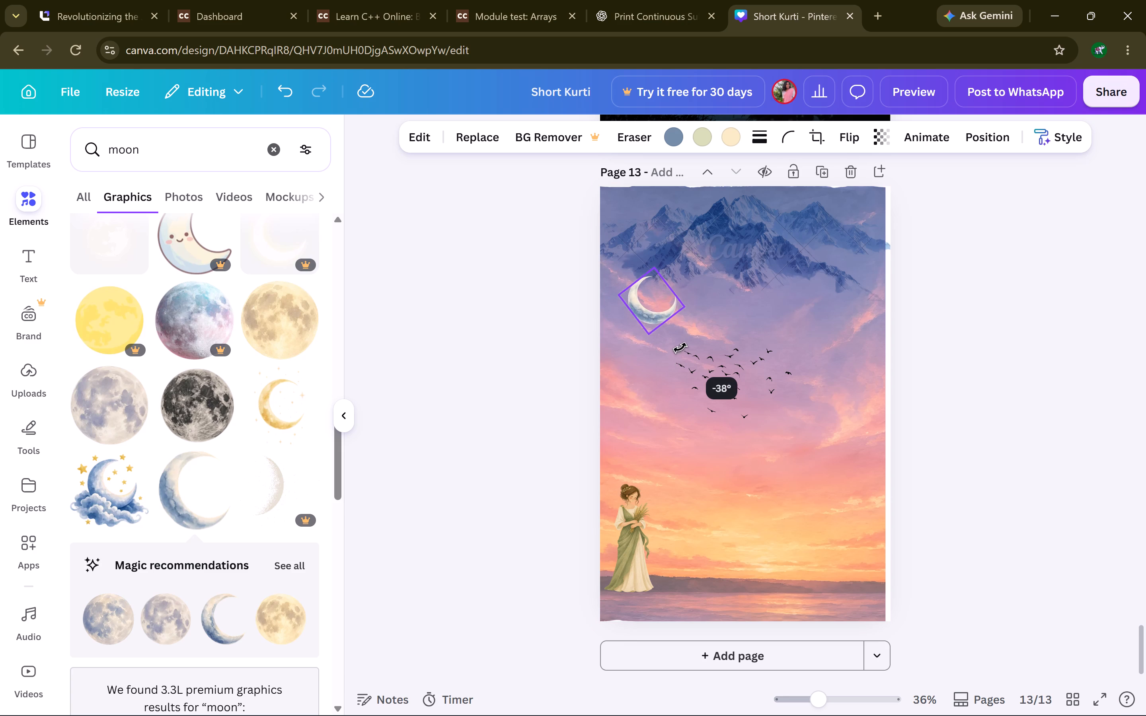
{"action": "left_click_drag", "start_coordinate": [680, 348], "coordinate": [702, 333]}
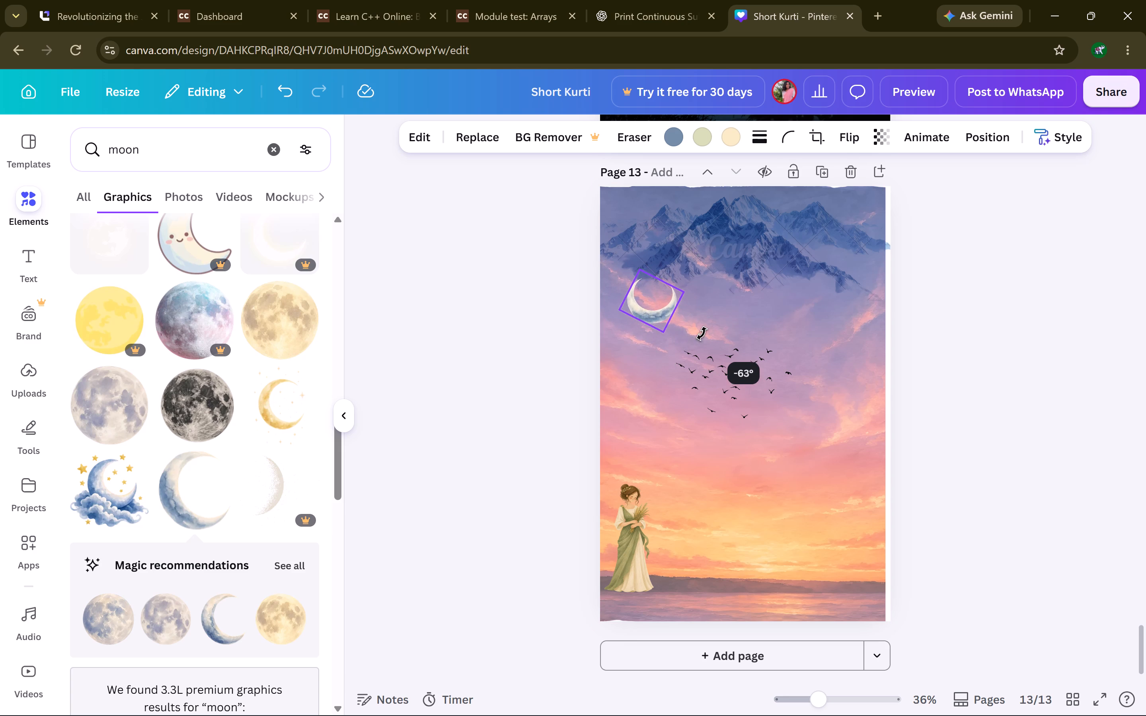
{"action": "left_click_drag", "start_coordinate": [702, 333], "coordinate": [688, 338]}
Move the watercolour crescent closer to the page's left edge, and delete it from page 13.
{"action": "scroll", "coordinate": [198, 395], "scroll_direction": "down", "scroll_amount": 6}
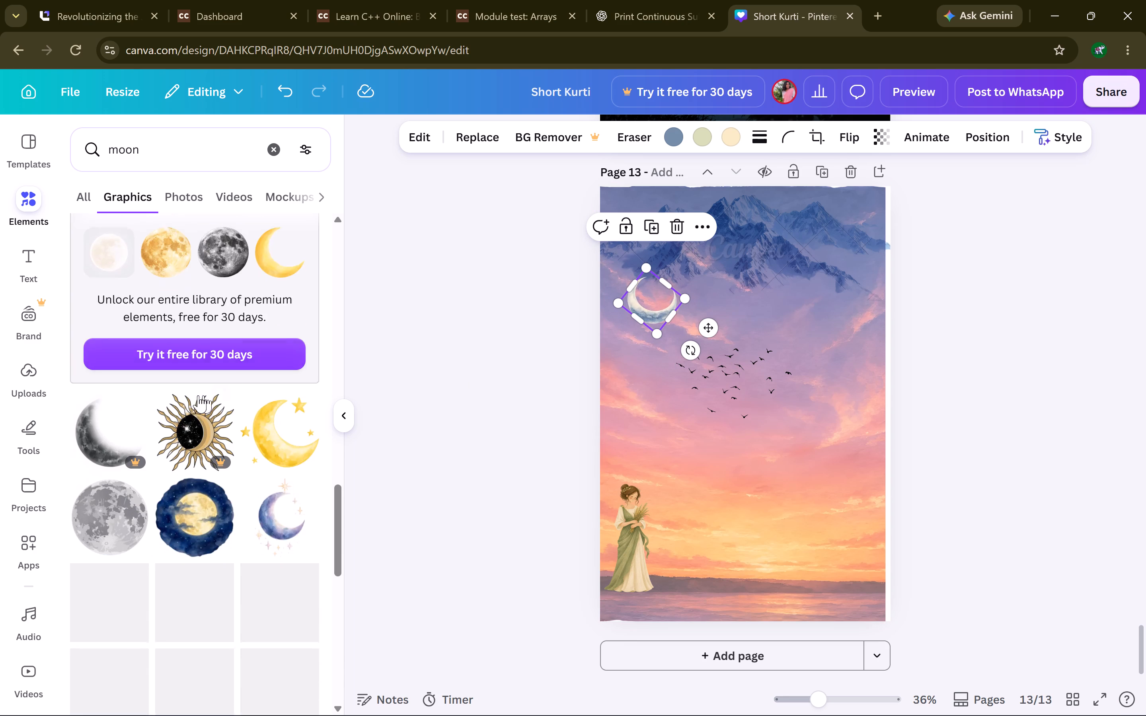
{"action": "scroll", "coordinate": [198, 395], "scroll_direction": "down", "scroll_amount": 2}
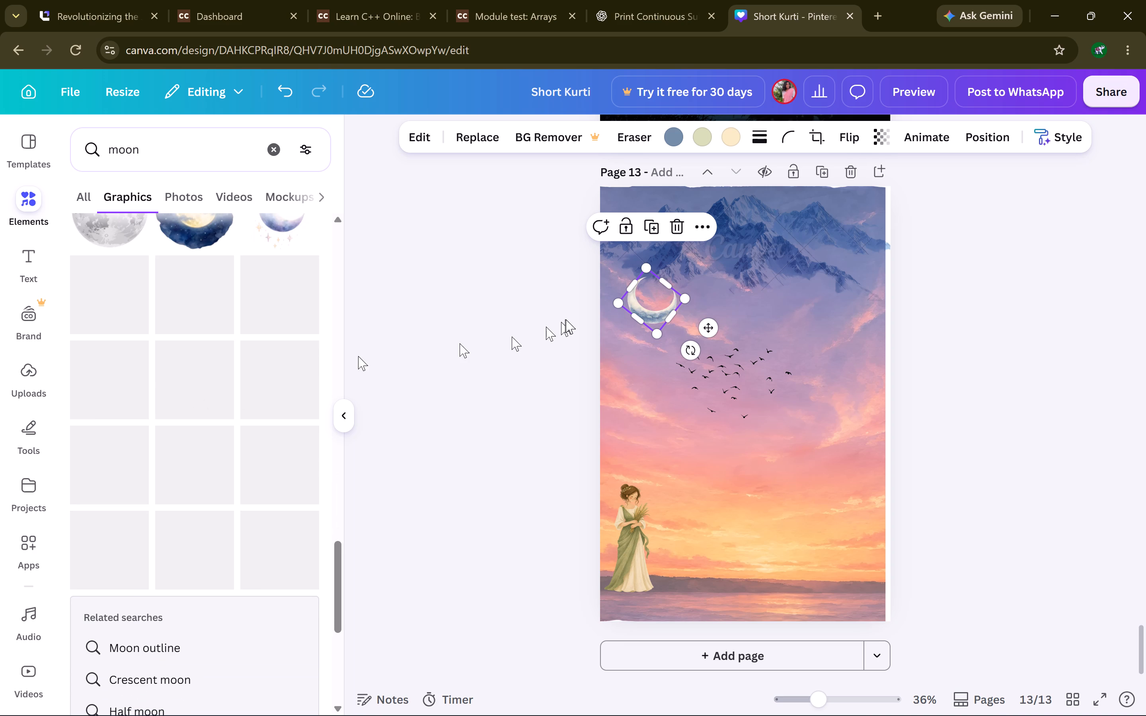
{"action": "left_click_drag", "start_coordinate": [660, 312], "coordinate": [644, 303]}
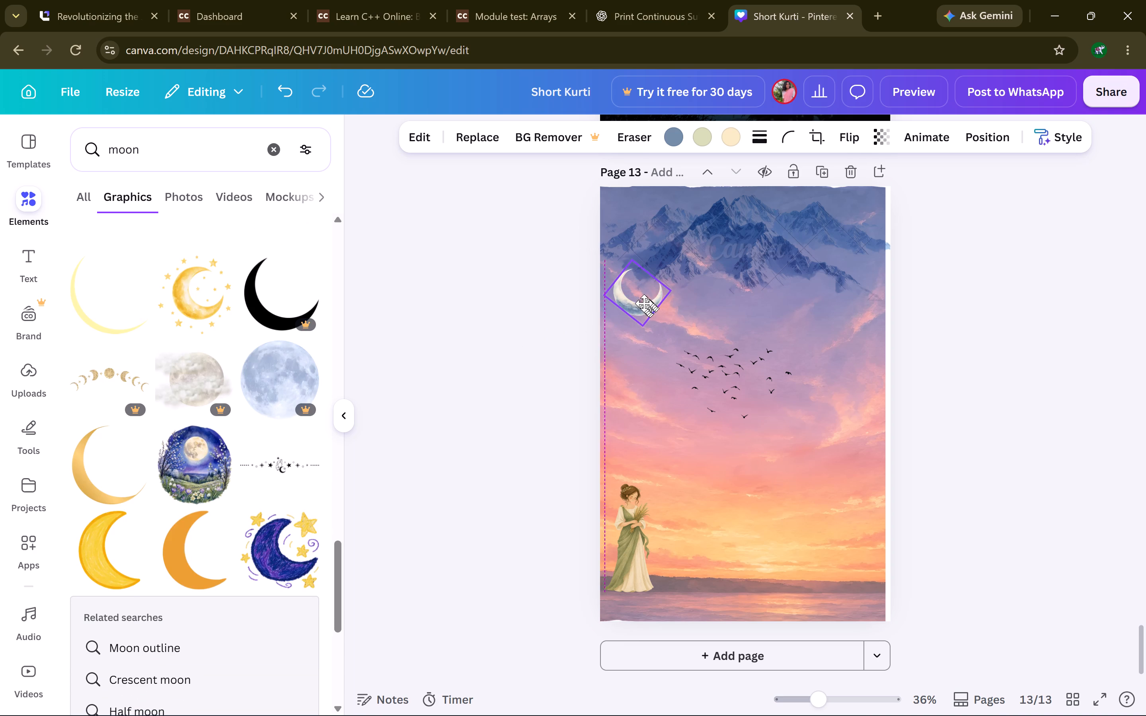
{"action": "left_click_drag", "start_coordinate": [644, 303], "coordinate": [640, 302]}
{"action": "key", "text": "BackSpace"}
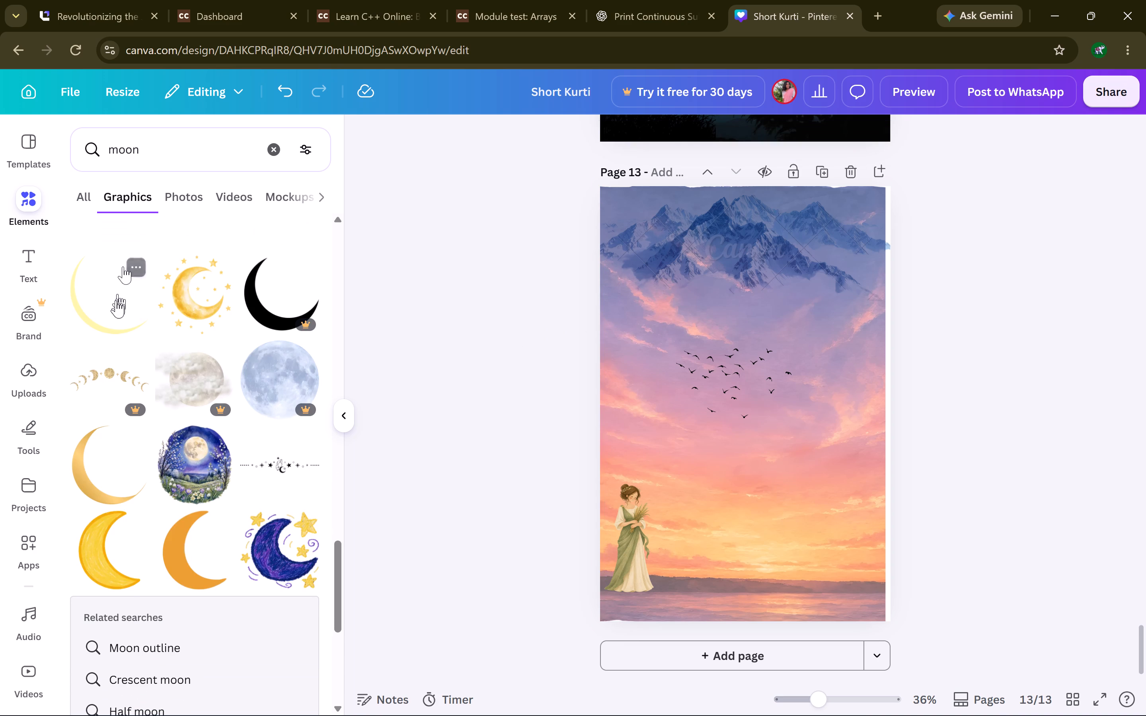
Insert the thin pale-yellow crescent moon, shrunk and tilted slightly counterclockwise, in the sky between the mountains and the birds.
{"action": "left_click", "coordinate": [114, 300]}
{"action": "left_click_drag", "start_coordinate": [776, 439], "coordinate": [706, 341]}
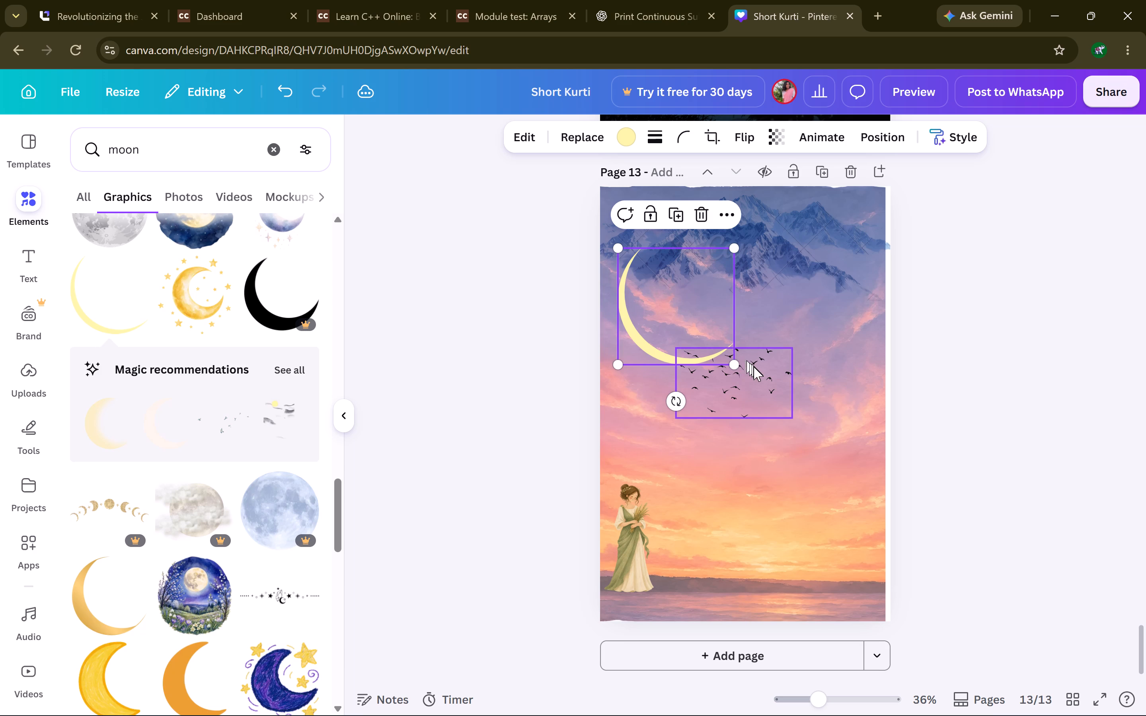
{"action": "left_click_drag", "start_coordinate": [734, 366], "coordinate": [698, 269]}
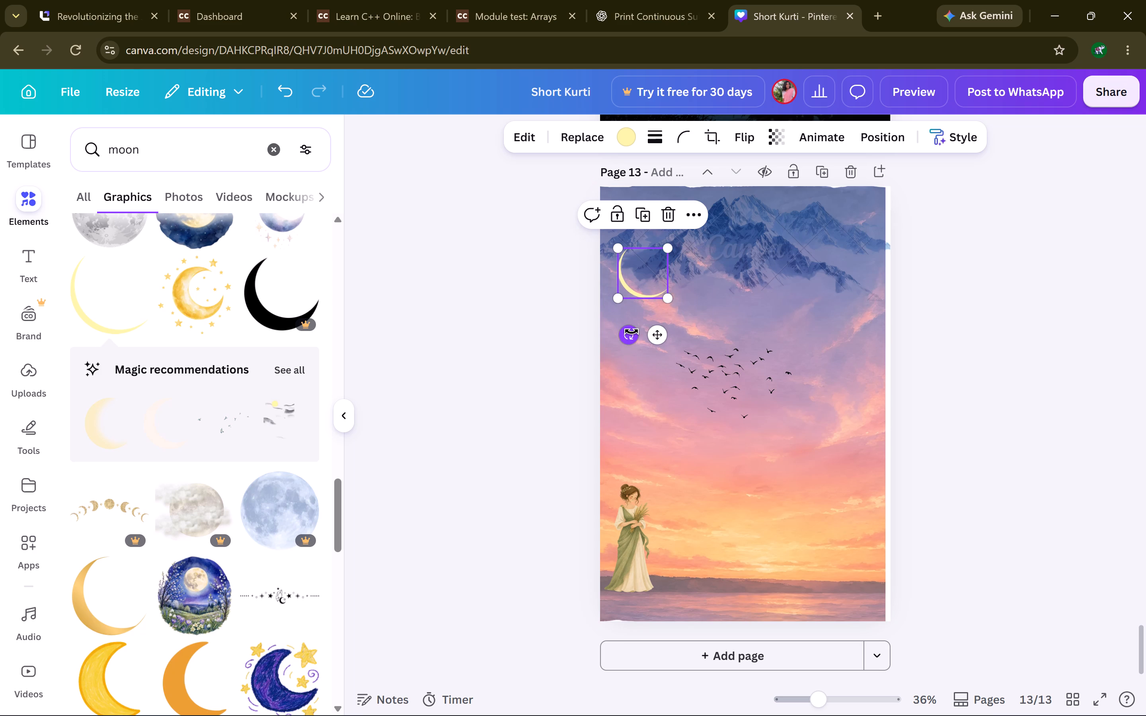
{"action": "left_click_drag", "start_coordinate": [631, 331], "coordinate": [641, 323]}
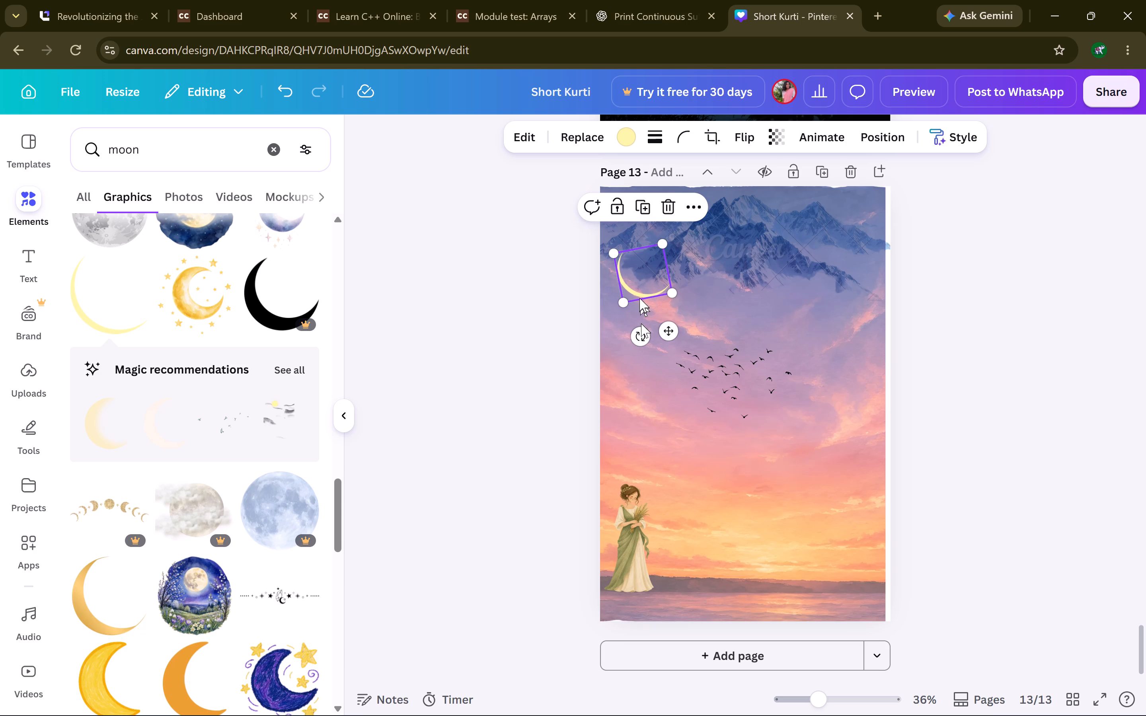
{"action": "left_click_drag", "start_coordinate": [641, 280], "coordinate": [633, 316]}
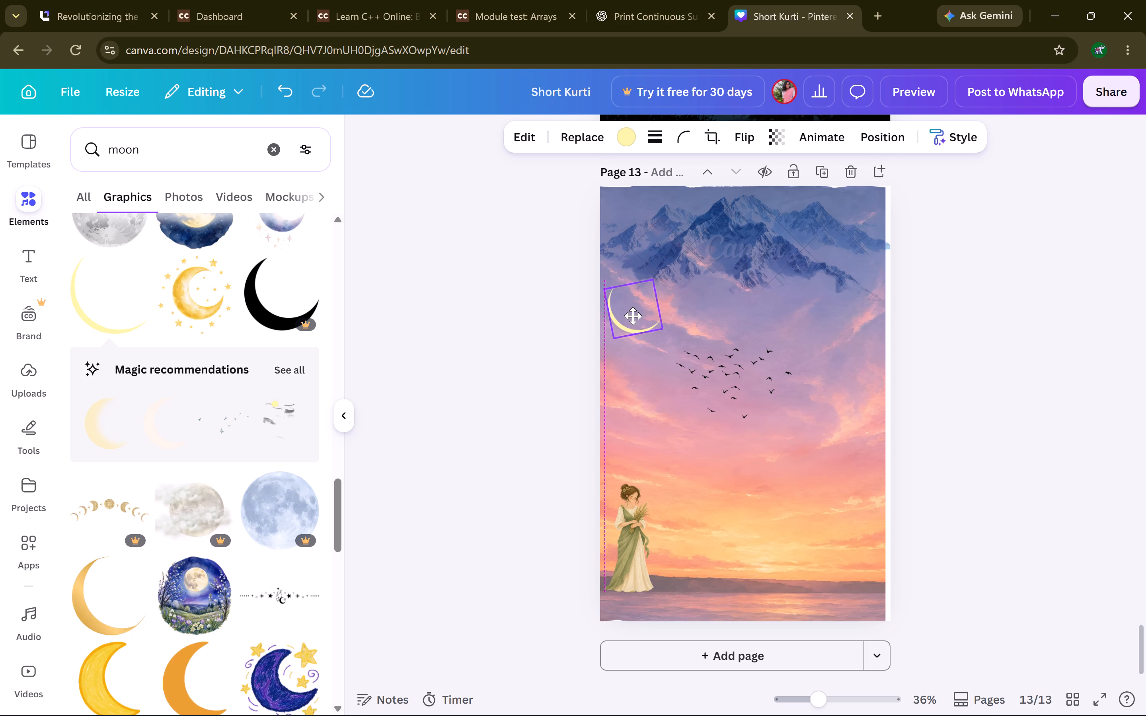
{"action": "left_click_drag", "start_coordinate": [633, 316], "coordinate": [645, 316]}
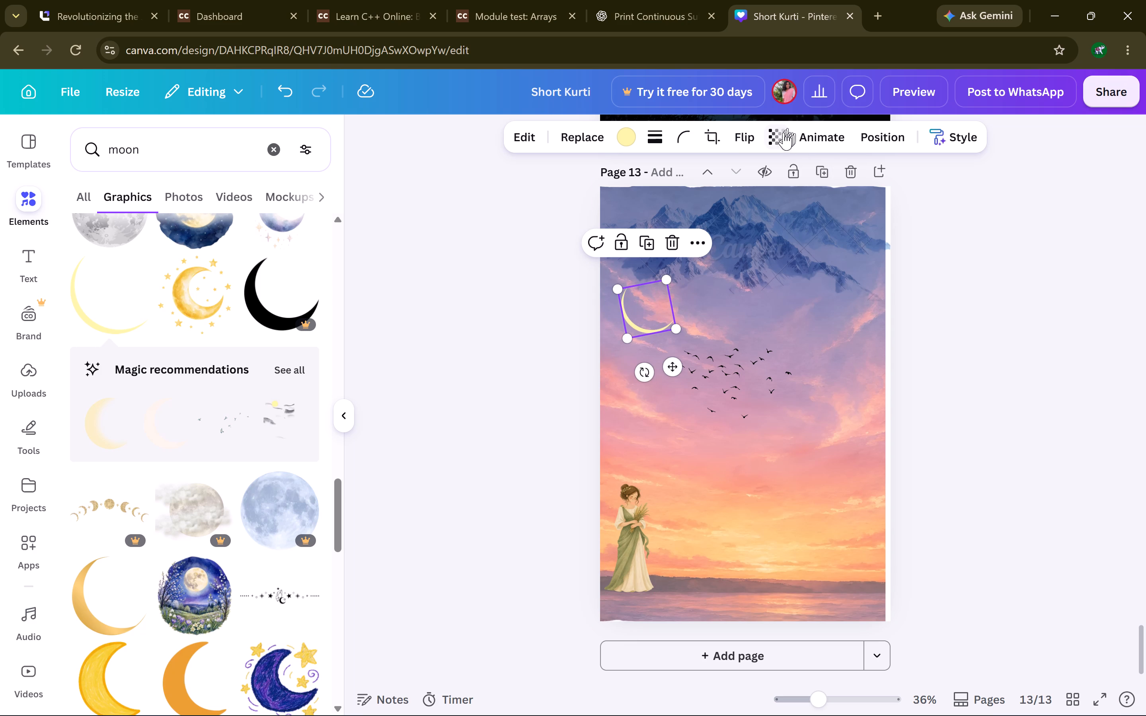
Lower the pale-yellow crescent moon's transparency value so it blends softly into the sky.
{"action": "left_click", "coordinate": [783, 132]}
{"action": "left_click_drag", "start_coordinate": [813, 206], "coordinate": [797, 206]}
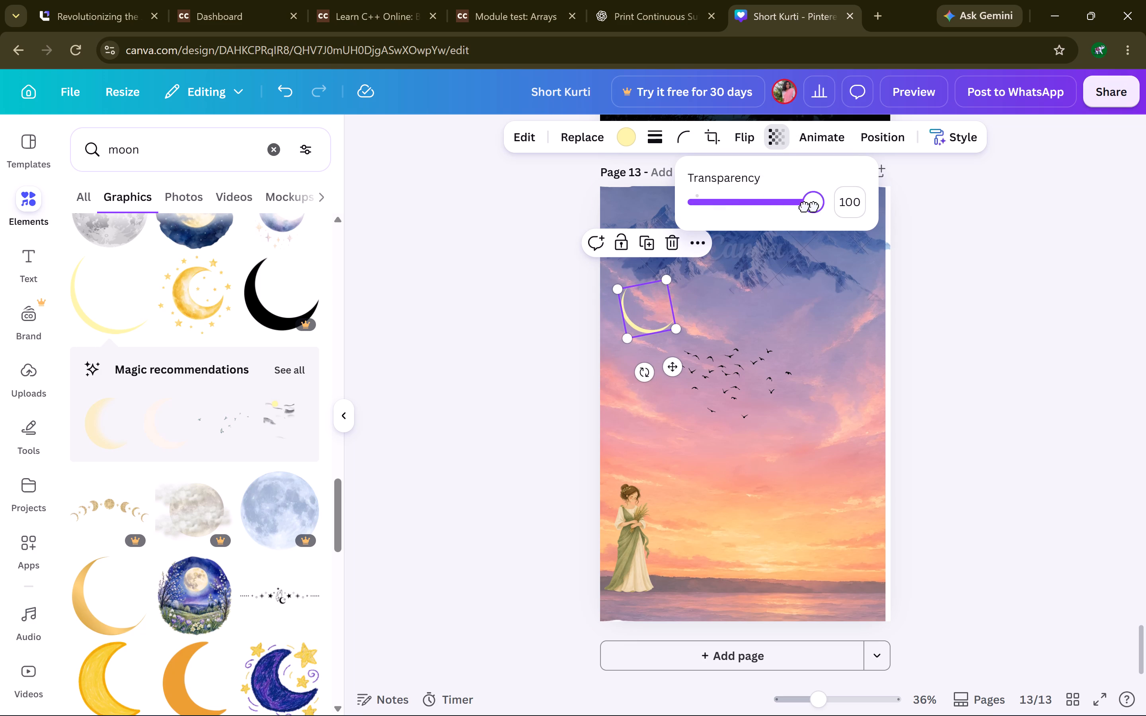
{"action": "left_click_drag", "start_coordinate": [797, 206], "coordinate": [772, 209]}
{"action": "left_click", "coordinate": [795, 388]}
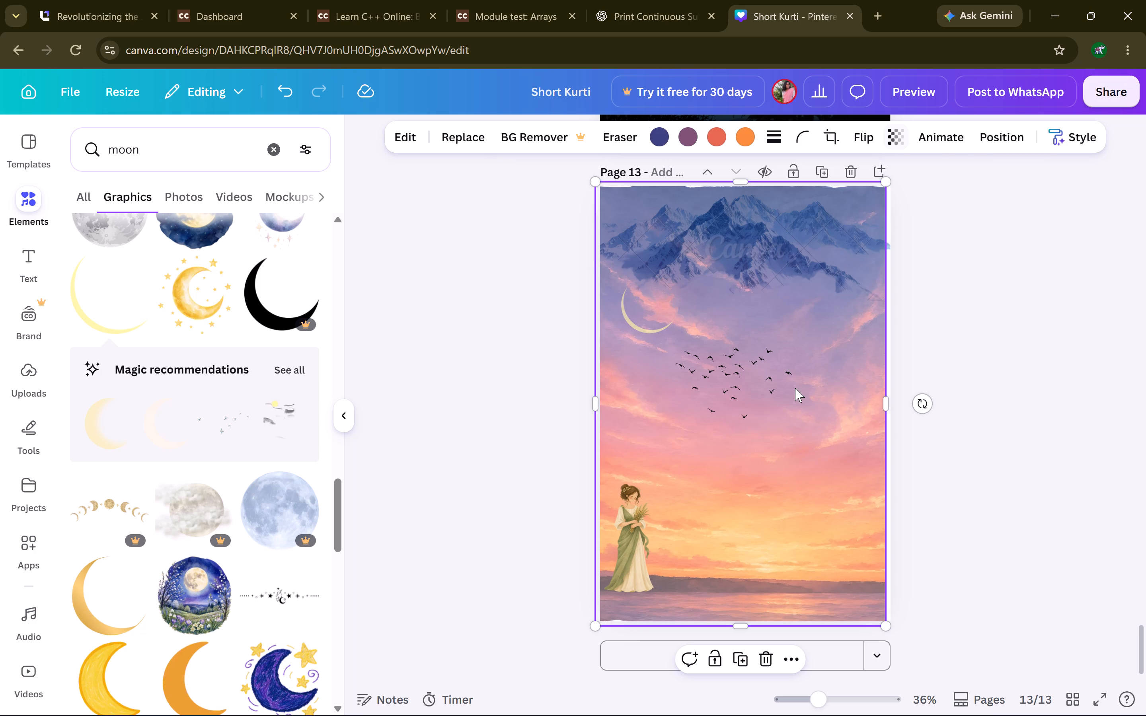
Look through further moon graphics for another element that suits the page 13 sunset sky.
{"action": "scroll", "coordinate": [292, 422], "scroll_direction": "down", "scroll_amount": 5}
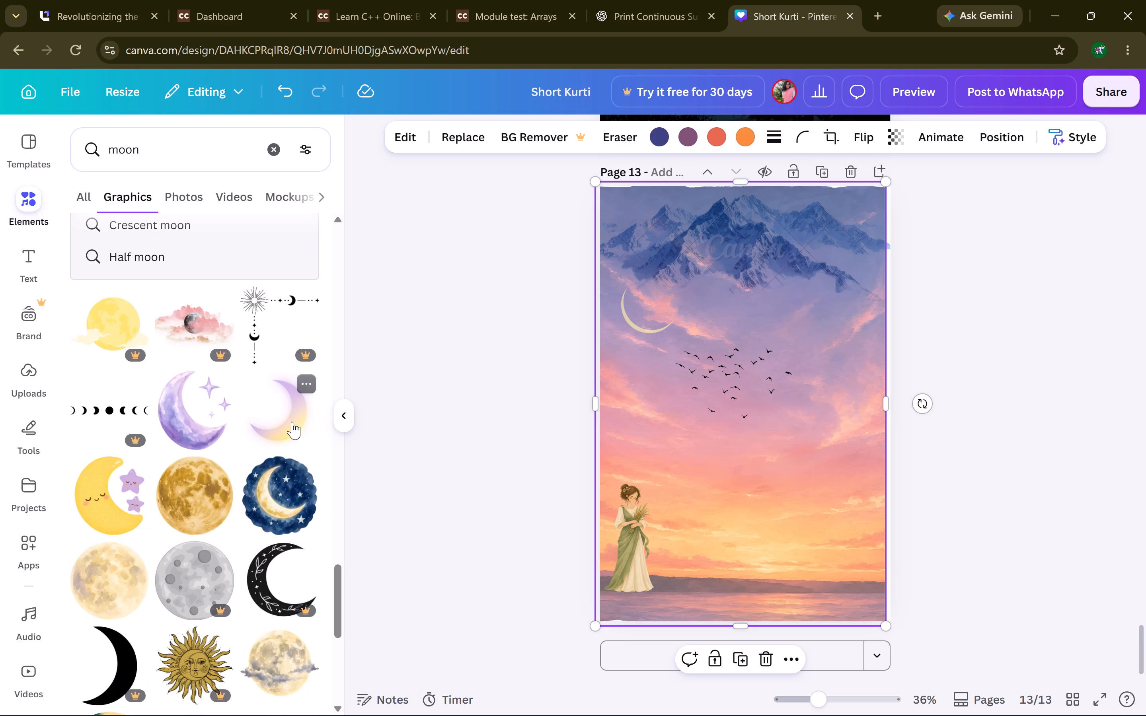
{"action": "scroll", "coordinate": [188, 467], "scroll_direction": "down", "scroll_amount": 3}
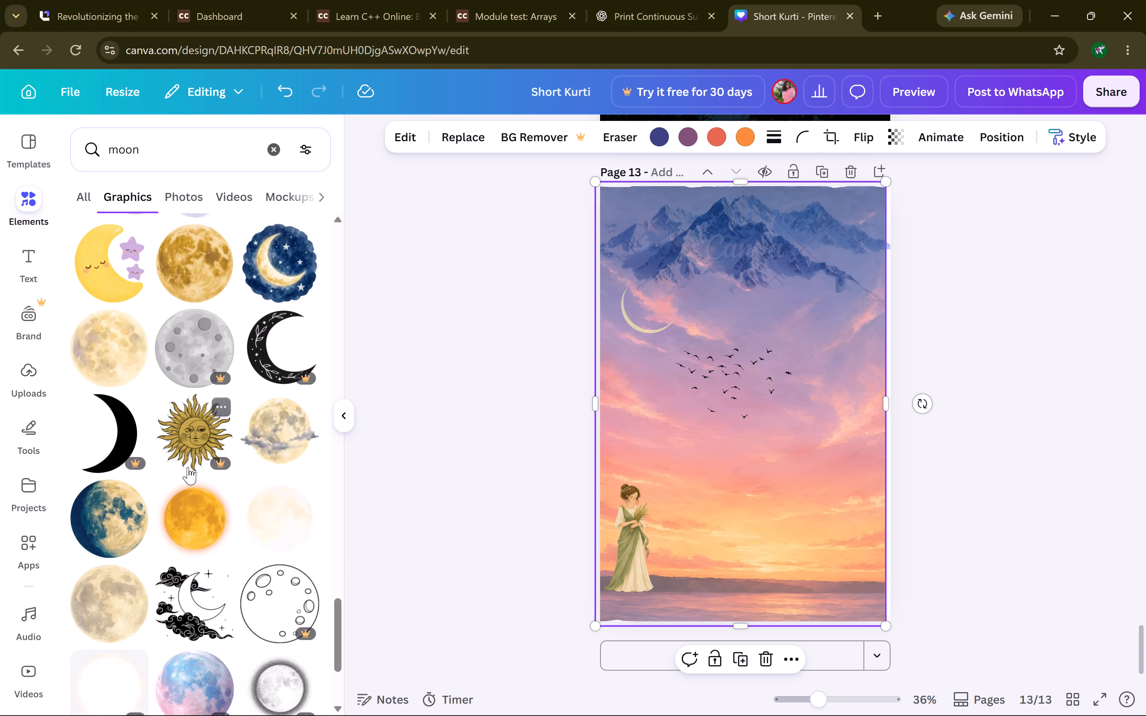
{"action": "scroll", "coordinate": [188, 467], "scroll_direction": "down", "scroll_amount": 4}
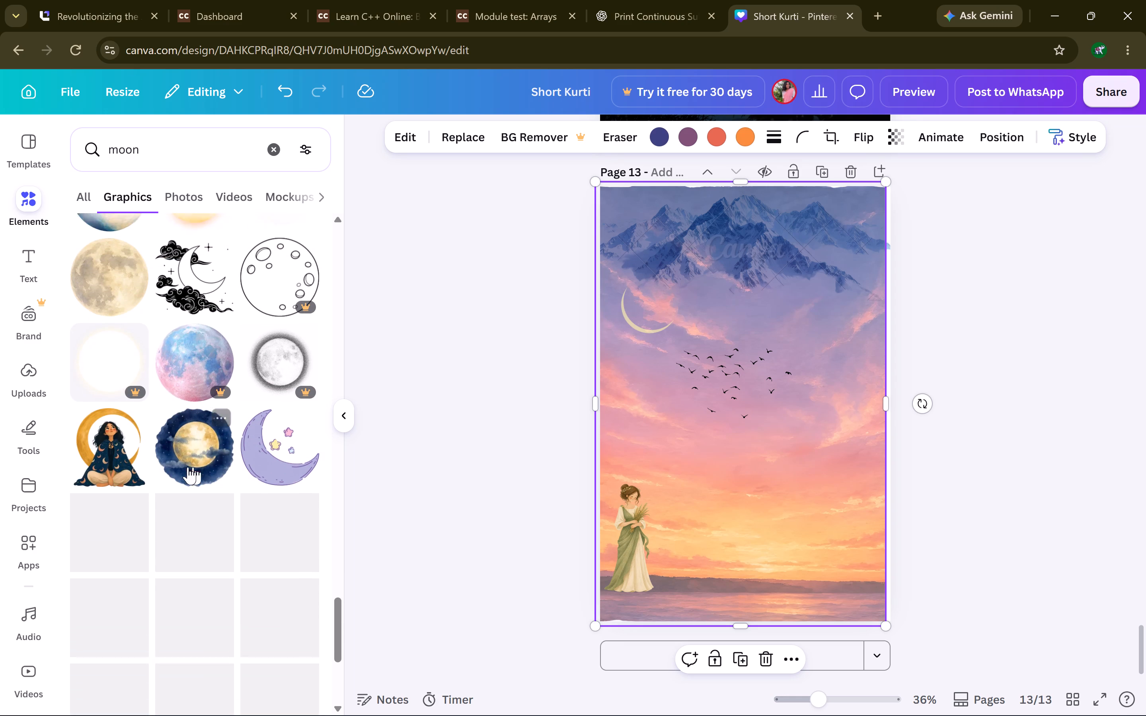
{"action": "scroll", "coordinate": [188, 467], "scroll_direction": "down", "scroll_amount": 3}
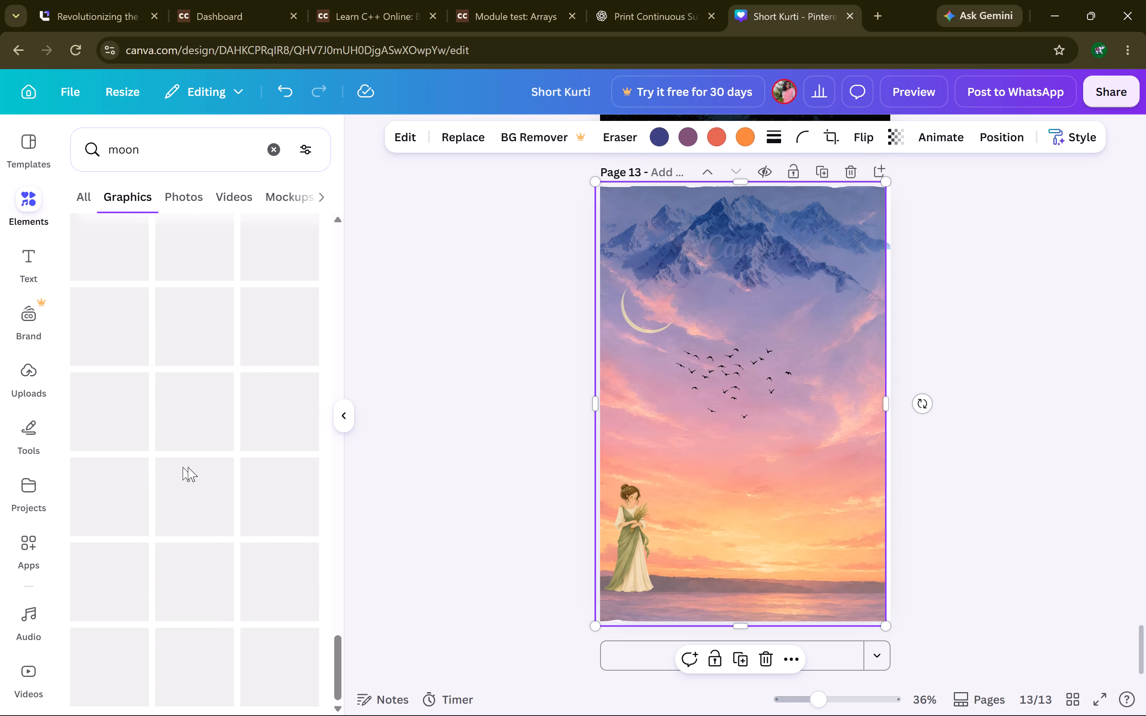
{"action": "scroll", "coordinate": [188, 467], "scroll_direction": "down", "scroll_amount": 3}
{"action": "scroll", "coordinate": [188, 467], "scroll_direction": "up", "scroll_amount": 2}
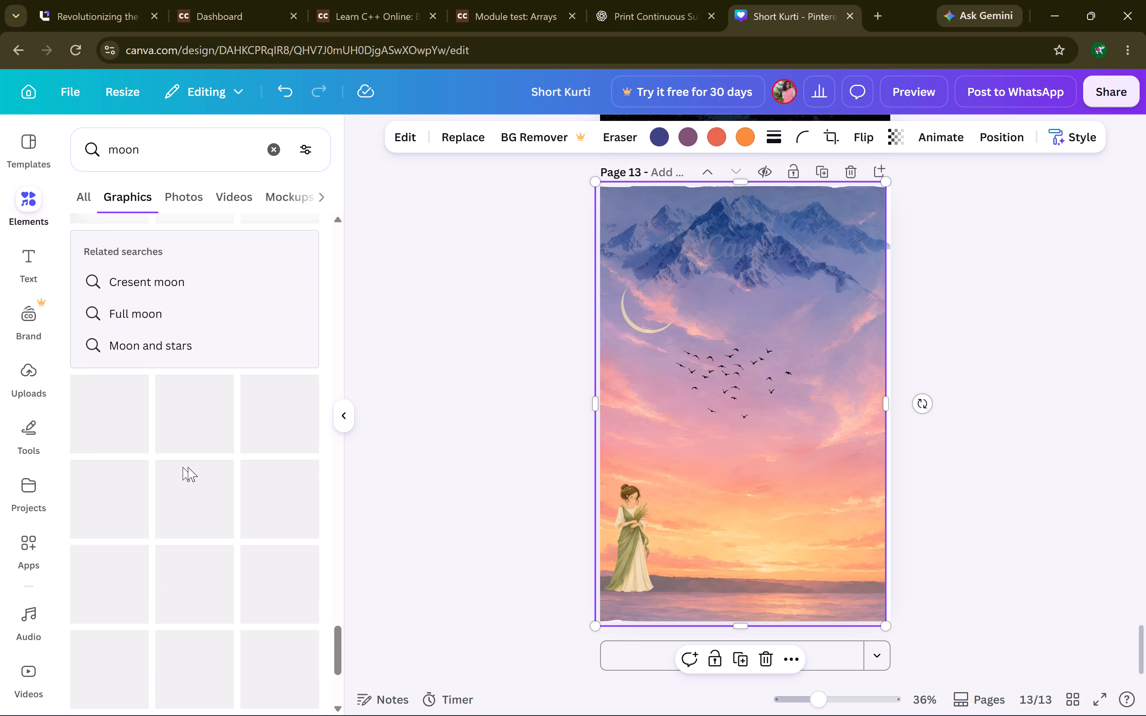
{"action": "scroll", "coordinate": [196, 308], "scroll_direction": "down", "scroll_amount": 1}
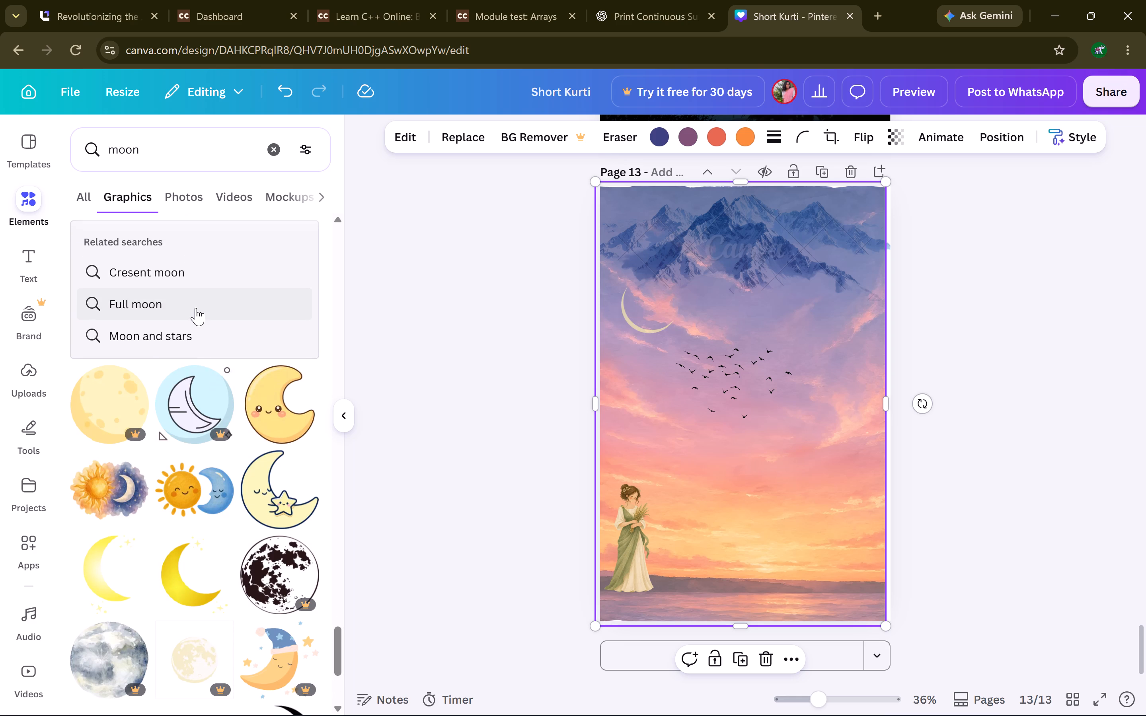
{"action": "scroll", "coordinate": [196, 308], "scroll_direction": "down", "scroll_amount": 3}
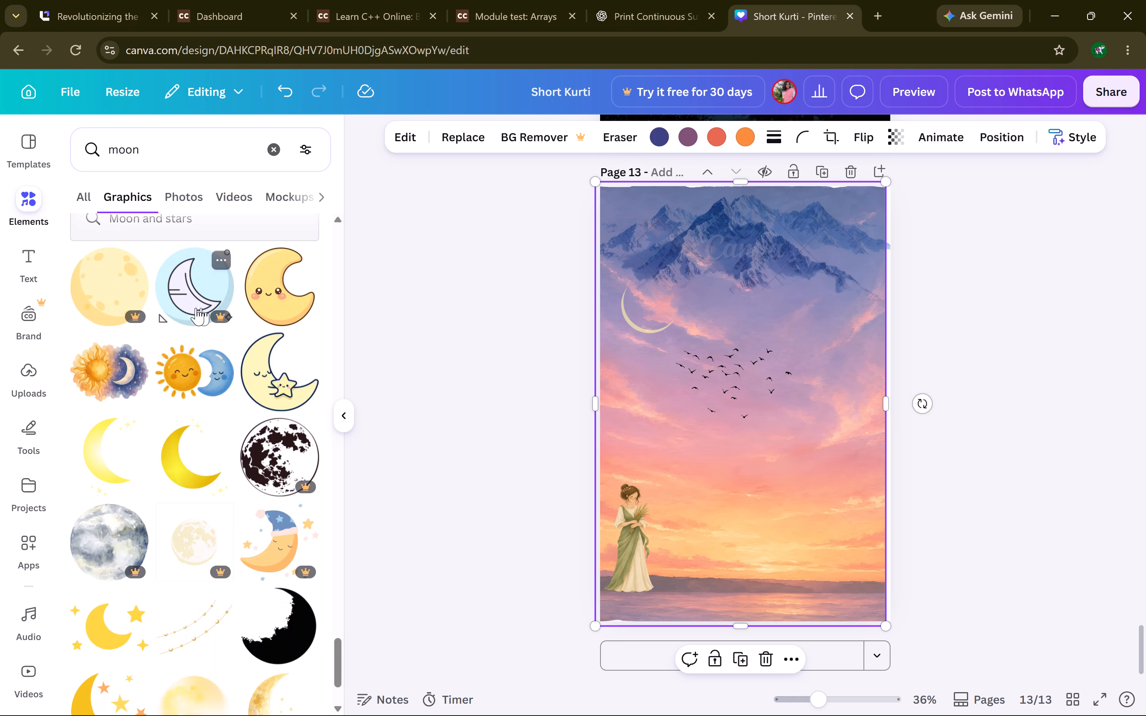
{"action": "scroll", "coordinate": [196, 308], "scroll_direction": "down", "scroll_amount": 1}
Search the graphics for "stars" and look through the results for ones that suit the sunset sky.
{"action": "left_click_drag", "start_coordinate": [163, 154], "coordinate": [77, 142]}
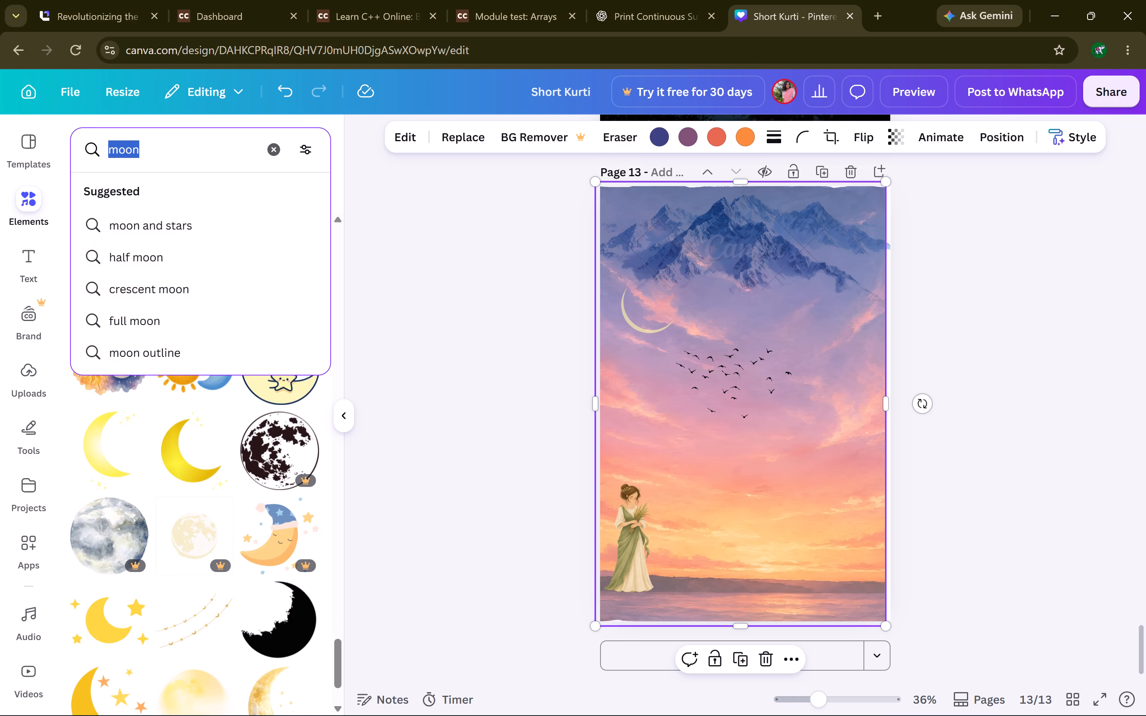
{"action": "type", "text": "xtats"}
{"action": "key", "text": "BackSpace"}
{"action": "key", "text": "BackSpace"}
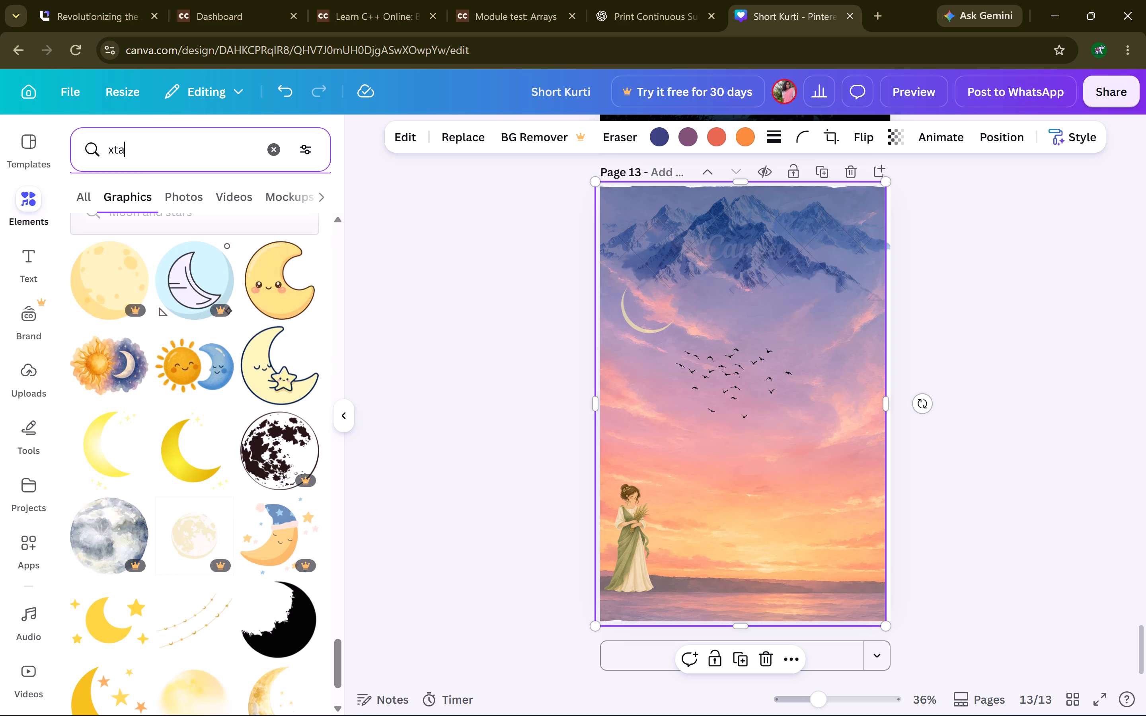
{"action": "key", "text": "BackSpace"}
{"action": "key", "text": "BackSpace"}
{"action": "key", "text": "BackSpace"}
{"action": "type", "text": "stars"}
{"action": "key", "text": "Return"}
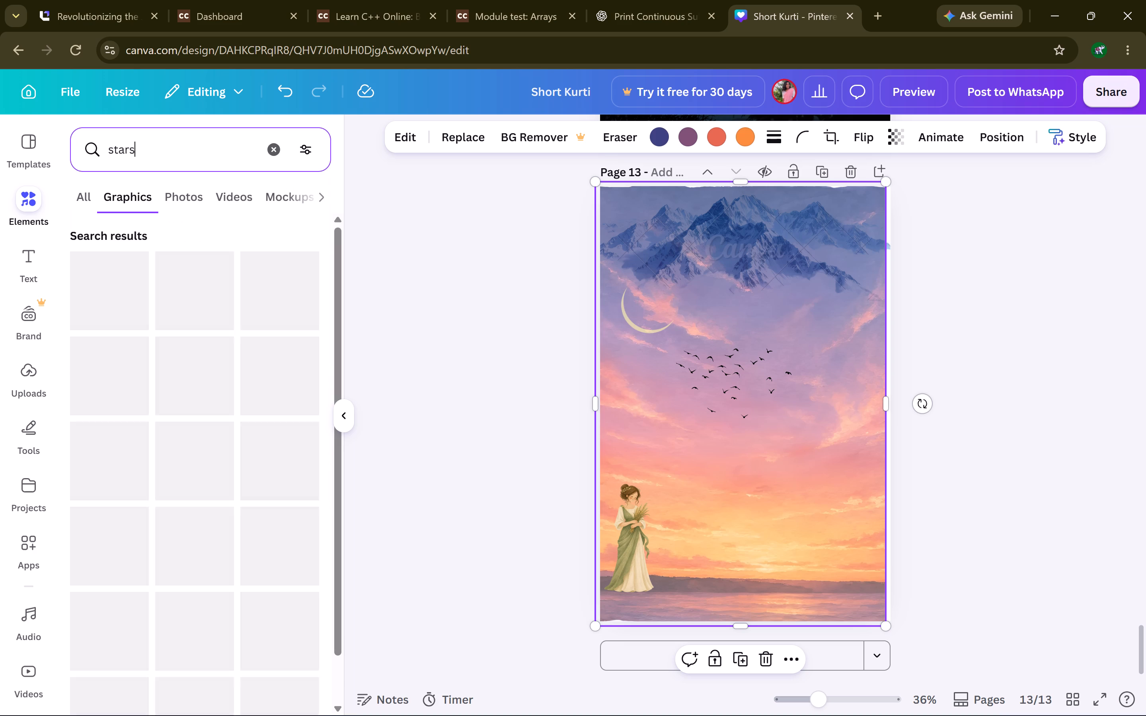
{"action": "scroll", "coordinate": [117, 450], "scroll_direction": "down", "scroll_amount": 2}
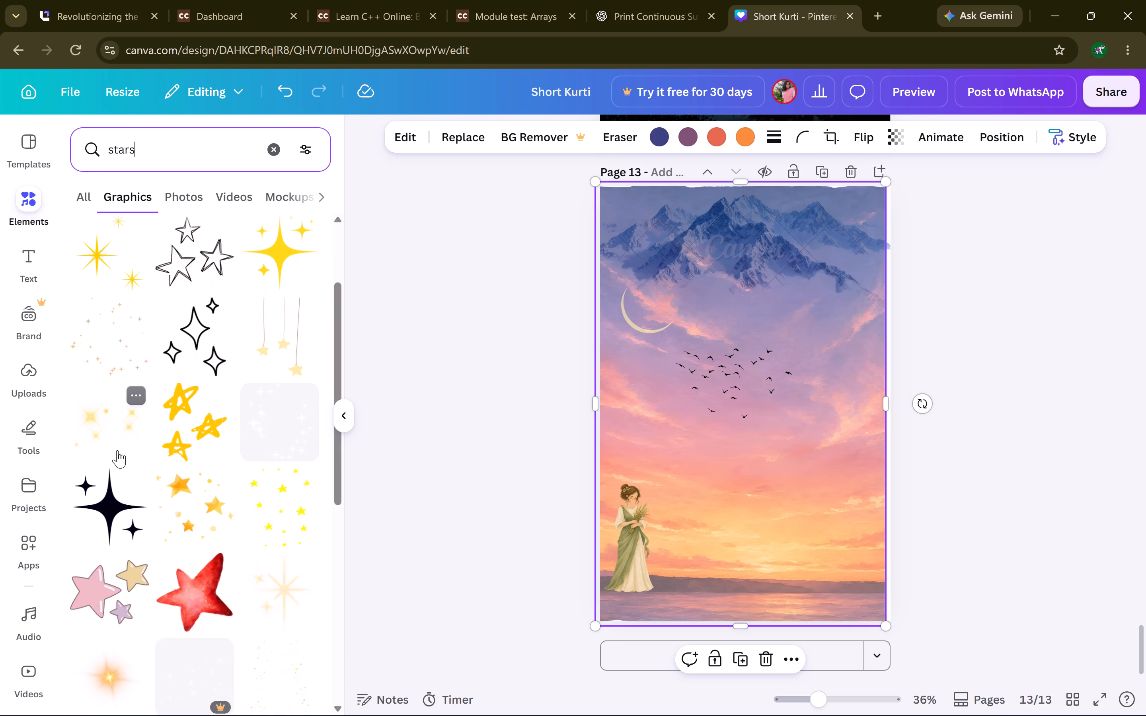
{"action": "scroll", "coordinate": [117, 450], "scroll_direction": "down", "scroll_amount": 2}
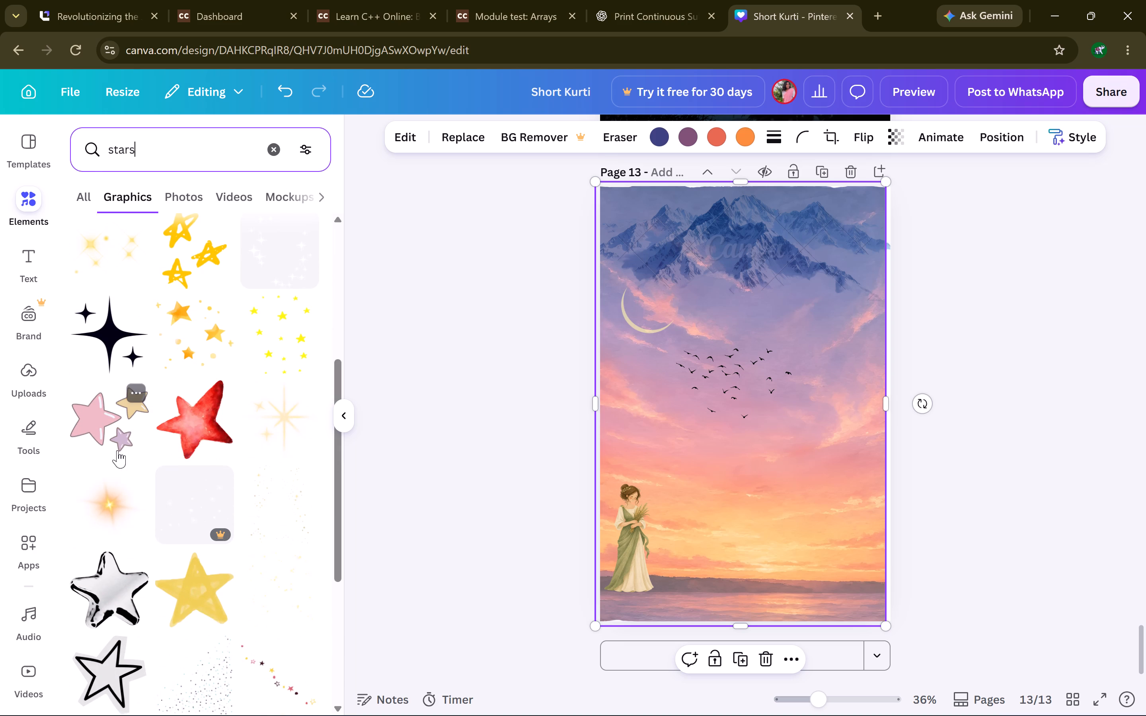
{"action": "scroll", "coordinate": [117, 450], "scroll_direction": "down", "scroll_amount": 4}
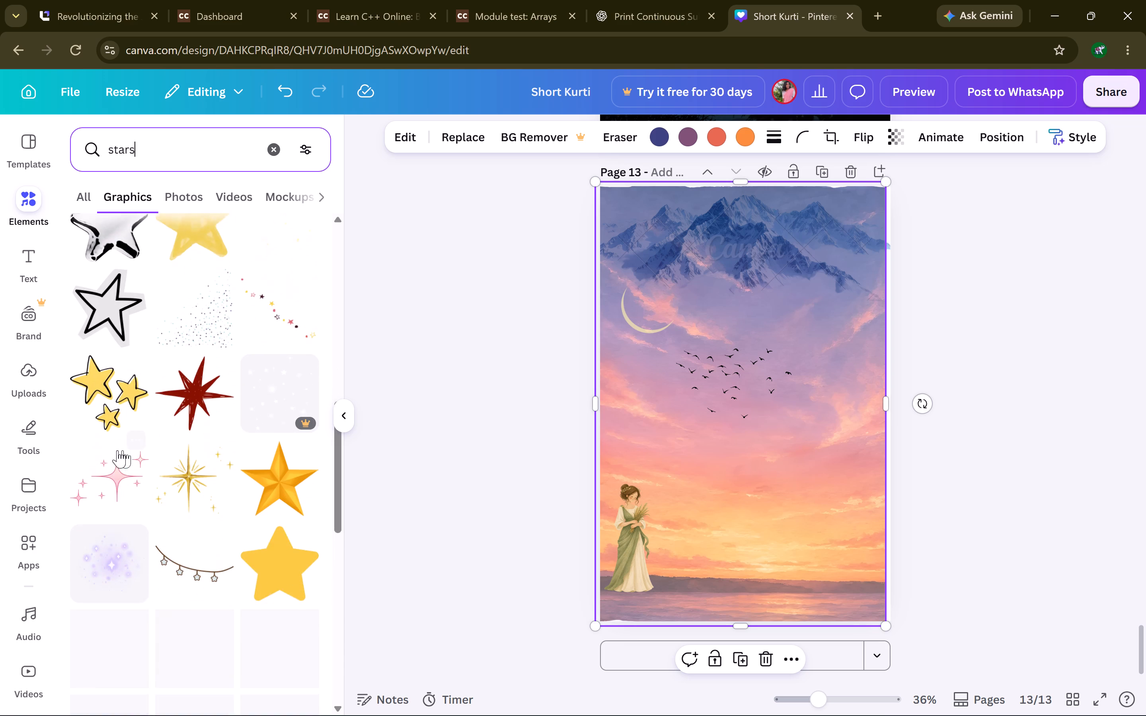
{"action": "scroll", "coordinate": [117, 450], "scroll_direction": "down", "scroll_amount": 1}
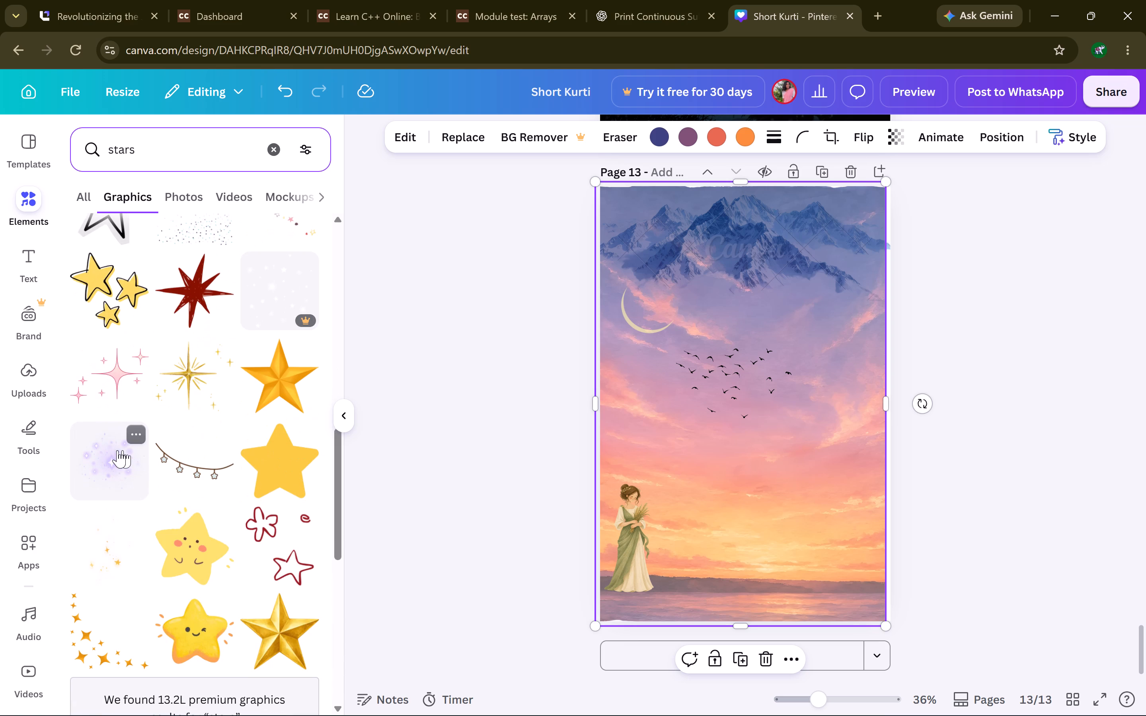
{"action": "scroll", "coordinate": [117, 450], "scroll_direction": "down", "scroll_amount": 6}
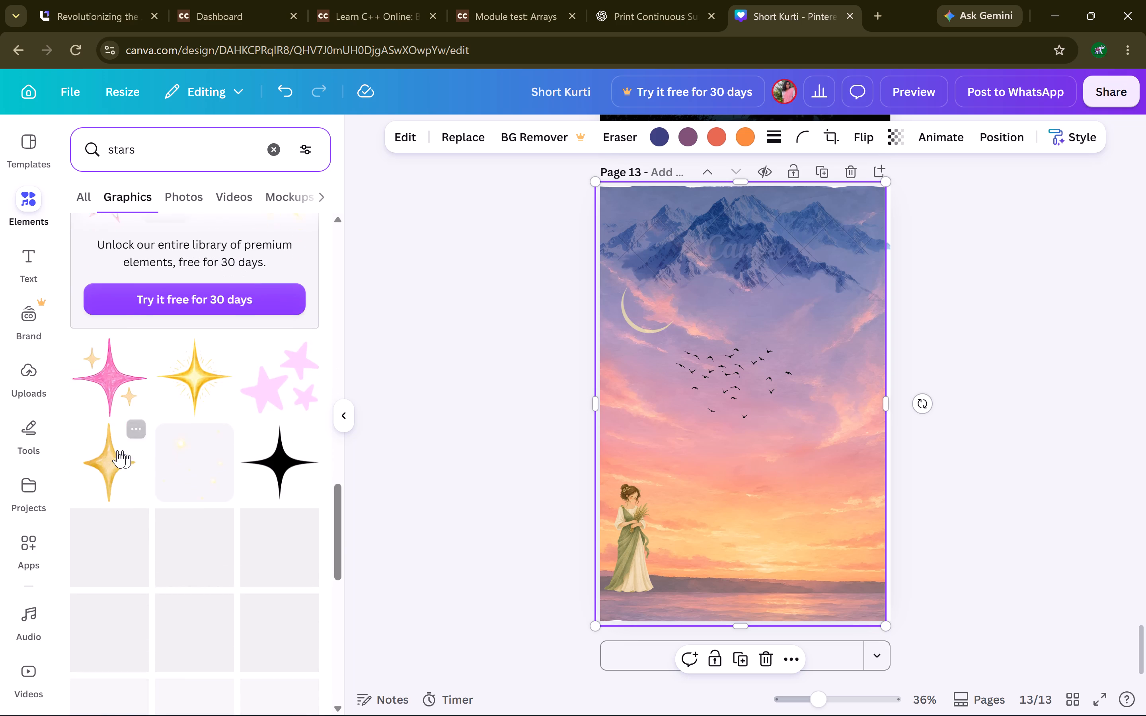
{"action": "scroll", "coordinate": [117, 450], "scroll_direction": "down", "scroll_amount": 2}
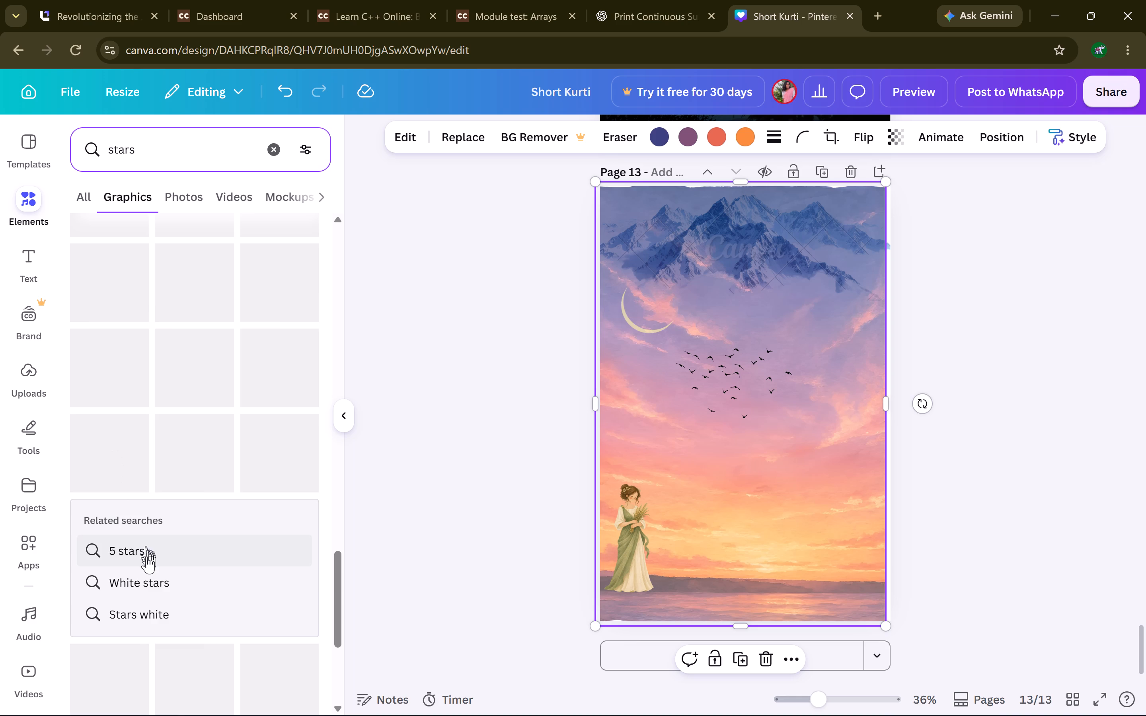
Switch to the related search "White stars" and look through the graphics for a scattered star cluster.
{"action": "left_click", "coordinate": [131, 593]}
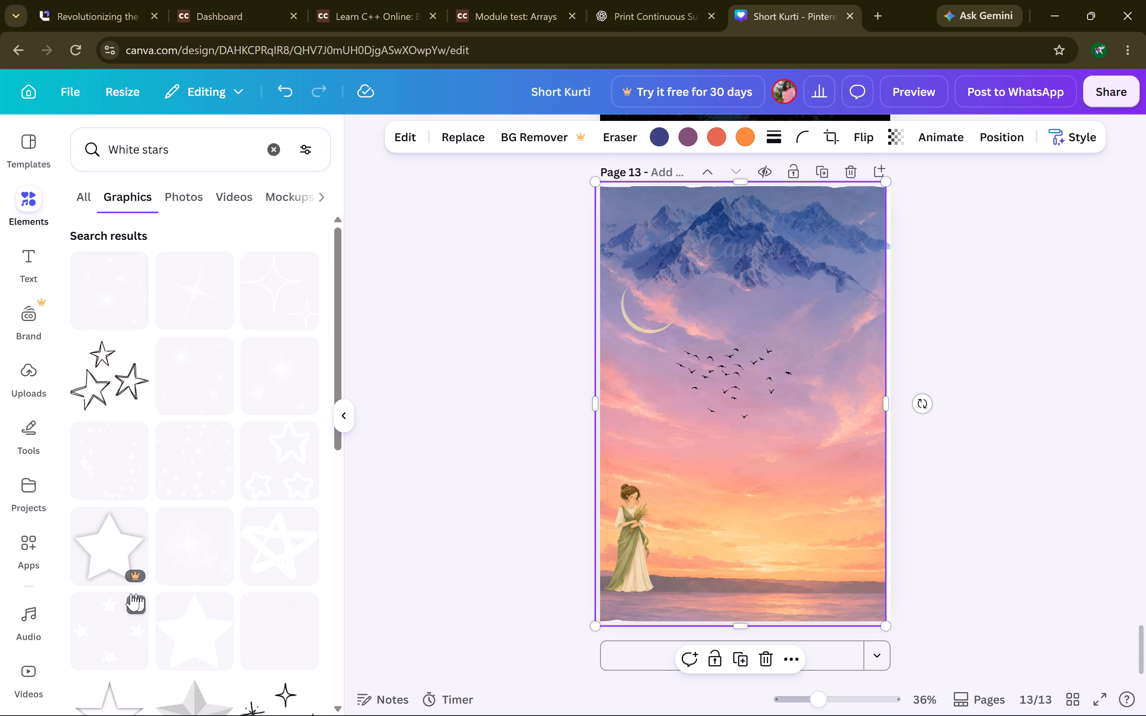
{"action": "scroll", "coordinate": [131, 593], "scroll_direction": "down", "scroll_amount": 2}
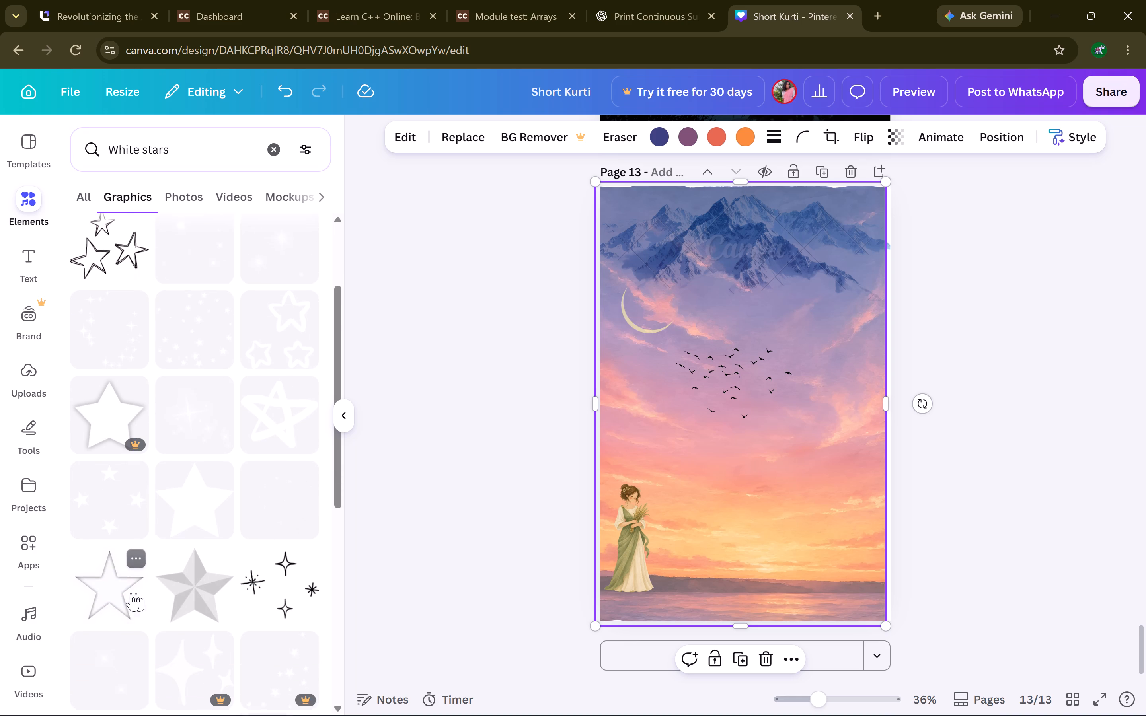
{"action": "scroll", "coordinate": [131, 593], "scroll_direction": "down", "scroll_amount": 4}
{"action": "scroll", "coordinate": [131, 593], "scroll_direction": "up", "scroll_amount": 3}
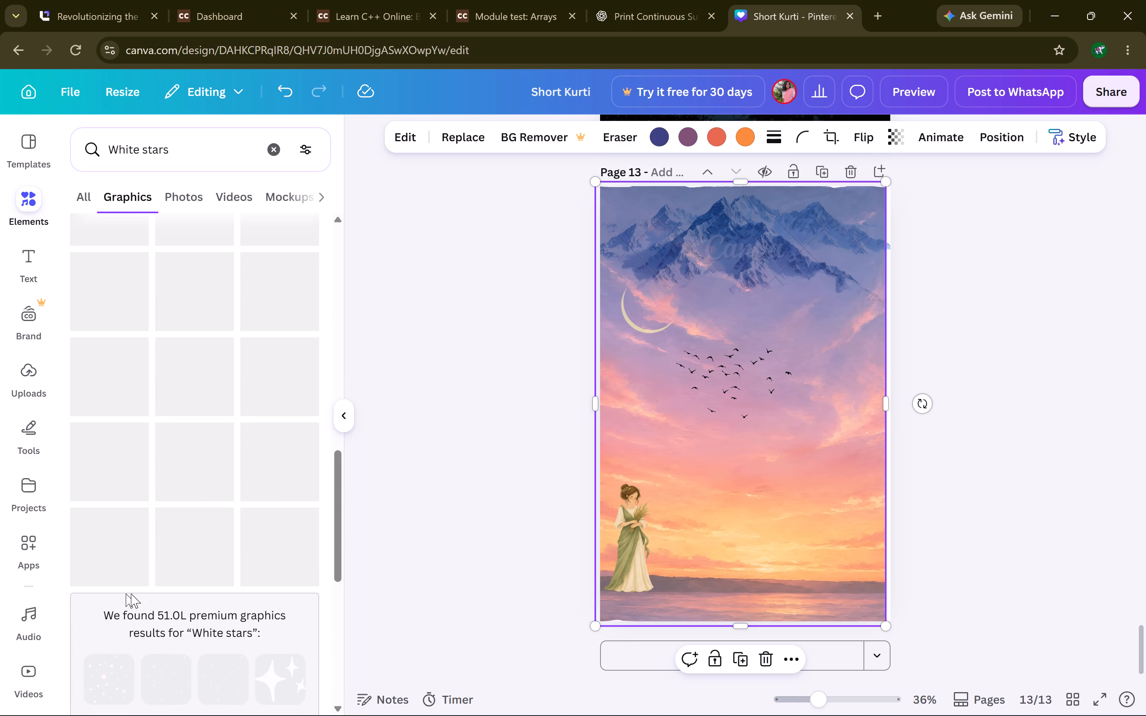
{"action": "scroll", "coordinate": [131, 593], "scroll_direction": "up", "scroll_amount": 7}
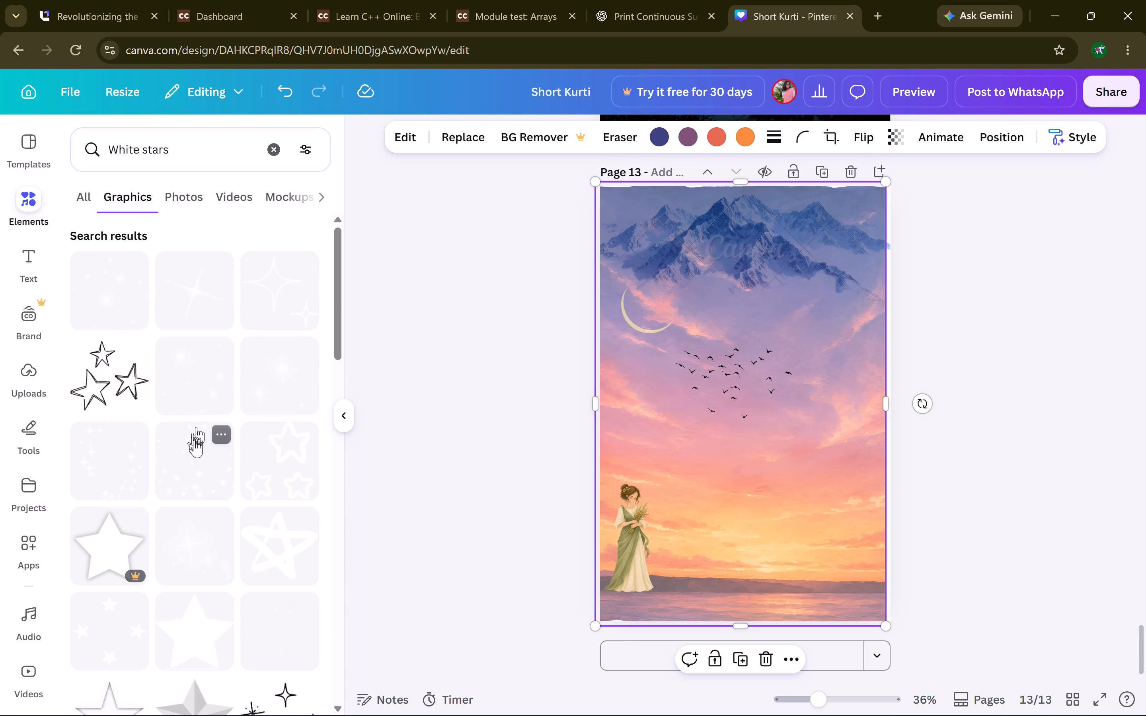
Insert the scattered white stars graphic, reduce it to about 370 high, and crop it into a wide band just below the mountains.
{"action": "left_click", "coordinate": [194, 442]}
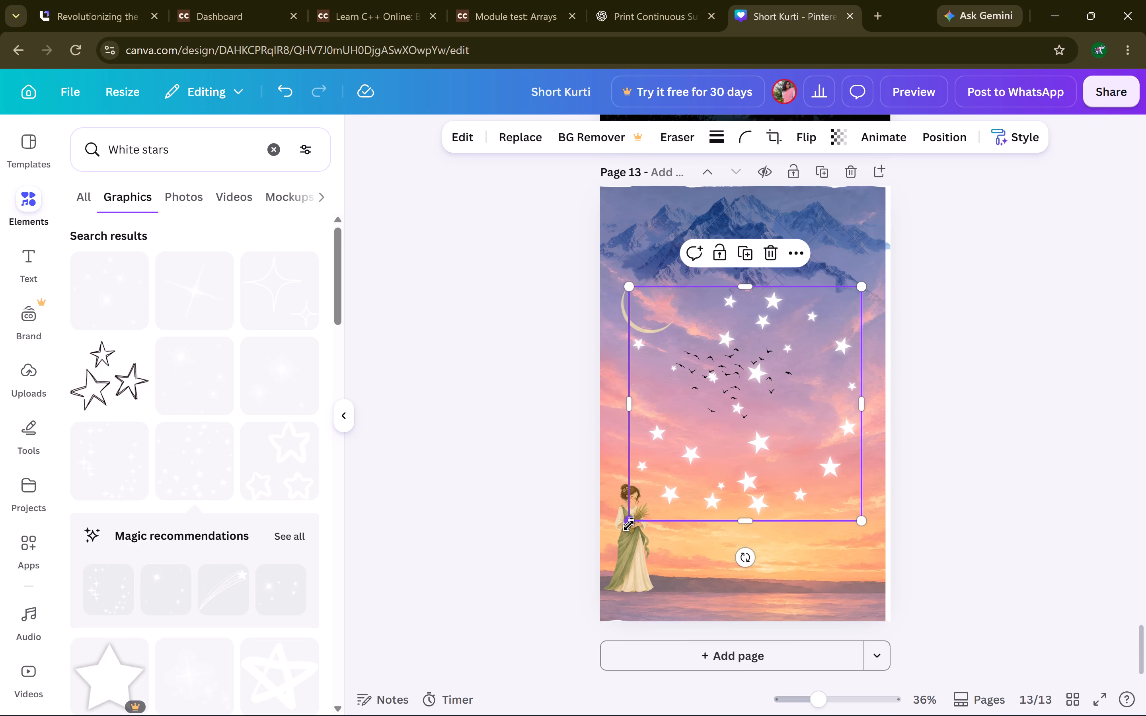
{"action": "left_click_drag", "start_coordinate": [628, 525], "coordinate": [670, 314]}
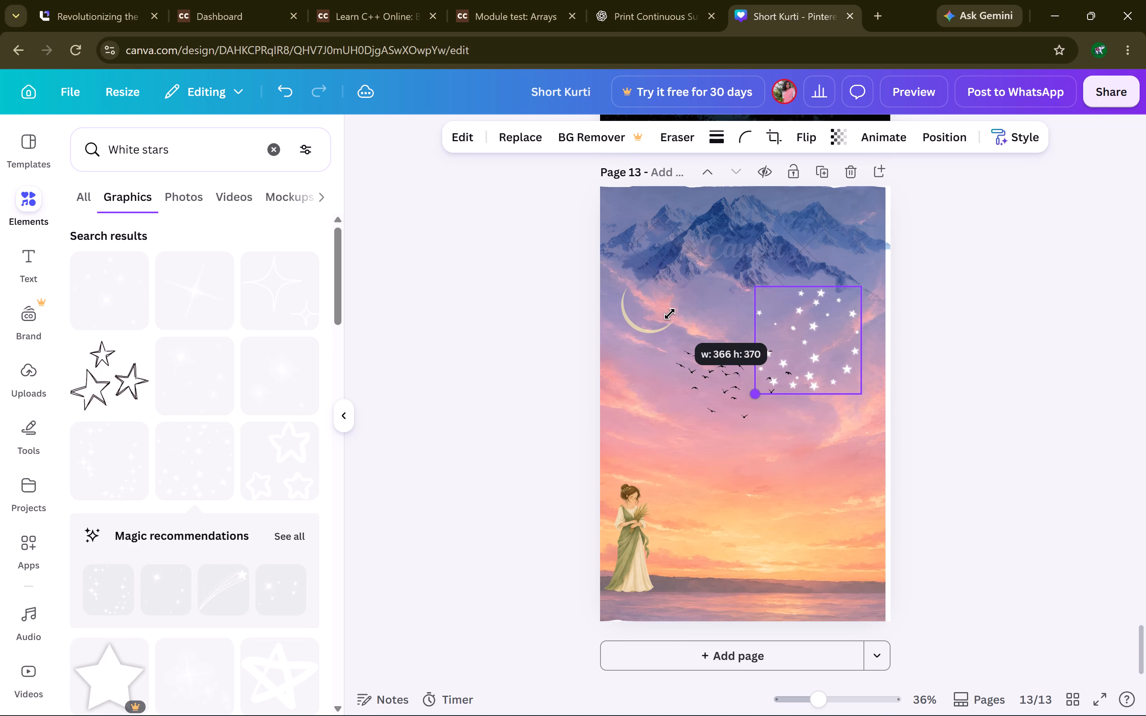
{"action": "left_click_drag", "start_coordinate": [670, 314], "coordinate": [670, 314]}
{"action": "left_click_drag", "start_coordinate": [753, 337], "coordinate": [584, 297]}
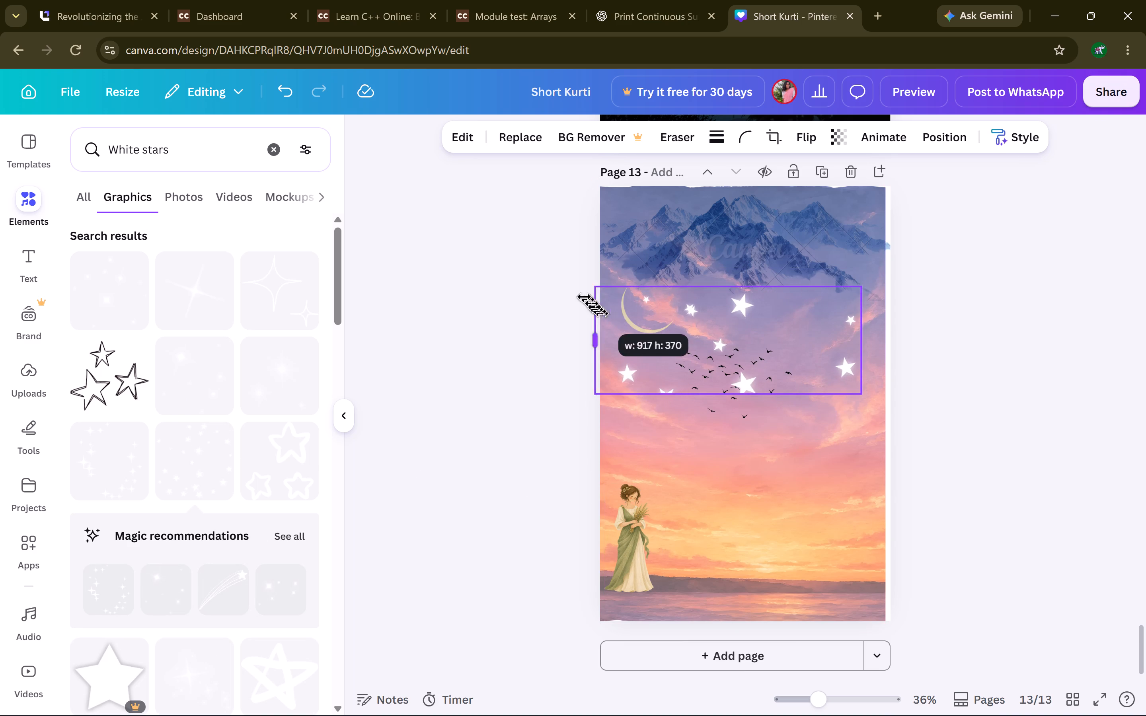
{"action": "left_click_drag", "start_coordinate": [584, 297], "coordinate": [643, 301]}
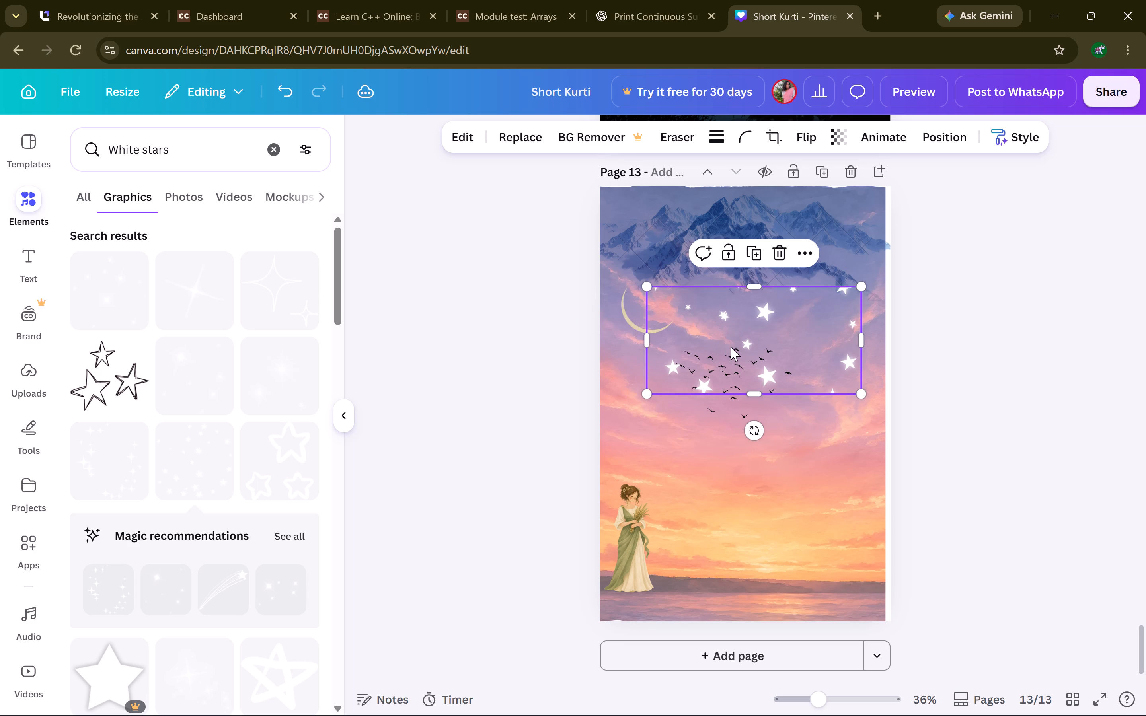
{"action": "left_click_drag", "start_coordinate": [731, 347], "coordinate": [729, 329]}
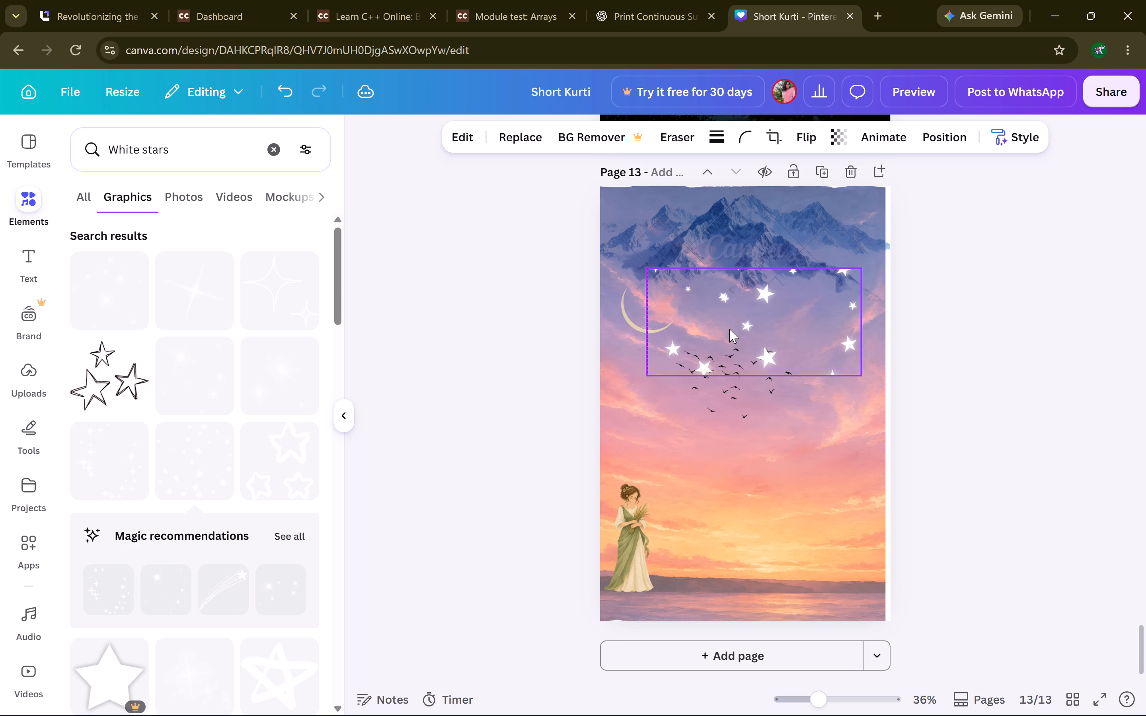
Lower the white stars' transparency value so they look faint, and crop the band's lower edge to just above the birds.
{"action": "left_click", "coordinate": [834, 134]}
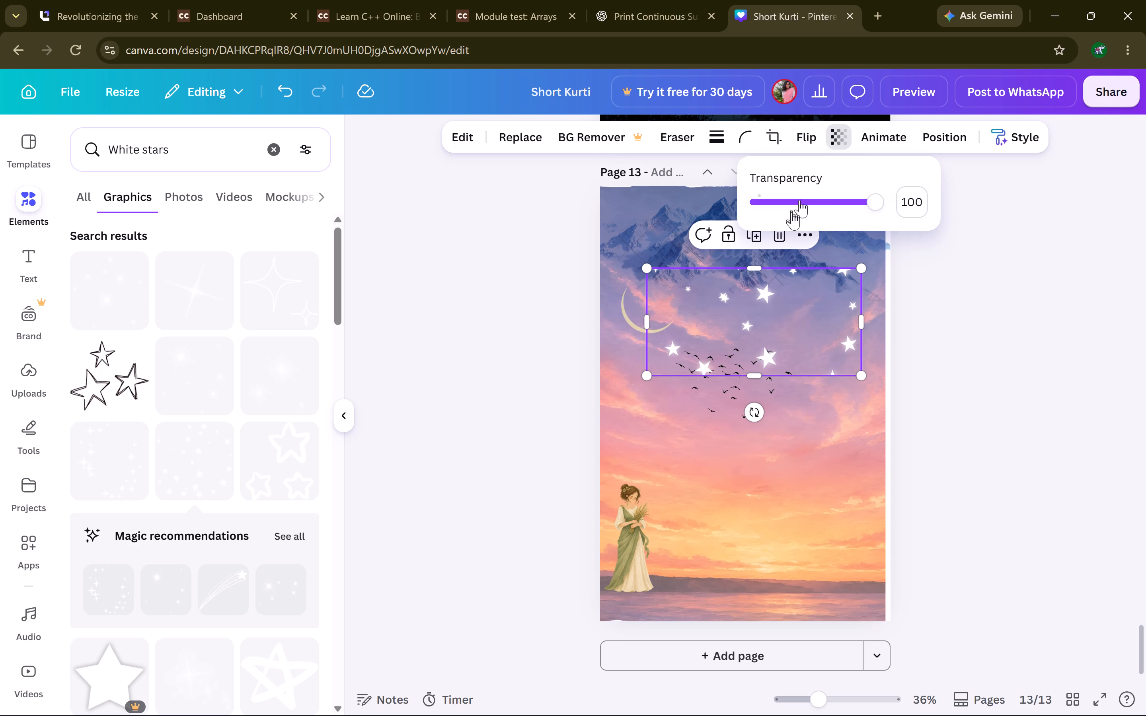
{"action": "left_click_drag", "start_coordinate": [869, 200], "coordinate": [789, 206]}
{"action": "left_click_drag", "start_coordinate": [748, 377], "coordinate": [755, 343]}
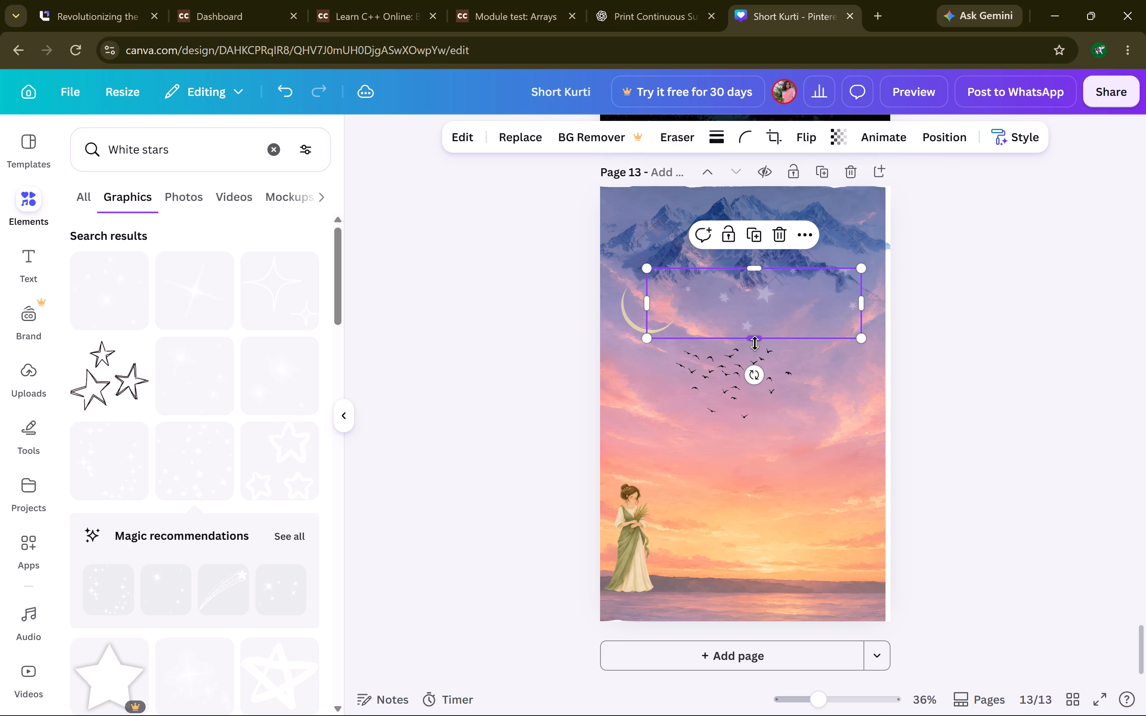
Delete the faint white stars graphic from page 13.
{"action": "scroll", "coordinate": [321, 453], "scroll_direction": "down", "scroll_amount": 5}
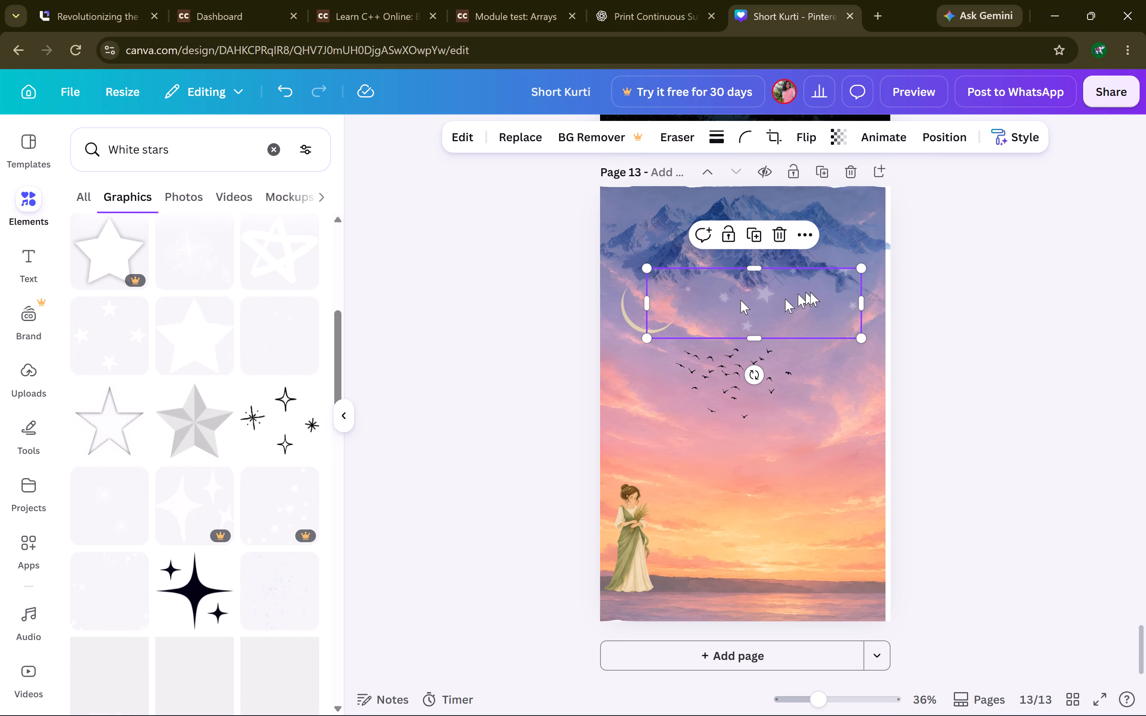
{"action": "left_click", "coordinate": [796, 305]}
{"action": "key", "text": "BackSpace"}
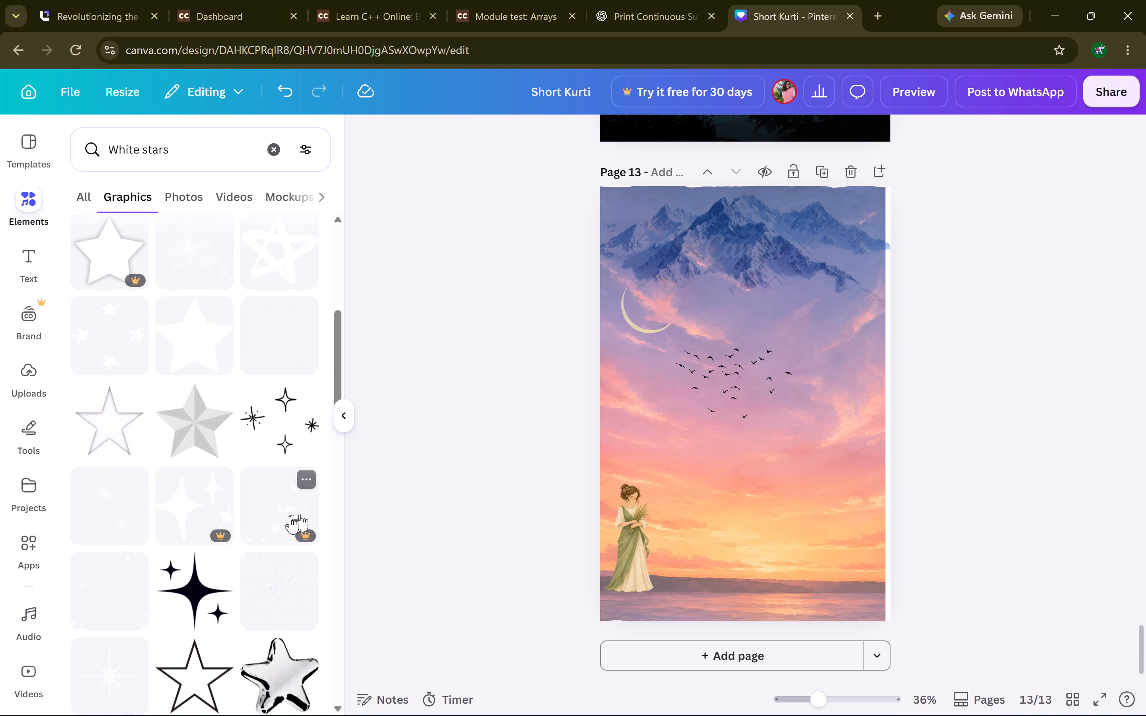
Look through more white stars graphics for a replacement star cluster.
{"action": "scroll", "coordinate": [290, 516], "scroll_direction": "down", "scroll_amount": 5}
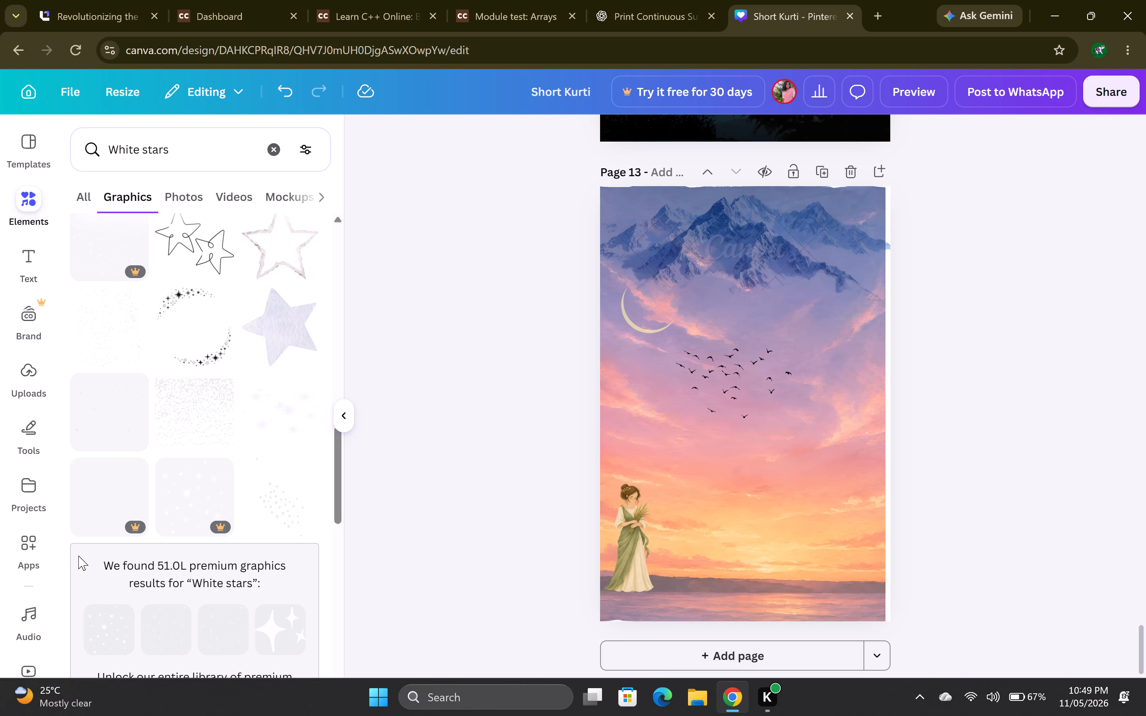
{"action": "scroll", "coordinate": [78, 556], "scroll_direction": "down", "scroll_amount": 5}
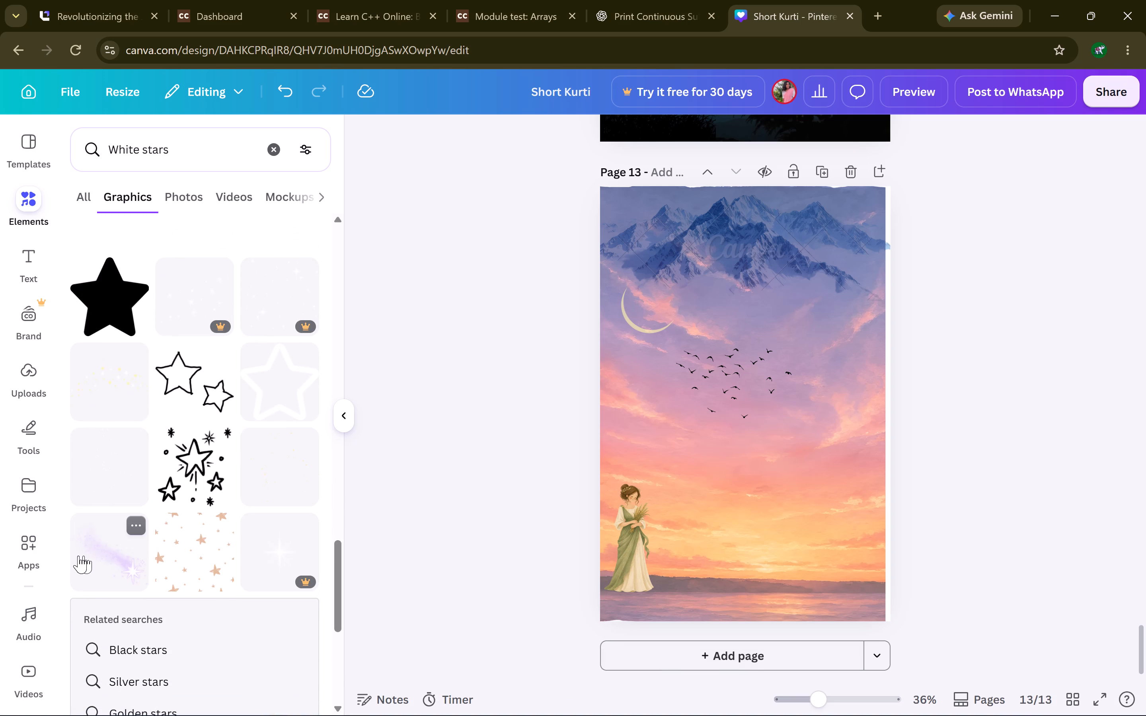
{"action": "scroll", "coordinate": [78, 556], "scroll_direction": "down", "scroll_amount": 8}
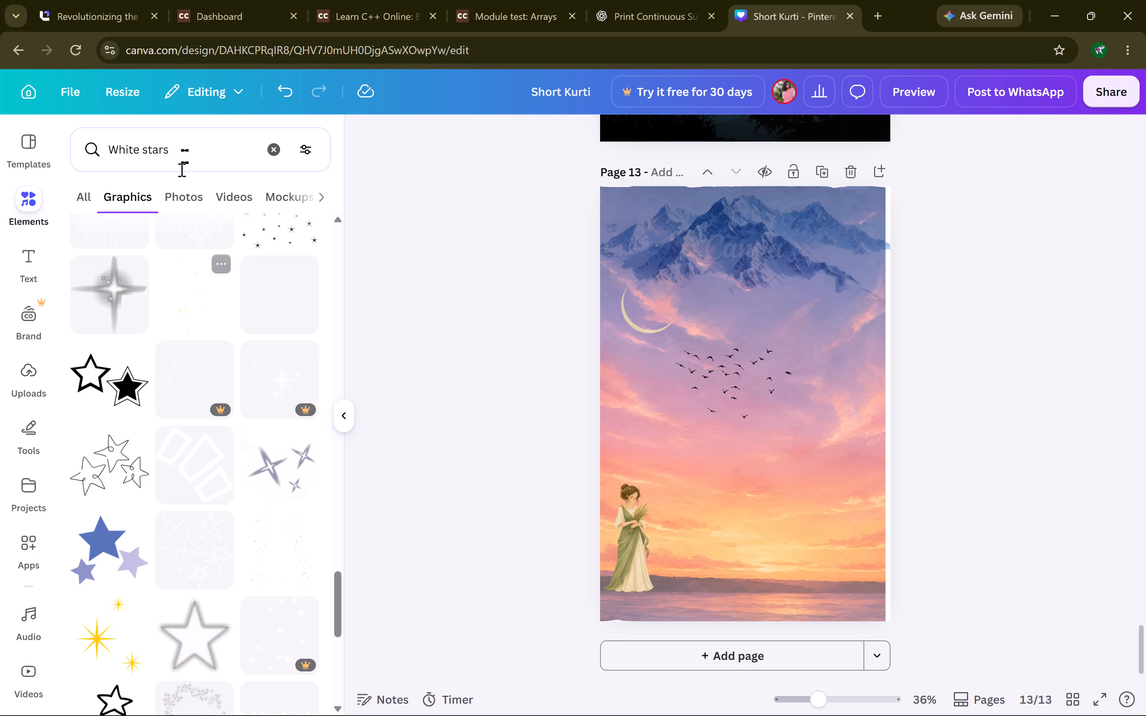
Search the elements for "sun" and switch the results from graphics to photos.
{"action": "left_click_drag", "start_coordinate": [186, 154], "coordinate": [84, 150]}
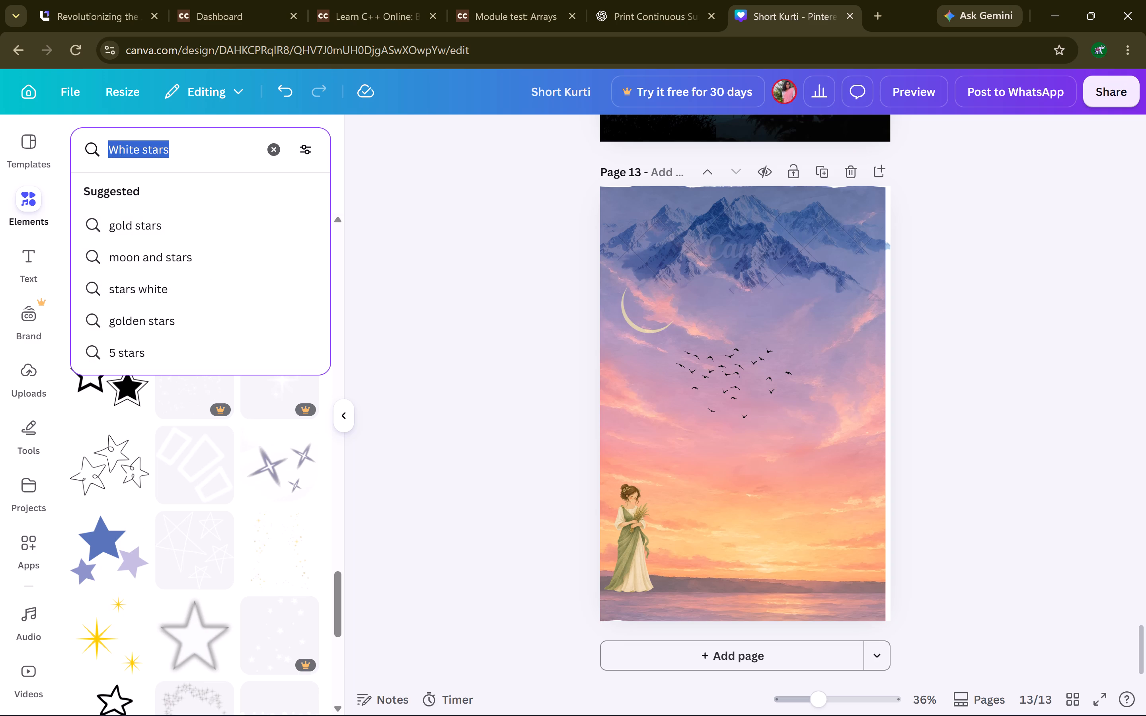
{"action": "type", "text": "sun"}
{"action": "key", "text": "Return"}
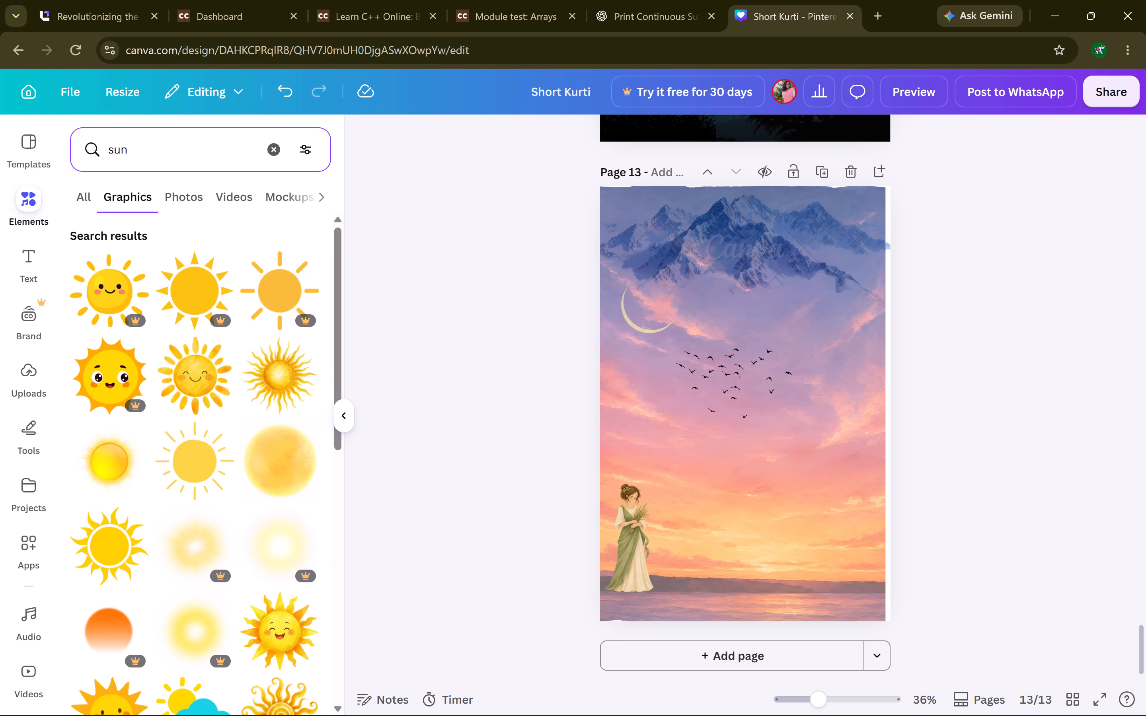
{"action": "left_click", "coordinate": [169, 199]}
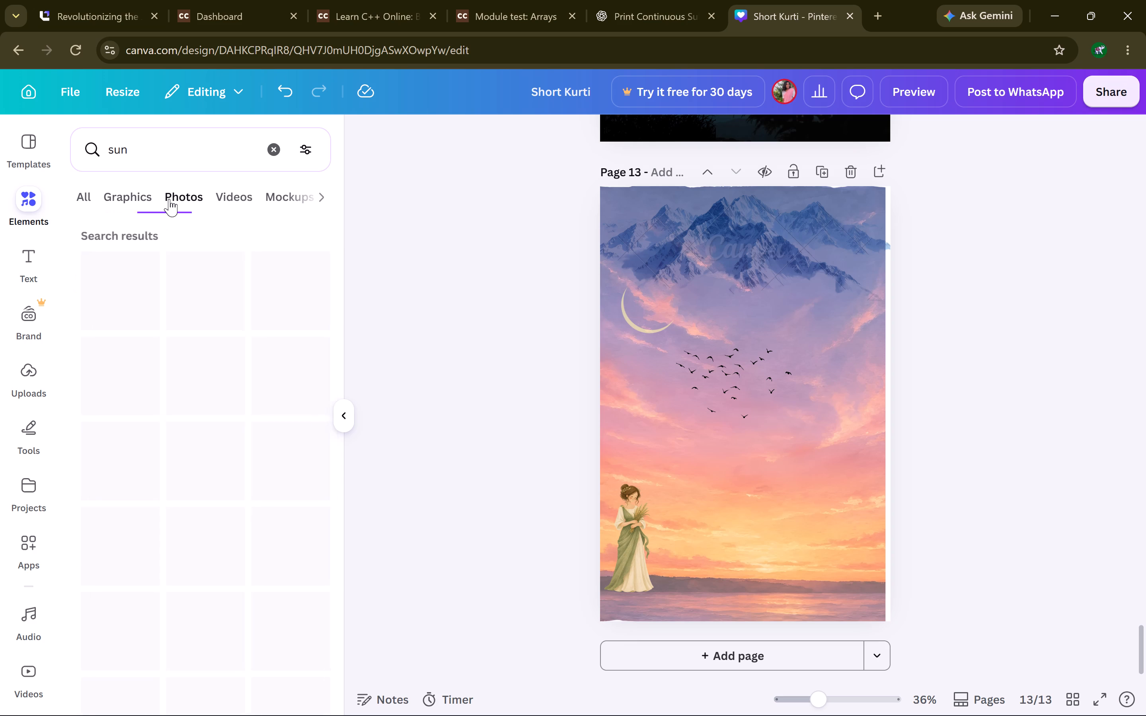
Look through the sun photos and the sun graphics for one that suits the sunset scene.
{"action": "scroll", "coordinate": [227, 486], "scroll_direction": "down", "scroll_amount": 1}
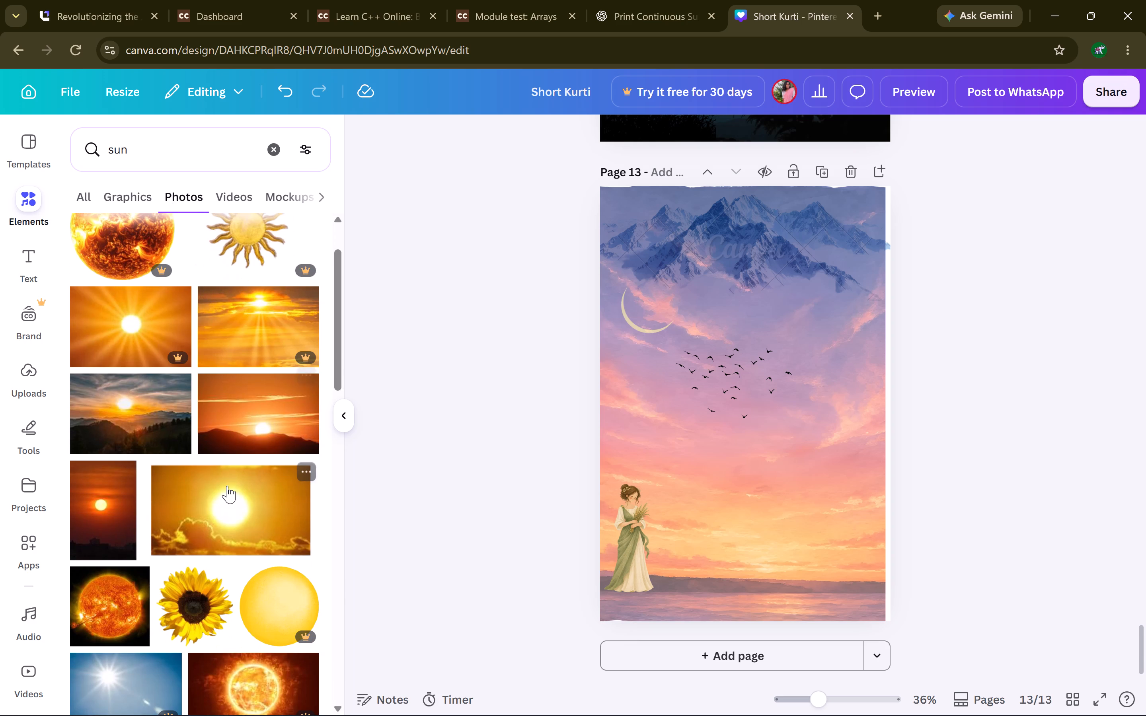
{"action": "scroll", "coordinate": [227, 486], "scroll_direction": "down", "scroll_amount": 2}
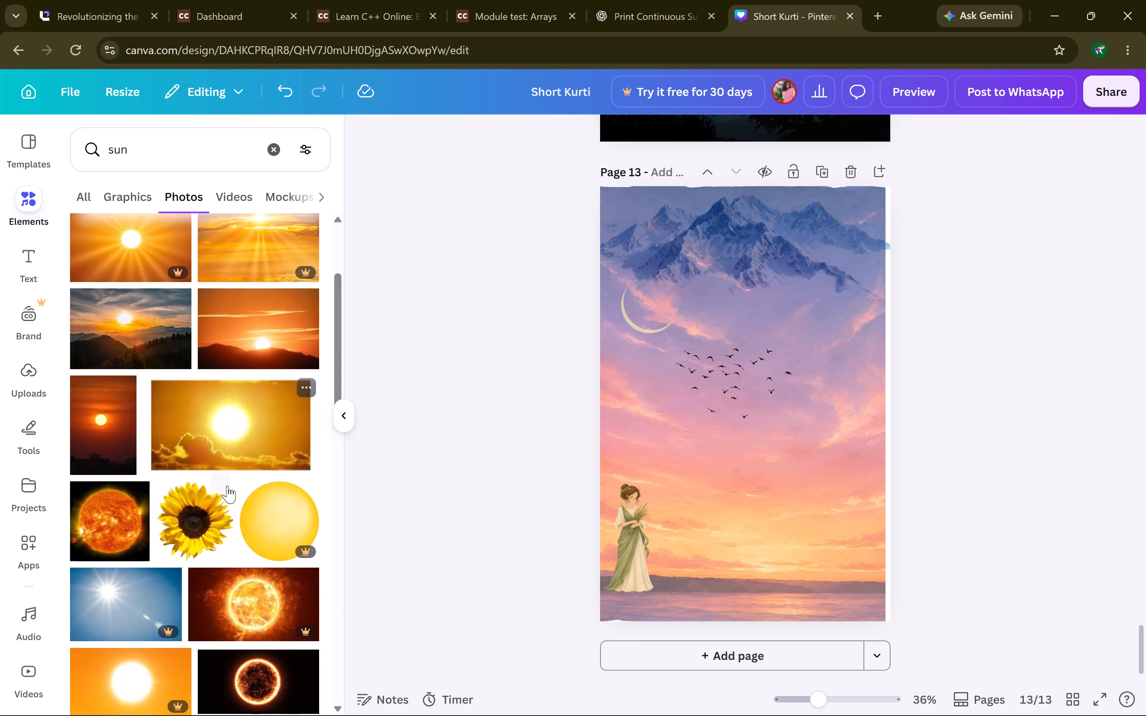
{"action": "scroll", "coordinate": [227, 486], "scroll_direction": "down", "scroll_amount": 4}
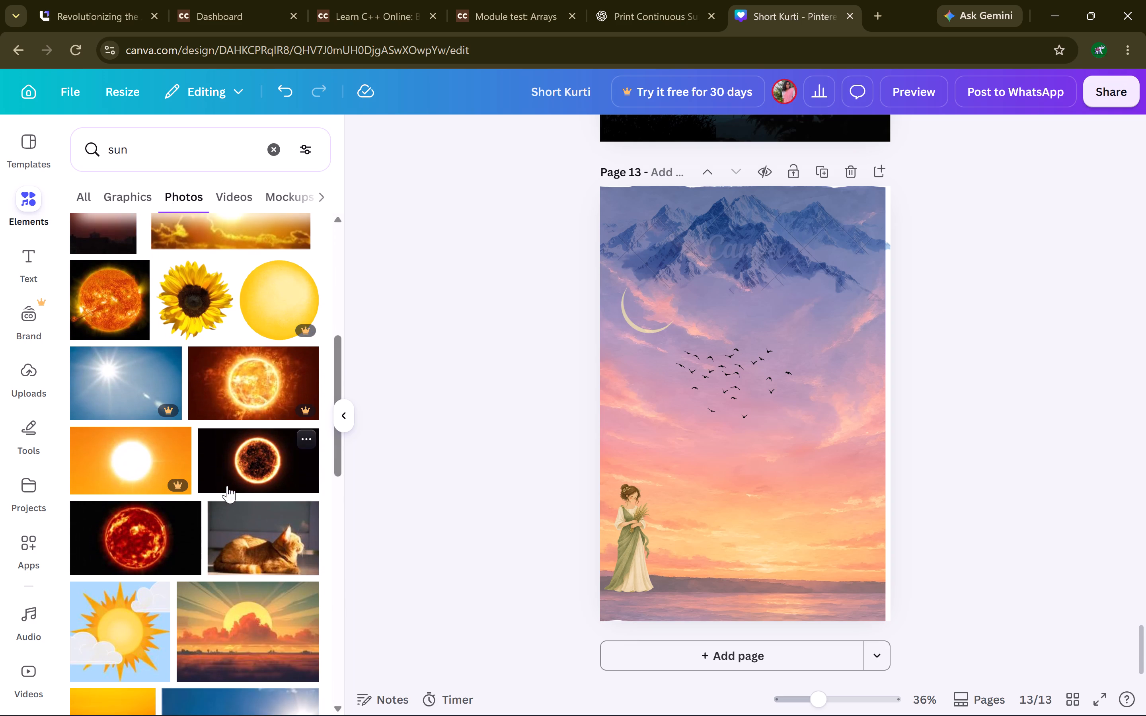
{"action": "left_click", "coordinate": [134, 201]}
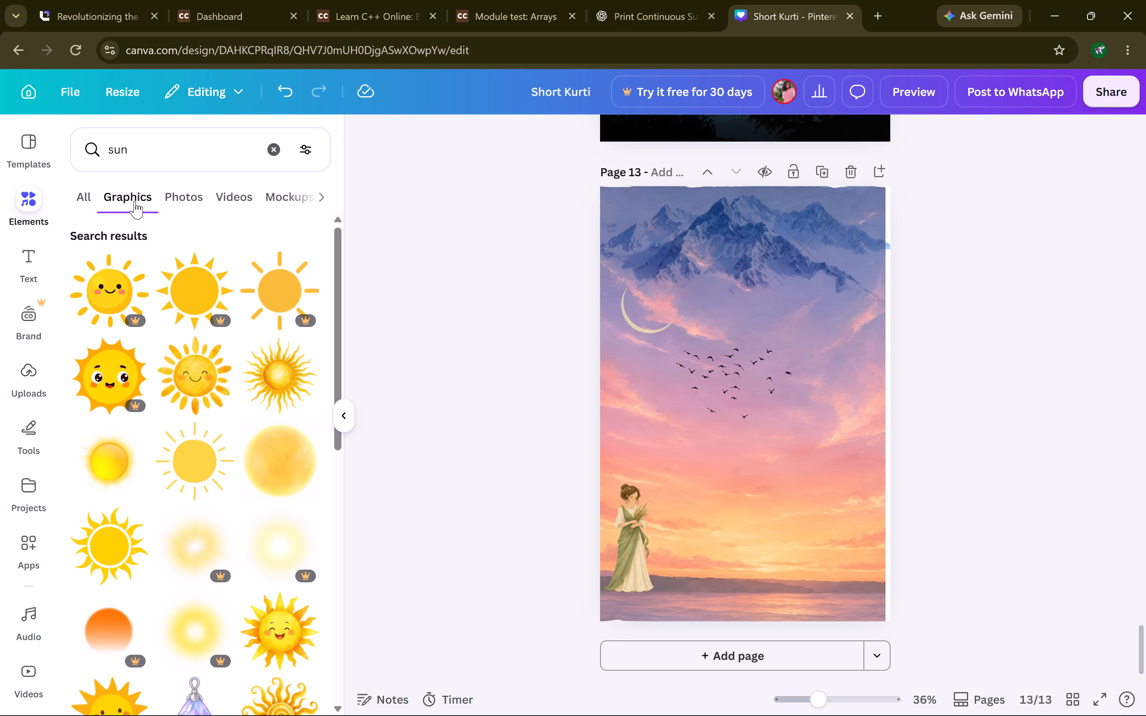
{"action": "scroll", "coordinate": [222, 462], "scroll_direction": "down", "scroll_amount": 2}
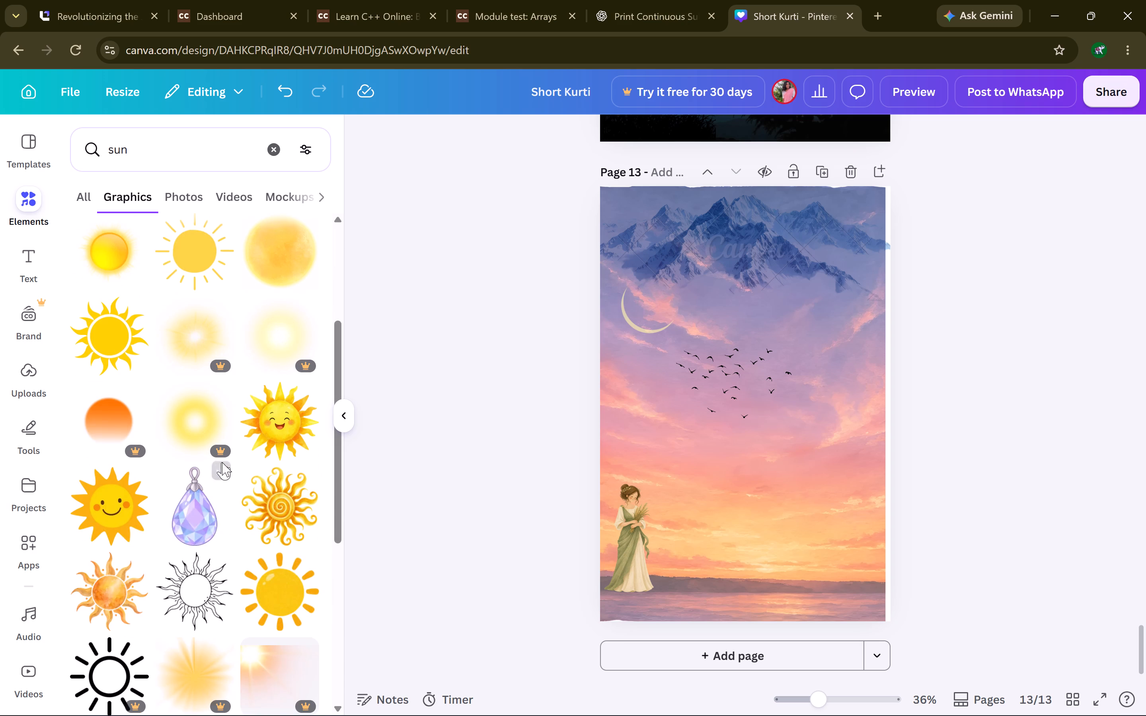
{"action": "scroll", "coordinate": [222, 462], "scroll_direction": "down", "scroll_amount": 4}
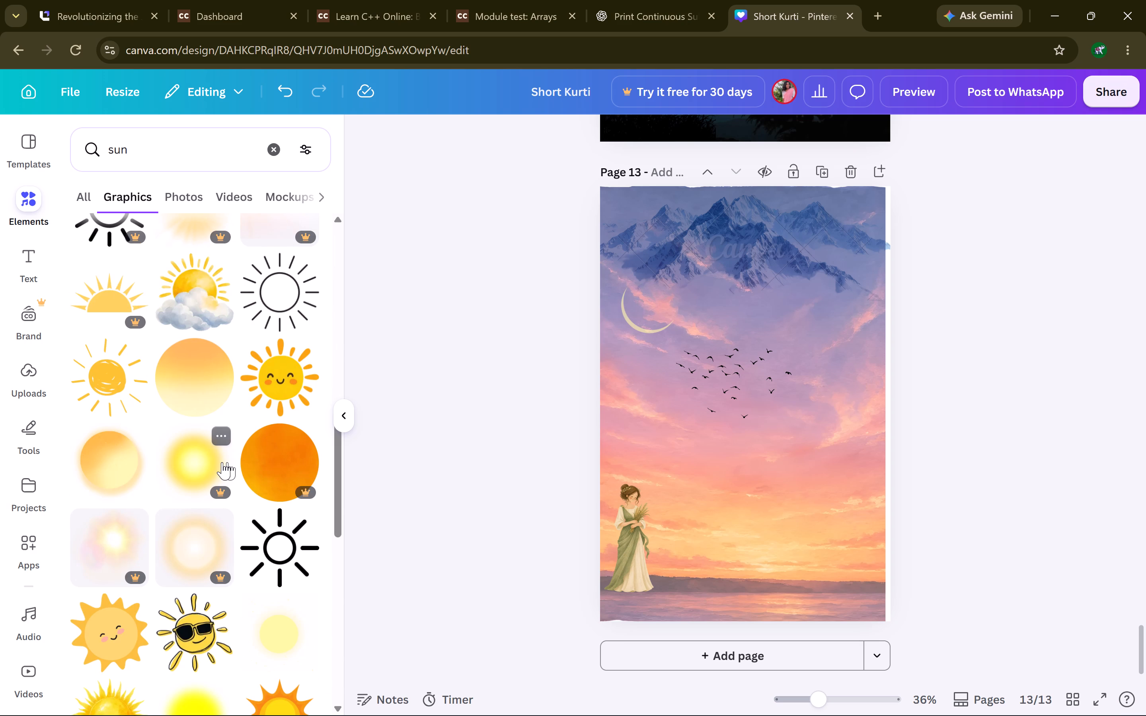
{"action": "scroll", "coordinate": [222, 462], "scroll_direction": "down", "scroll_amount": 2}
{"action": "scroll", "coordinate": [222, 462], "scroll_direction": "up", "scroll_amount": 2}
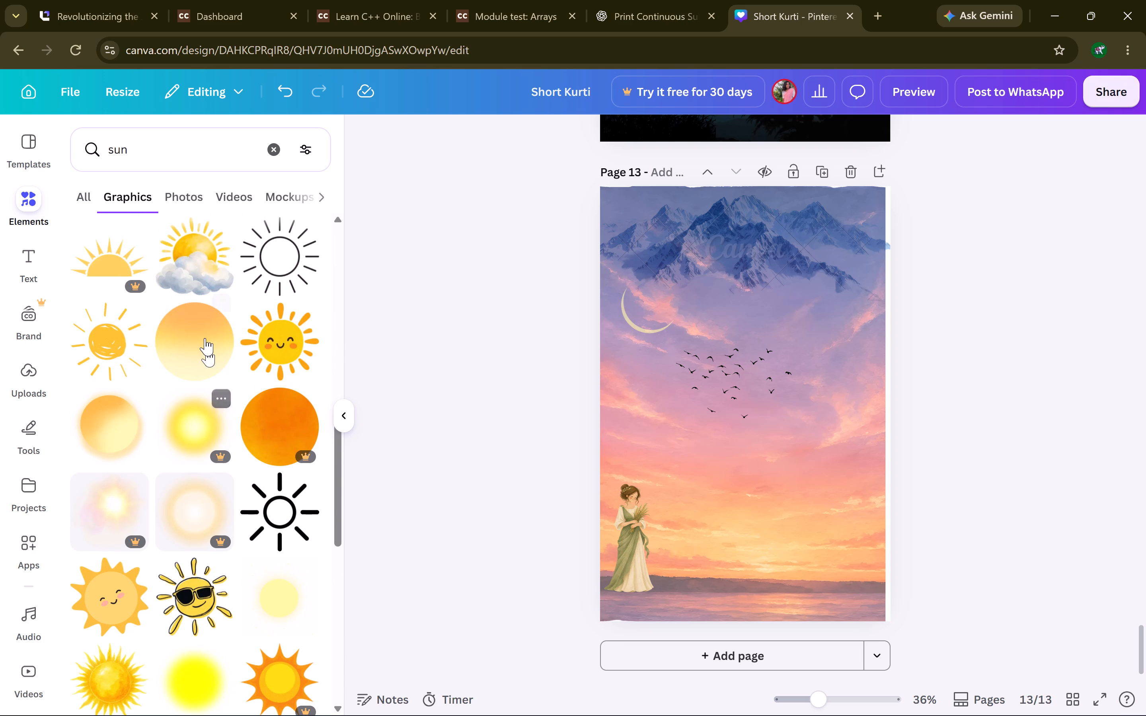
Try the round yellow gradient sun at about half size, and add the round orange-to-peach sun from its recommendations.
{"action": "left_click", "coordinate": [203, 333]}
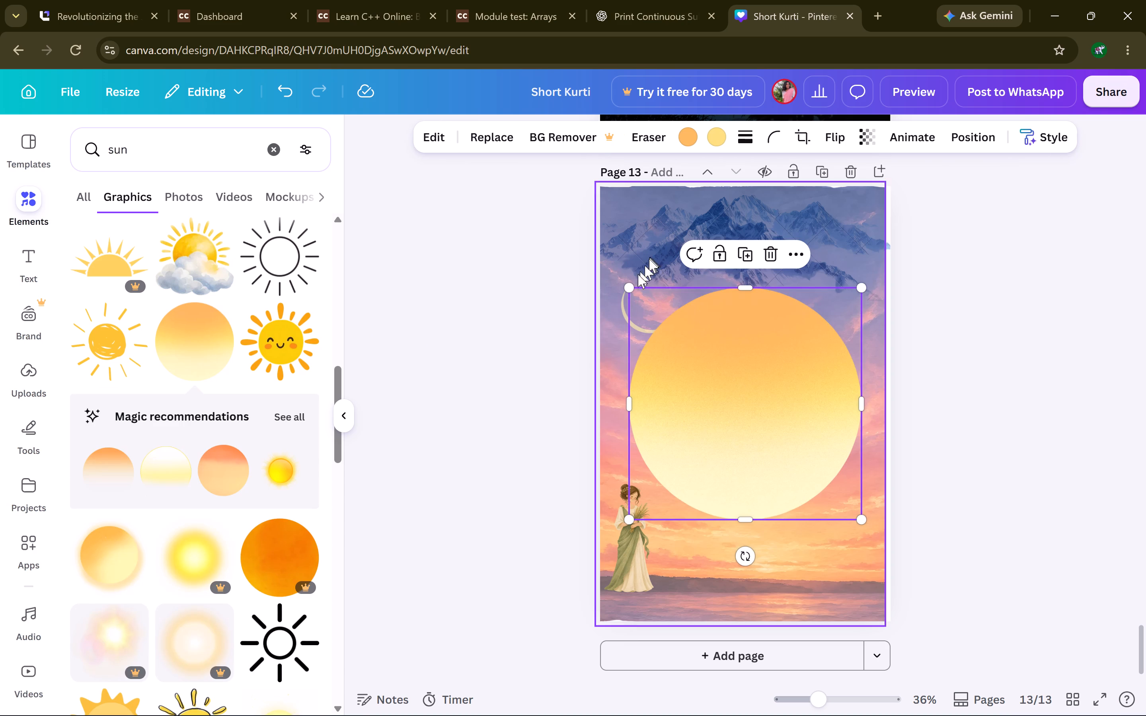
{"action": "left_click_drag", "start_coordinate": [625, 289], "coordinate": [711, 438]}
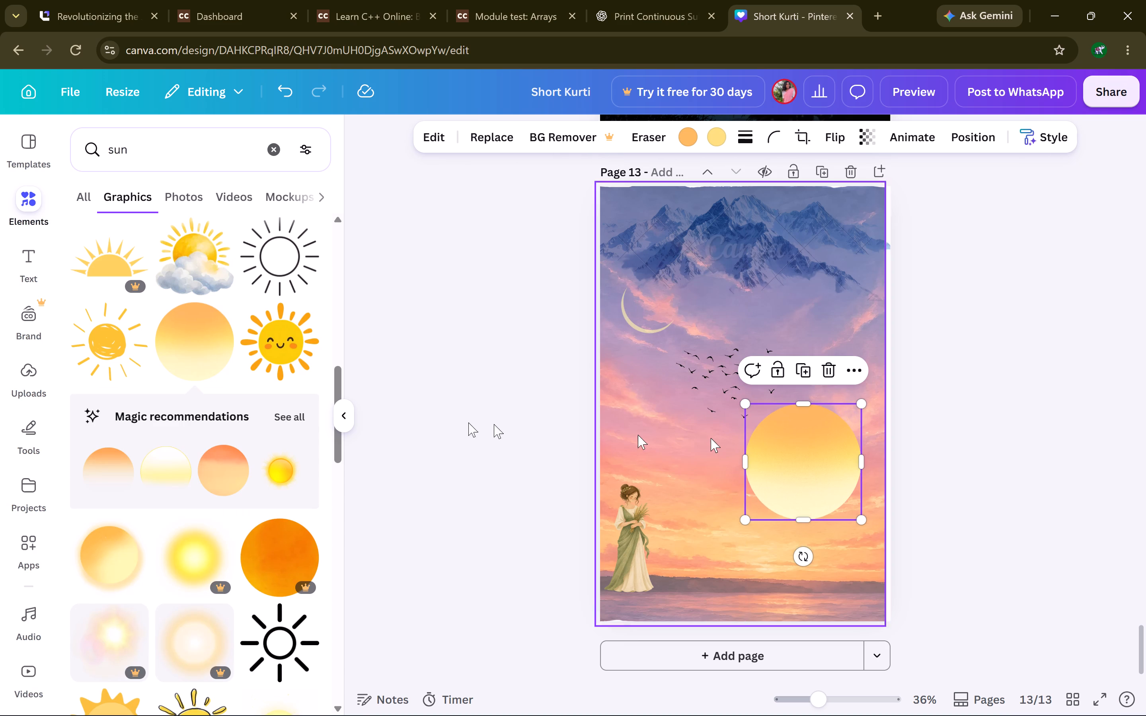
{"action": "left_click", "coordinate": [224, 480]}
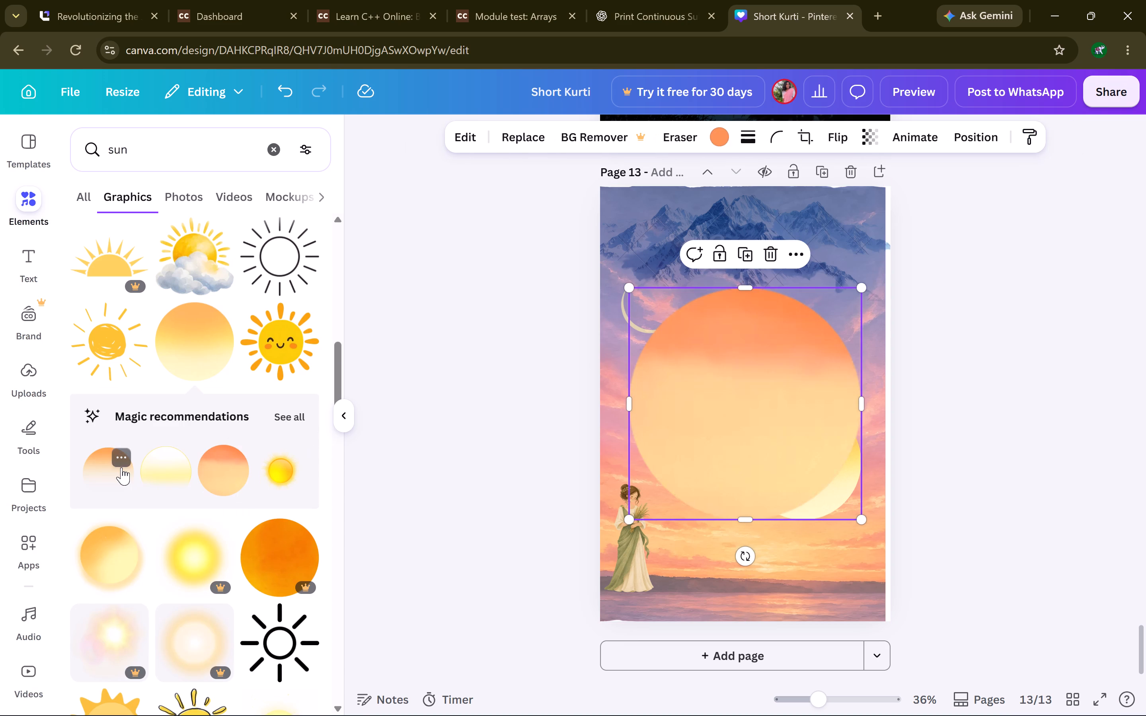
Add the recommended orange sun that fades out toward its base and move it partly off the page's left edge.
{"action": "left_click", "coordinate": [121, 467]}
{"action": "left_click_drag", "start_coordinate": [690, 453], "coordinate": [487, 473]}
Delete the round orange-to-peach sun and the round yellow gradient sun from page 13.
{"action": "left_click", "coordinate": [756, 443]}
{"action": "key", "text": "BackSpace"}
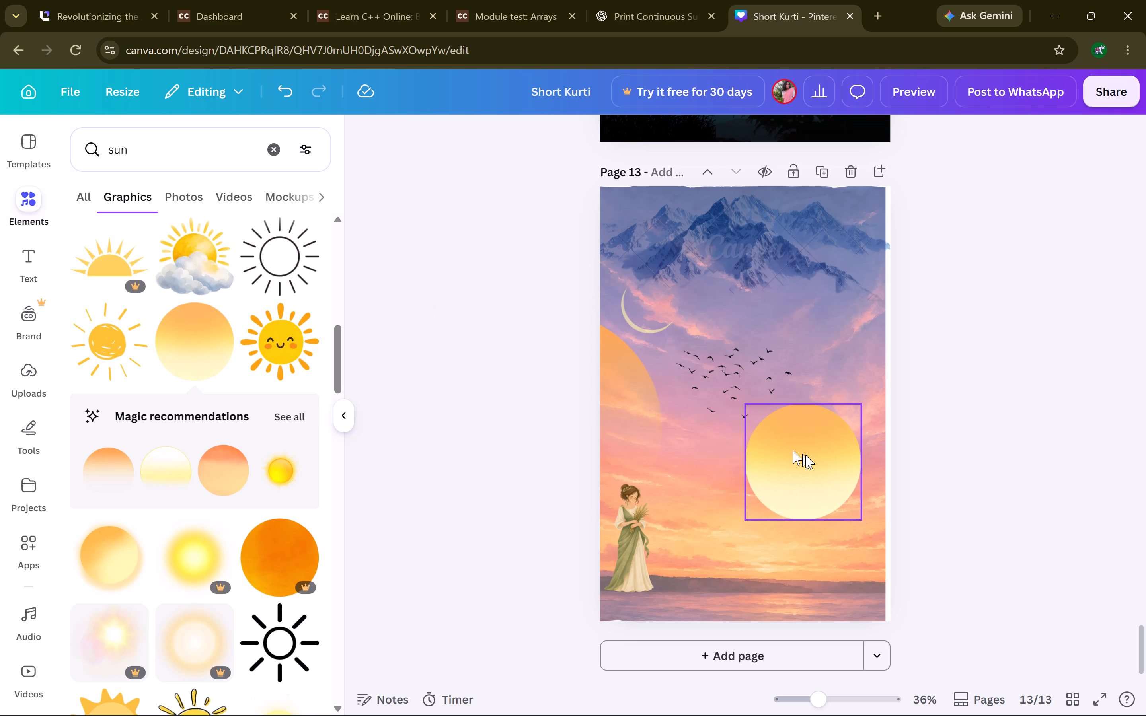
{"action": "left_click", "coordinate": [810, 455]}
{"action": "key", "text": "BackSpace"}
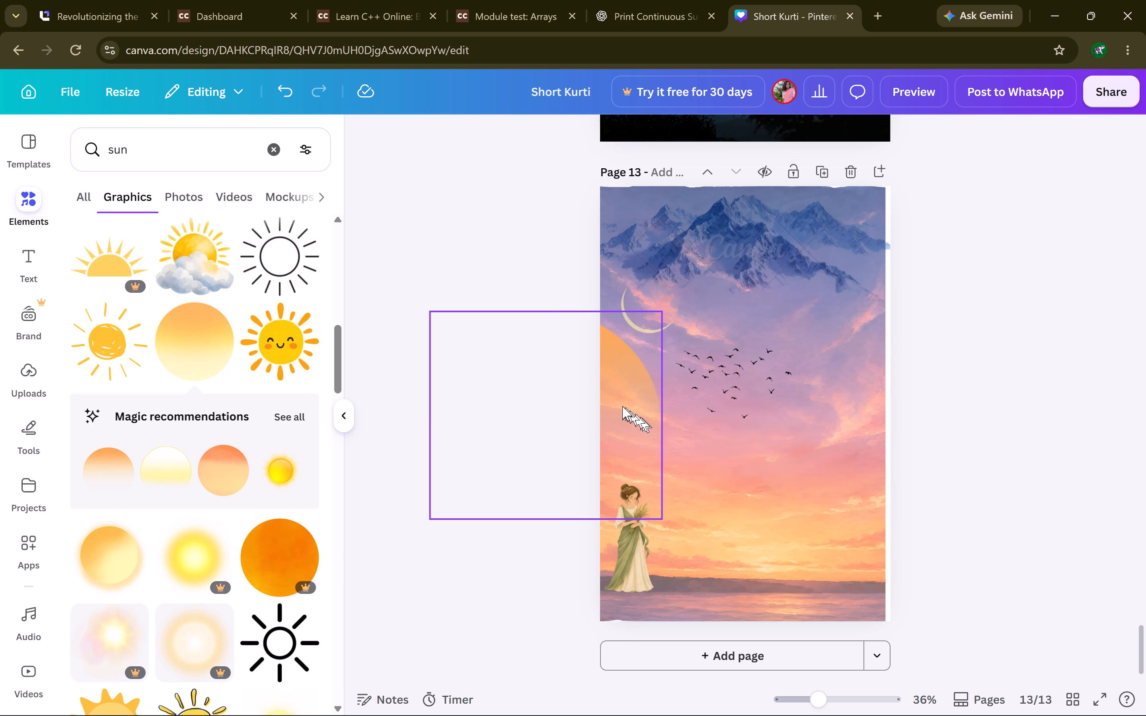
Shrink the fading orange sun to roughly the crescent moon's size and place it just above the horizon.
{"action": "left_click_drag", "start_coordinate": [621, 406], "coordinate": [826, 436]}
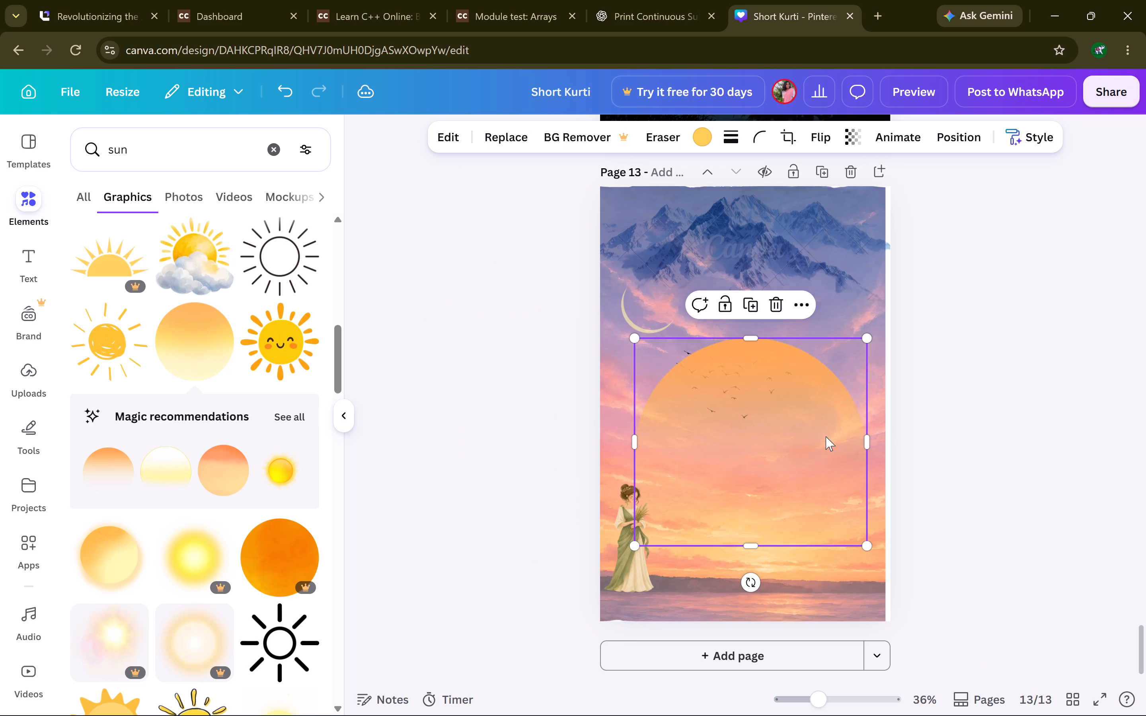
{"action": "left_click_drag", "start_coordinate": [628, 546], "coordinate": [718, 485]}
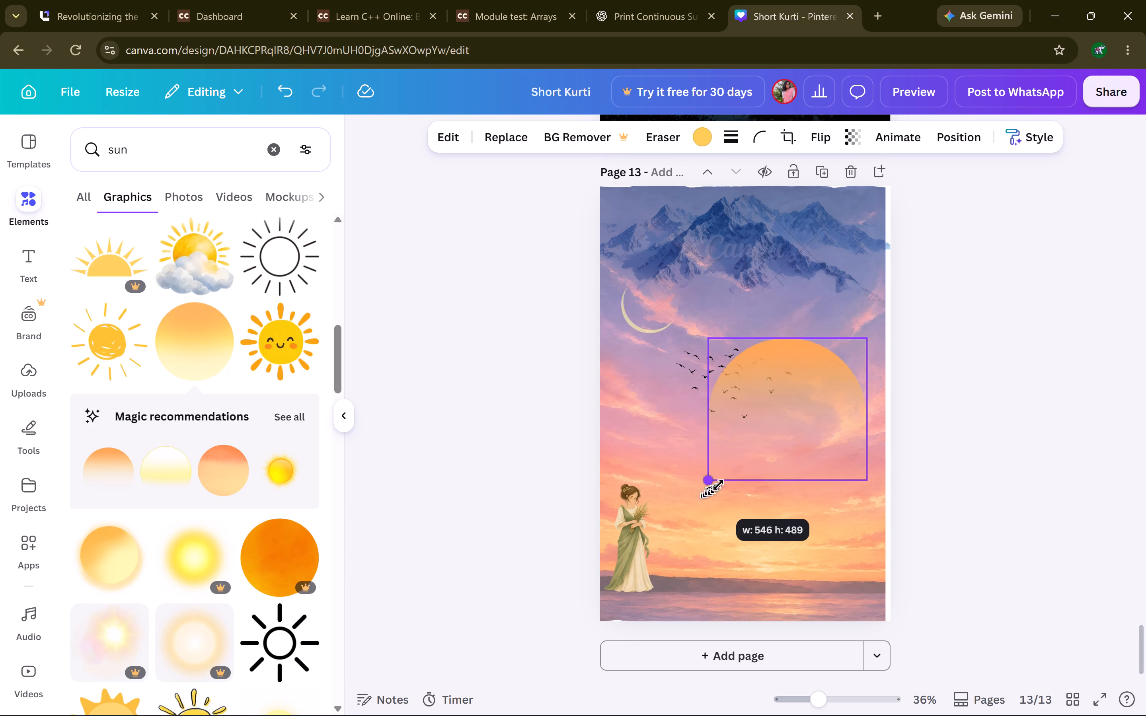
{"action": "left_click_drag", "start_coordinate": [718, 485], "coordinate": [826, 432]}
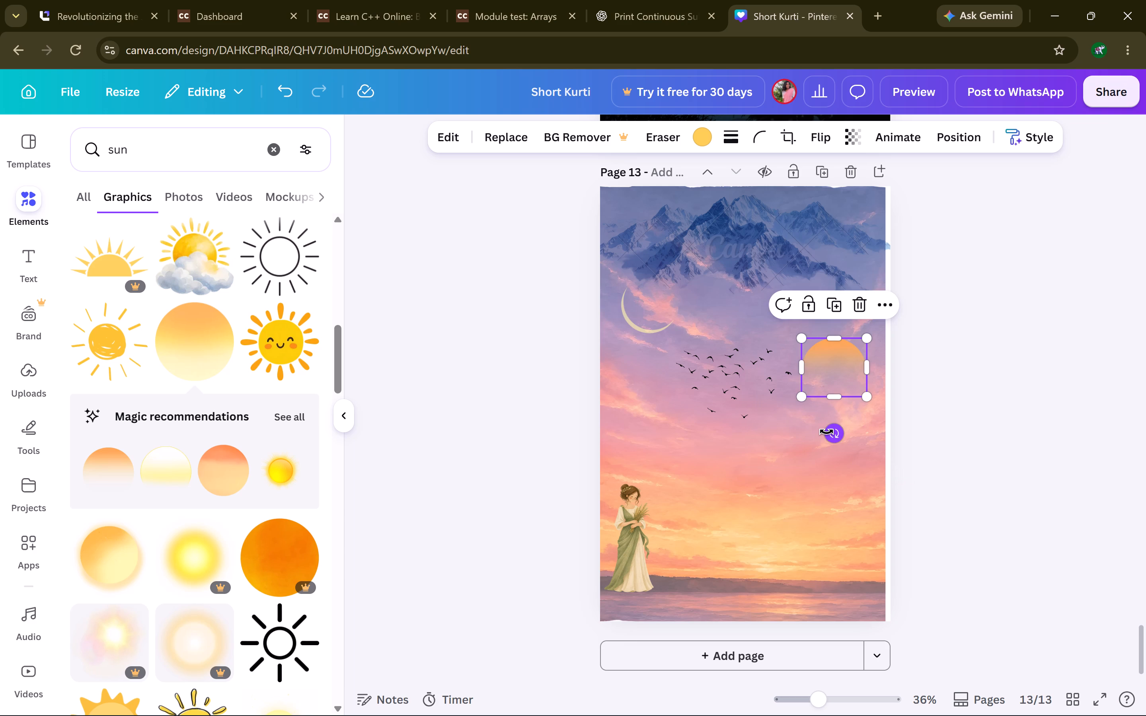
{"action": "left_click", "coordinate": [826, 432]}
{"action": "left_click_drag", "start_coordinate": [852, 370], "coordinate": [769, 536]}
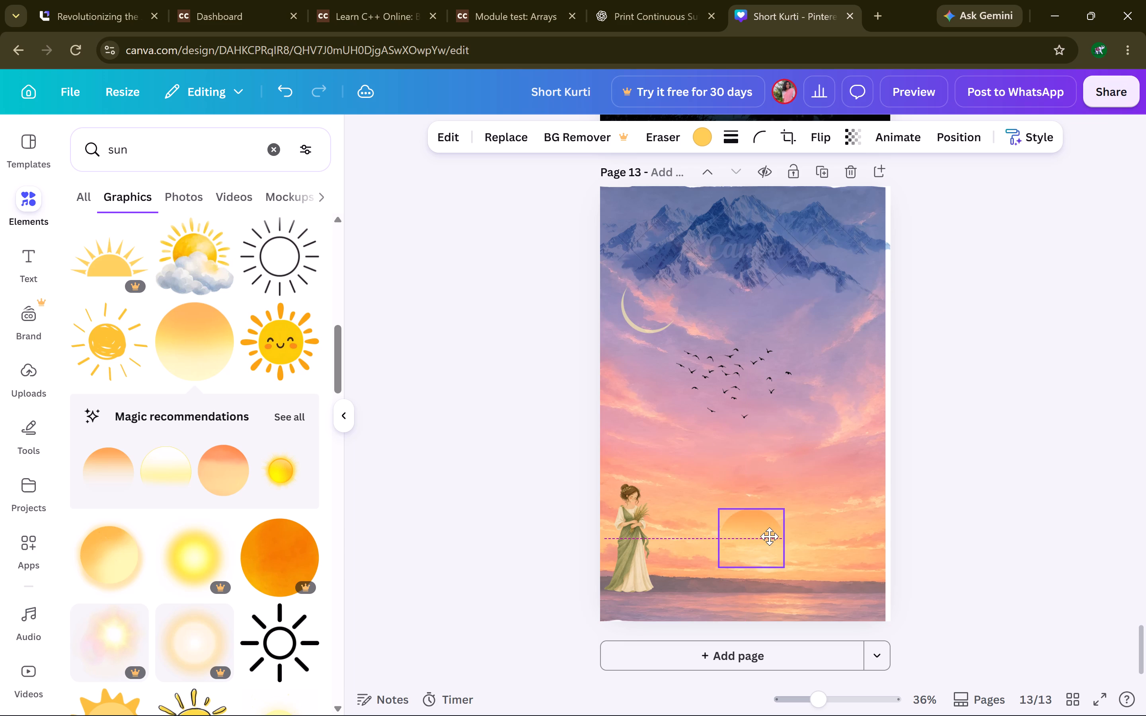
{"action": "left_click_drag", "start_coordinate": [769, 536], "coordinate": [777, 535]}
{"action": "left_click", "coordinate": [944, 486]}
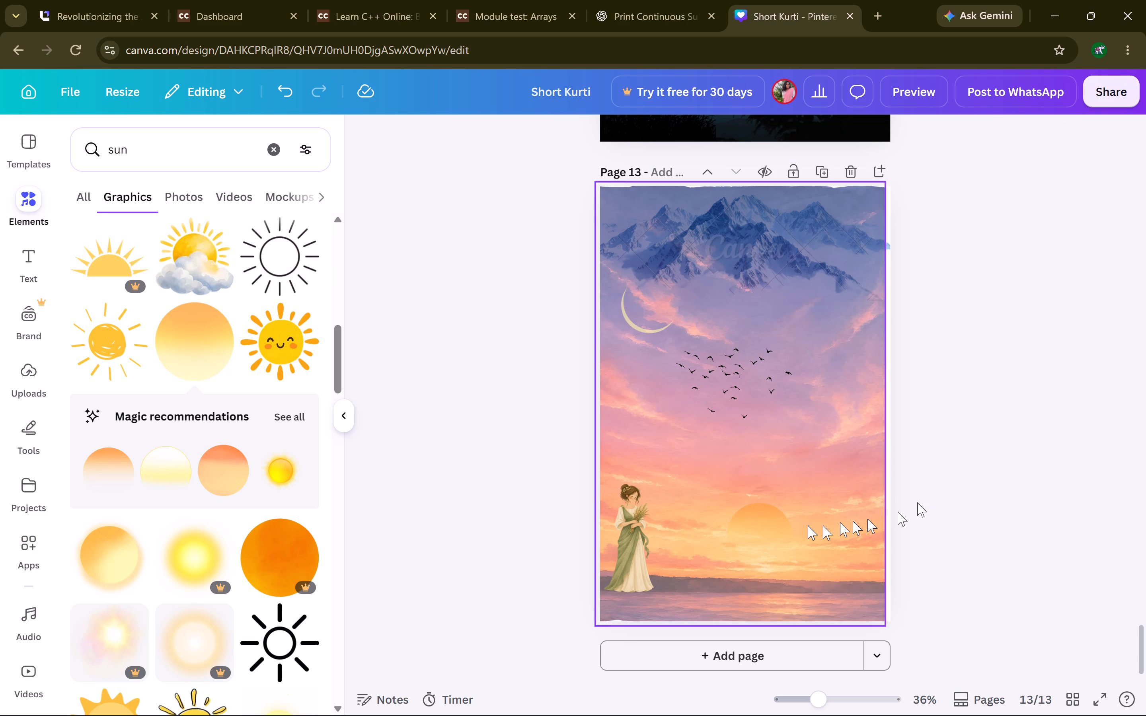
Try the small sun in the upper right sky, and settle it slightly higher above the horizon near the page's middle.
{"action": "left_click_drag", "start_coordinate": [771, 536], "coordinate": [854, 322]}
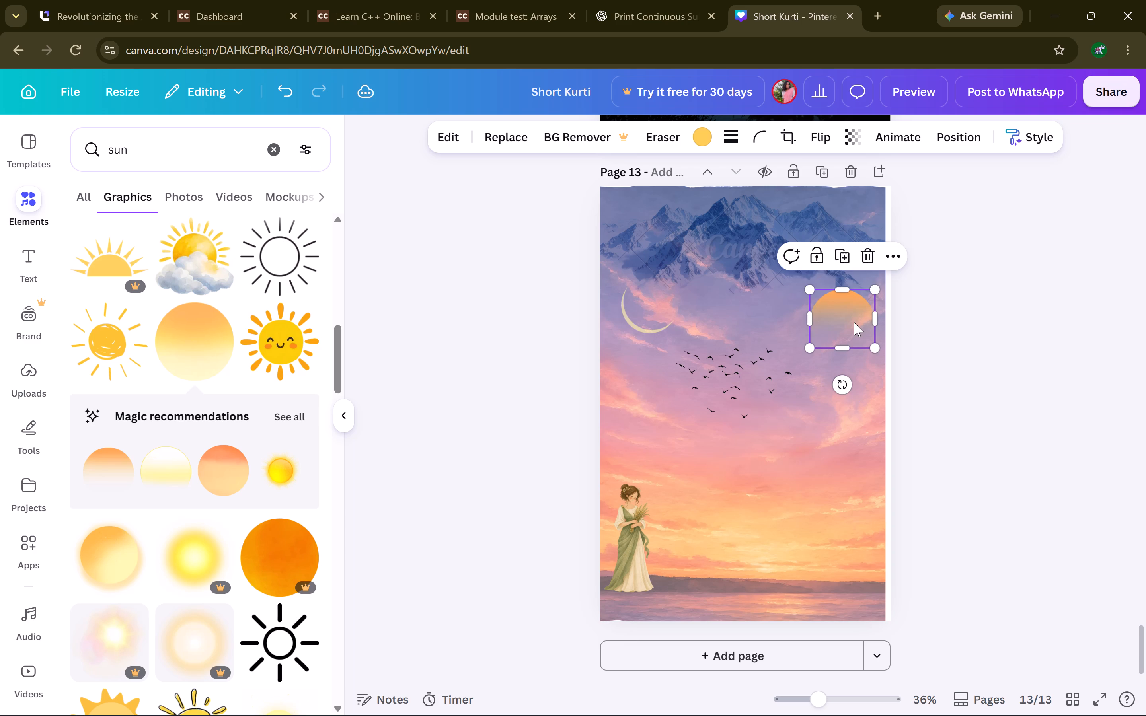
{"action": "left_click", "coordinate": [843, 336]}
{"action": "left_click_drag", "start_coordinate": [843, 336], "coordinate": [826, 479]}
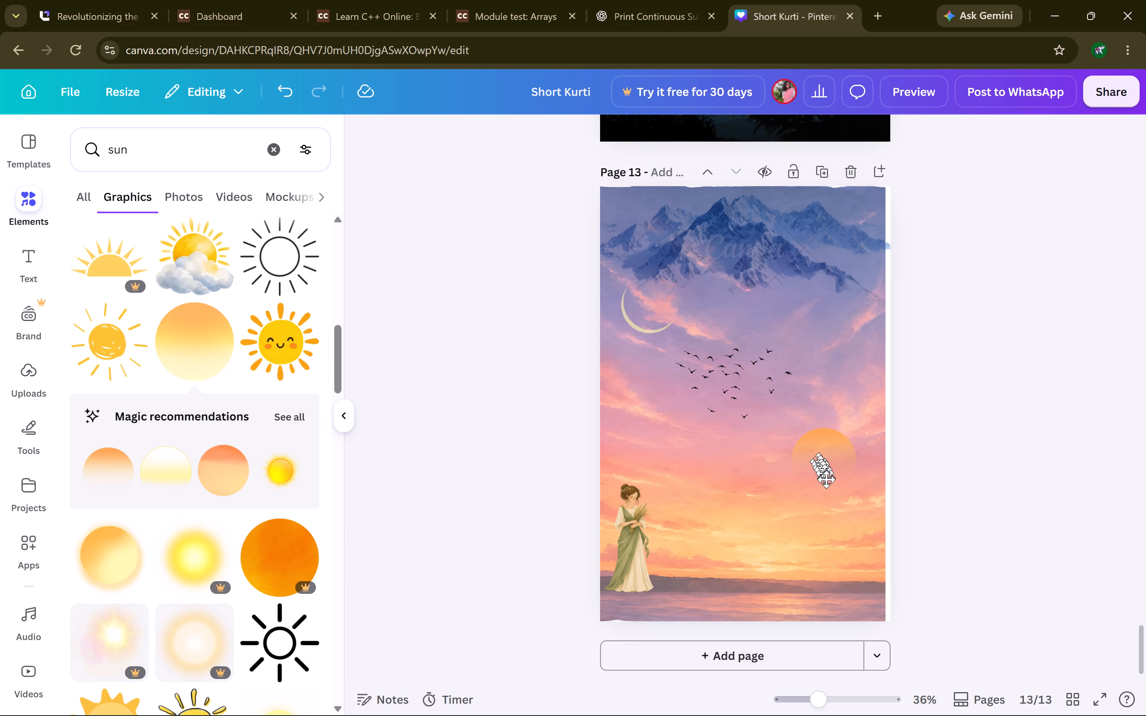
{"action": "left_click_drag", "start_coordinate": [826, 479], "coordinate": [839, 490]}
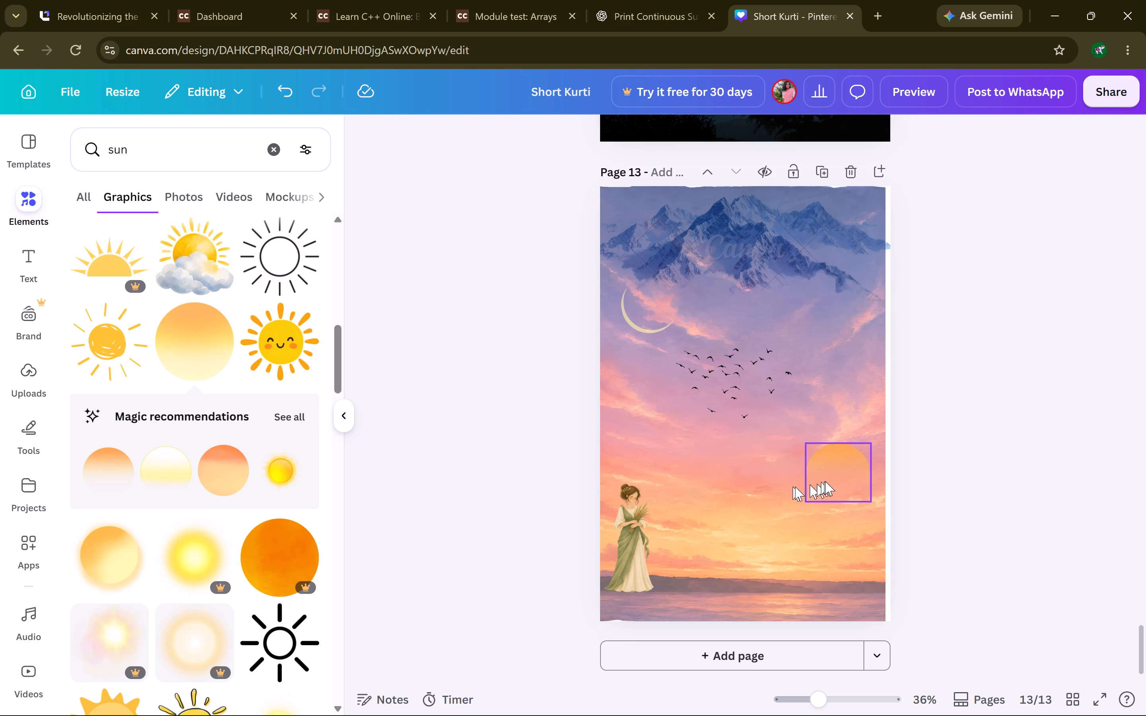
{"action": "left_click_drag", "start_coordinate": [828, 481], "coordinate": [747, 518]}
{"action": "left_click", "coordinate": [1014, 537]}
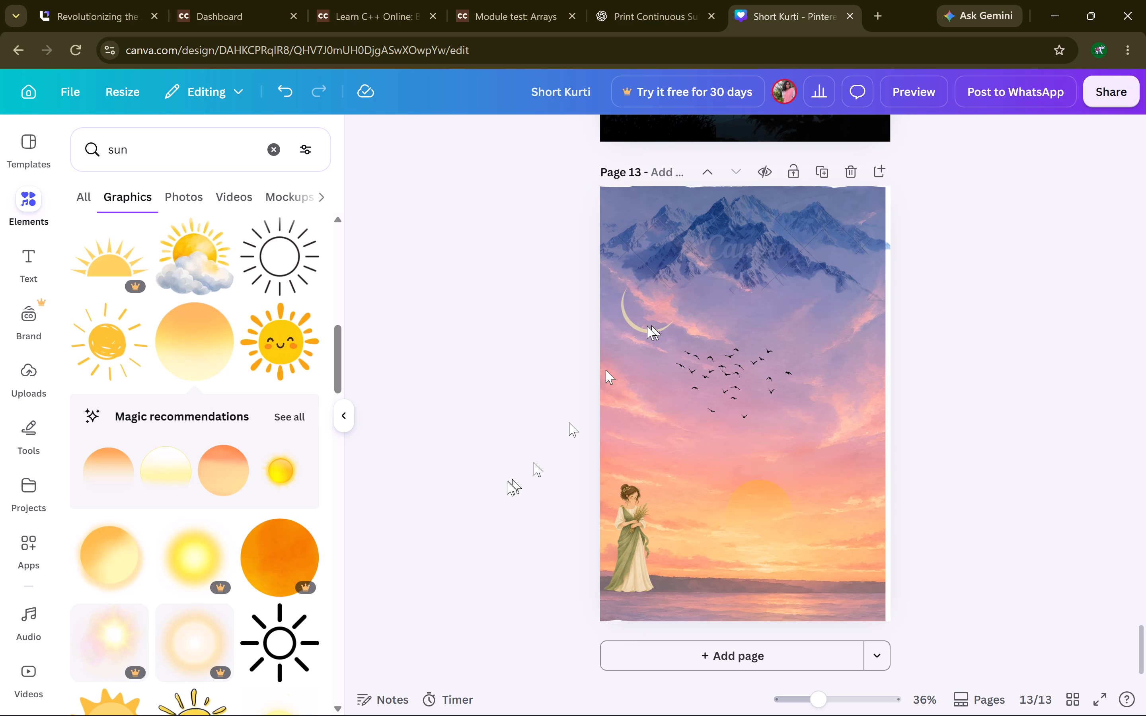
Add a leaning palm silhouette from the sun's full recommendations, plus the similar twin palm silhouette, to page 13.
{"action": "left_click", "coordinate": [294, 414]}
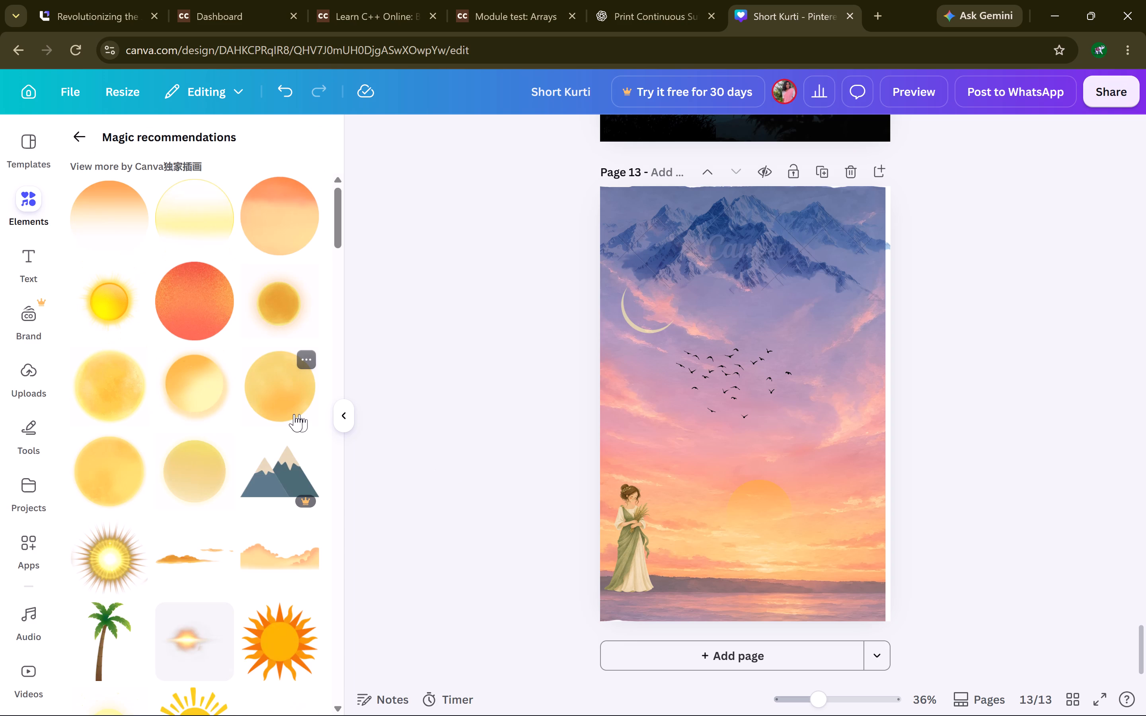
{"action": "scroll", "coordinate": [294, 414], "scroll_direction": "down", "scroll_amount": 3}
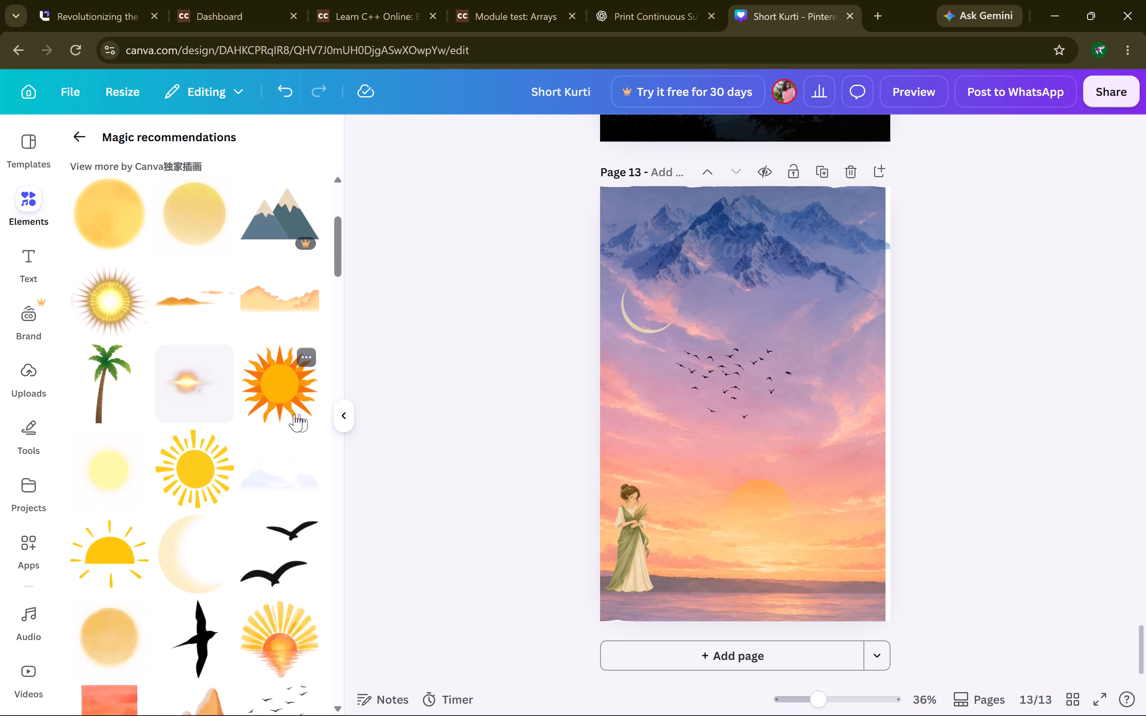
{"action": "scroll", "coordinate": [294, 414], "scroll_direction": "down", "scroll_amount": 5}
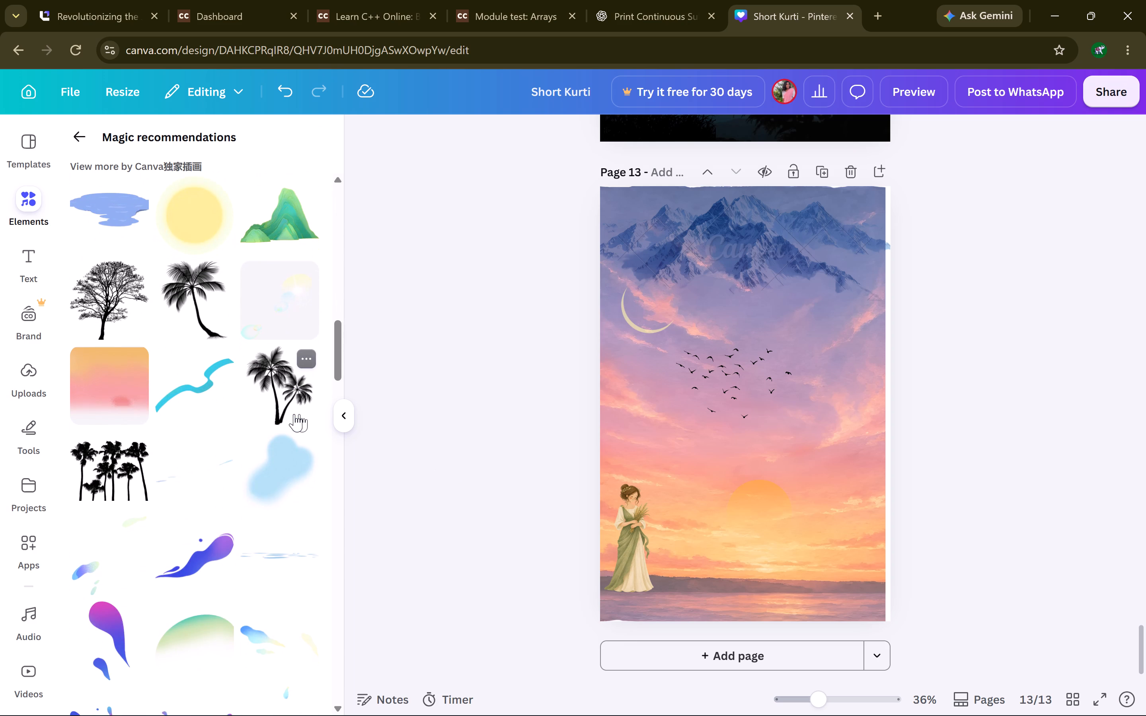
{"action": "left_click", "coordinate": [185, 286]}
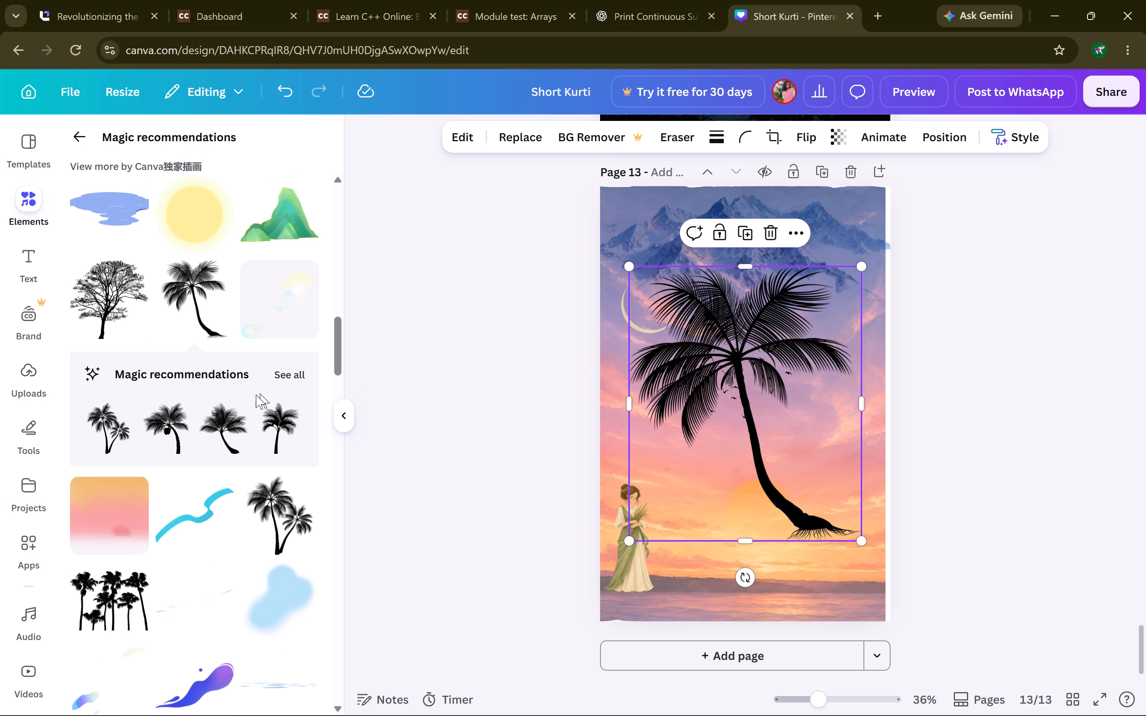
{"action": "left_click", "coordinate": [116, 447]}
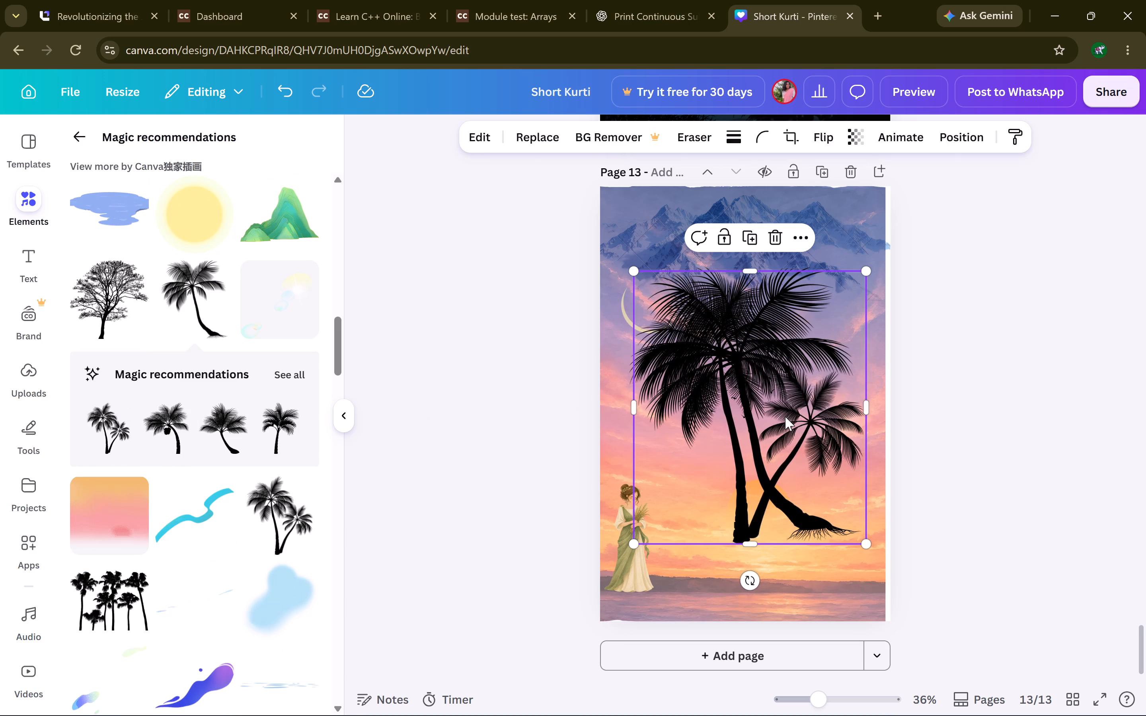
Move the leaning palm up over the mountains and the twin palms to the lower right part of the page.
{"action": "left_click_drag", "start_coordinate": [785, 416], "coordinate": [688, 537]}
{"action": "left_click", "coordinate": [723, 369]}
{"action": "left_click_drag", "start_coordinate": [723, 369], "coordinate": [702, 296]}
{"action": "left_click_drag", "start_coordinate": [654, 539], "coordinate": [821, 467]}
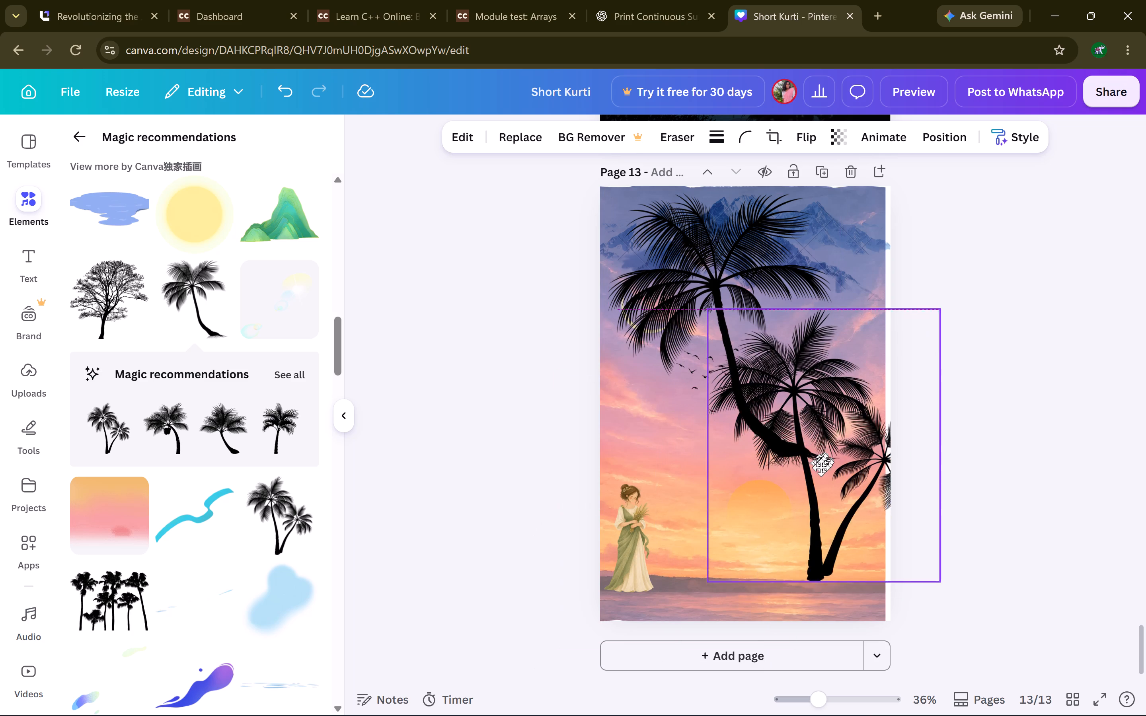
{"action": "left_click_drag", "start_coordinate": [821, 467], "coordinate": [785, 496]}
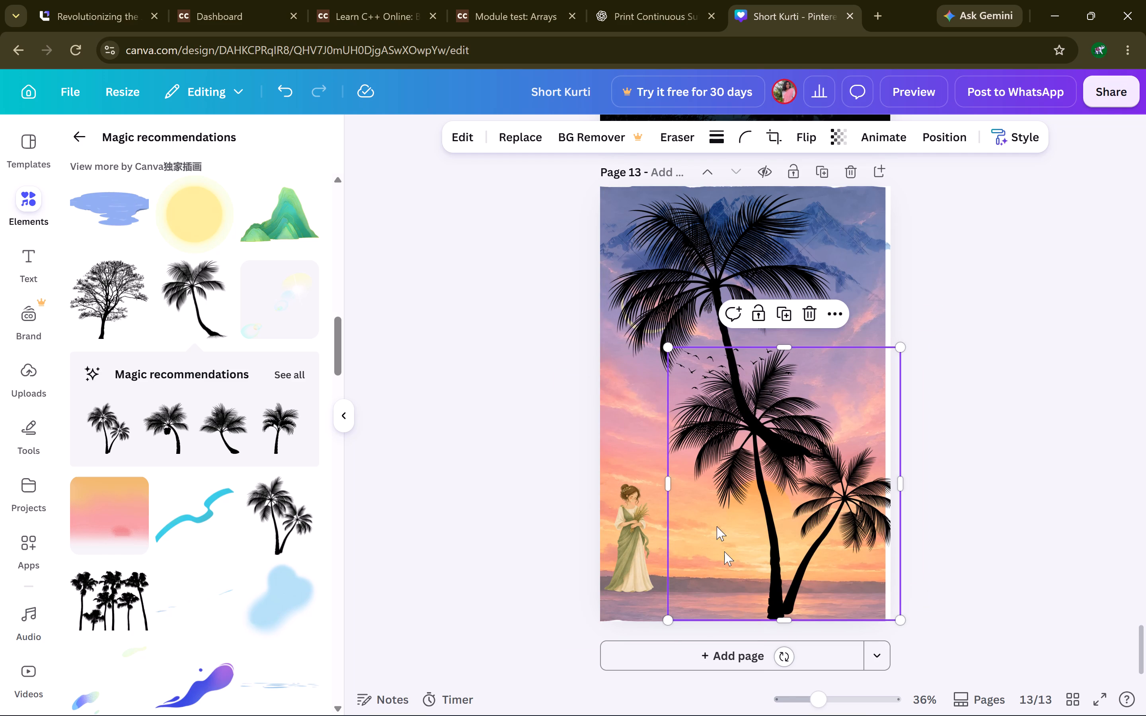
Trim the twin palms' right edge slightly and move them up so they line up with the page's right edge.
{"action": "left_click", "coordinate": [716, 469]}
{"action": "double_click", "coordinate": [681, 453]}
{"action": "left_click", "coordinate": [764, 564]}
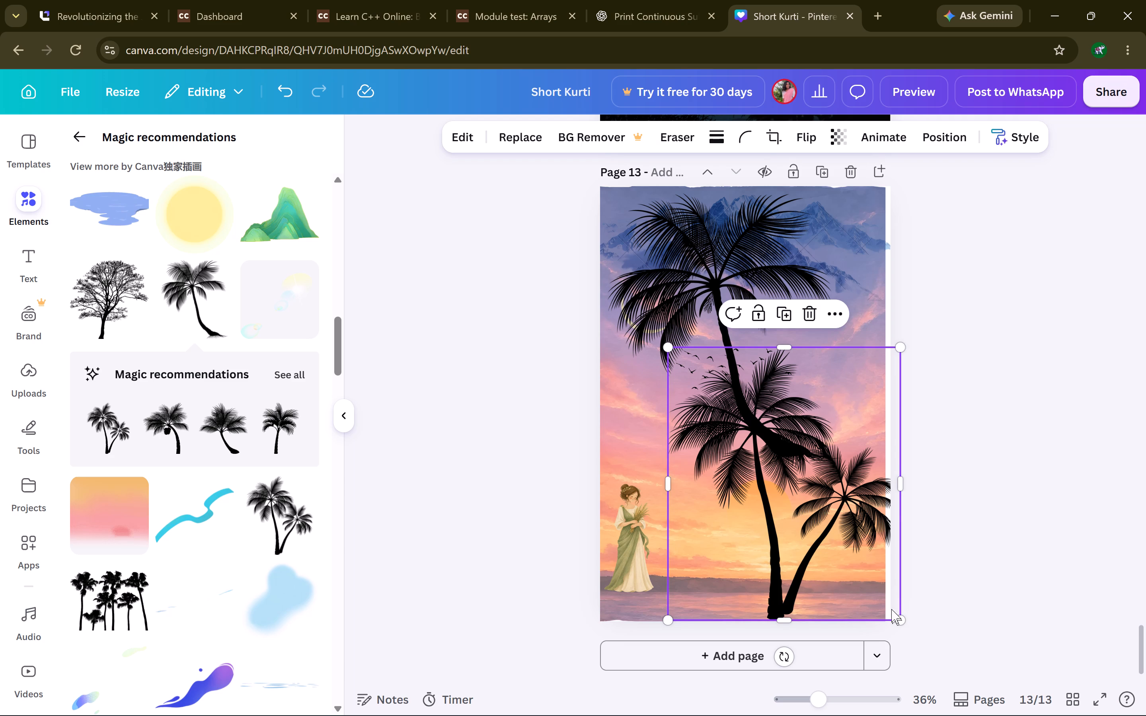
{"action": "left_click", "coordinate": [900, 482]}
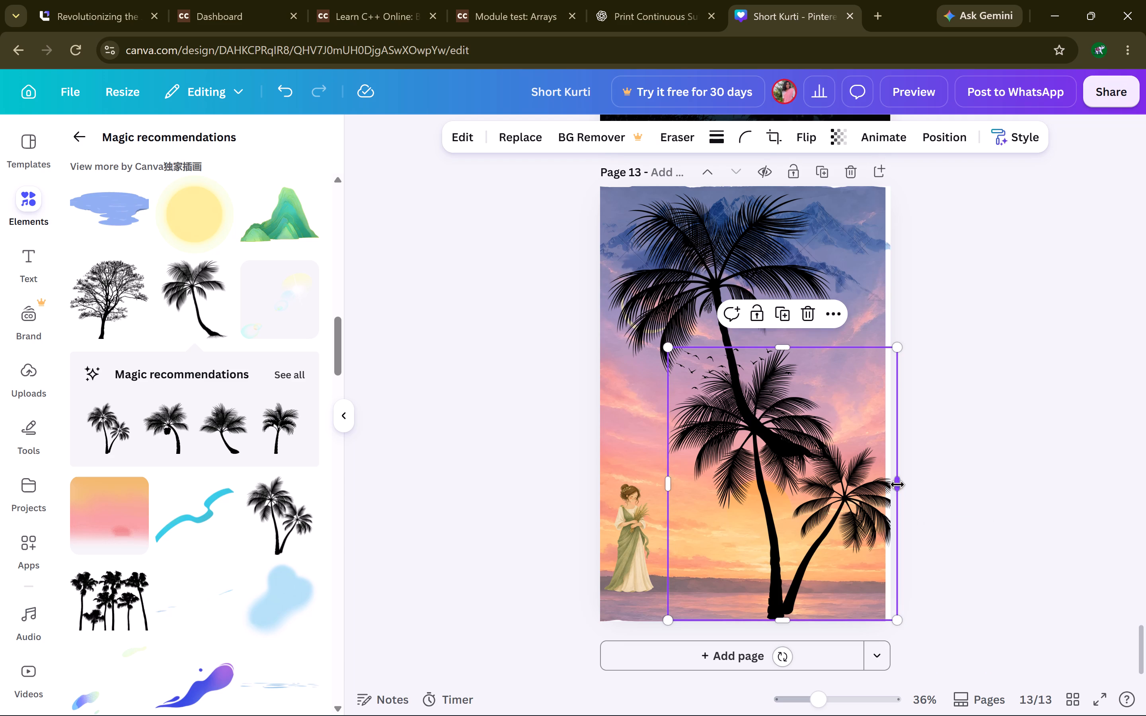
{"action": "left_click_drag", "start_coordinate": [810, 493], "coordinate": [804, 475]}
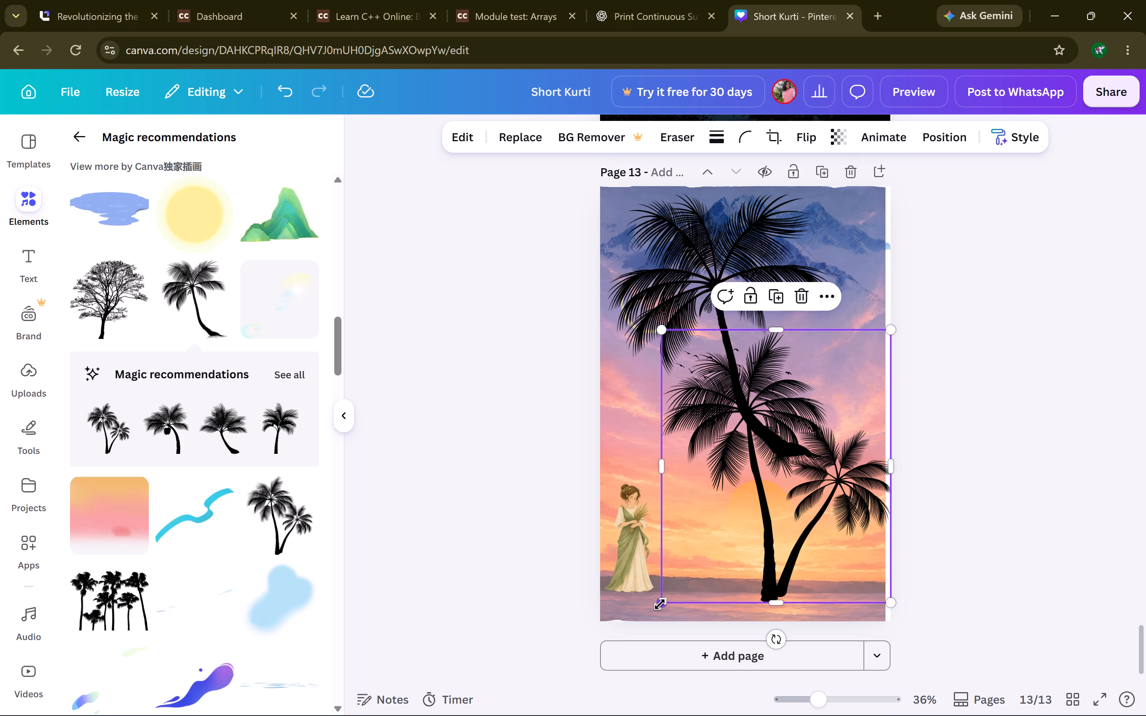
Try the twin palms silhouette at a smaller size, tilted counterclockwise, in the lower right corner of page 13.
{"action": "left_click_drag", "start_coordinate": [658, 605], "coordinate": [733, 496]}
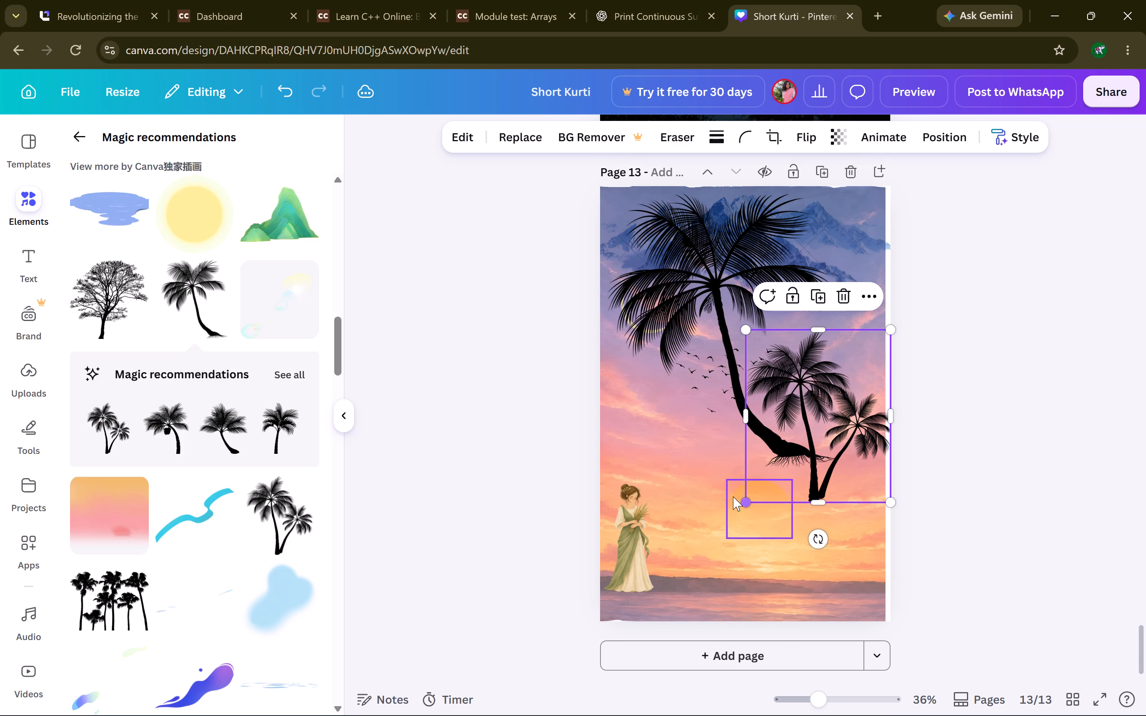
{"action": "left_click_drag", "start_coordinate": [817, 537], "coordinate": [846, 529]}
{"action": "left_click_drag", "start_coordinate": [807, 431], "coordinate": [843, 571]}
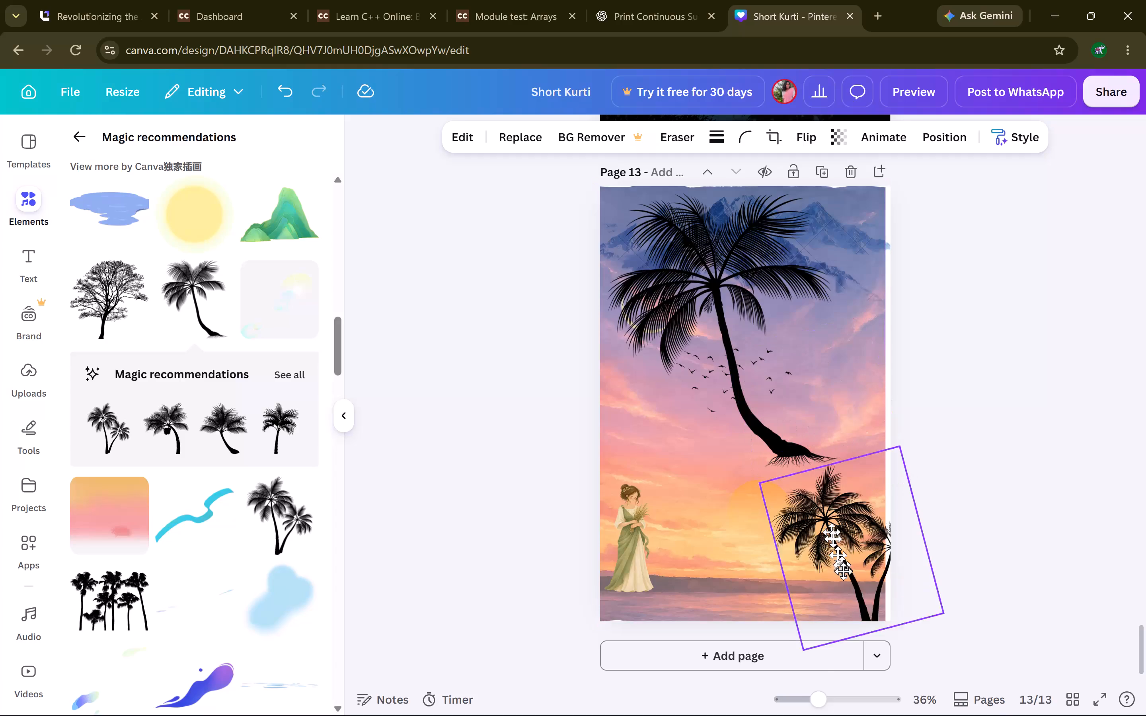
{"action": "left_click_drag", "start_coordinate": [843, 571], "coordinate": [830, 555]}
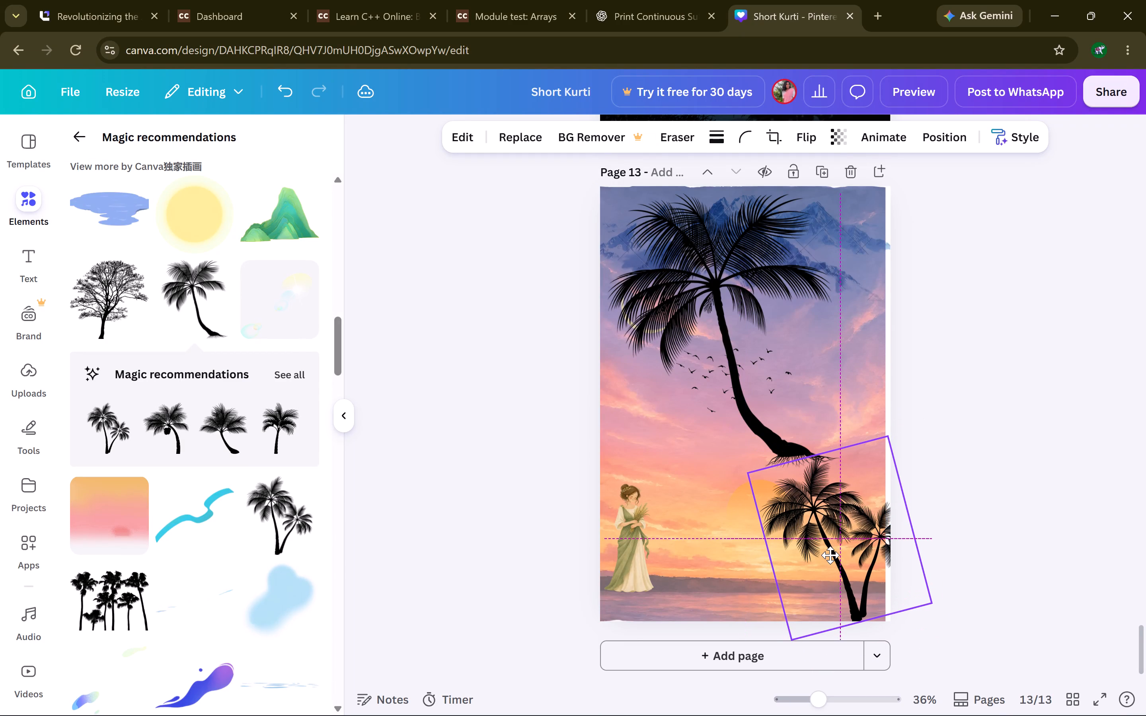
Pull the twin palms silhouette away from the page's lower right corner and delete it from page 13.
{"action": "left_click_drag", "start_coordinate": [830, 555], "coordinate": [628, 409]}
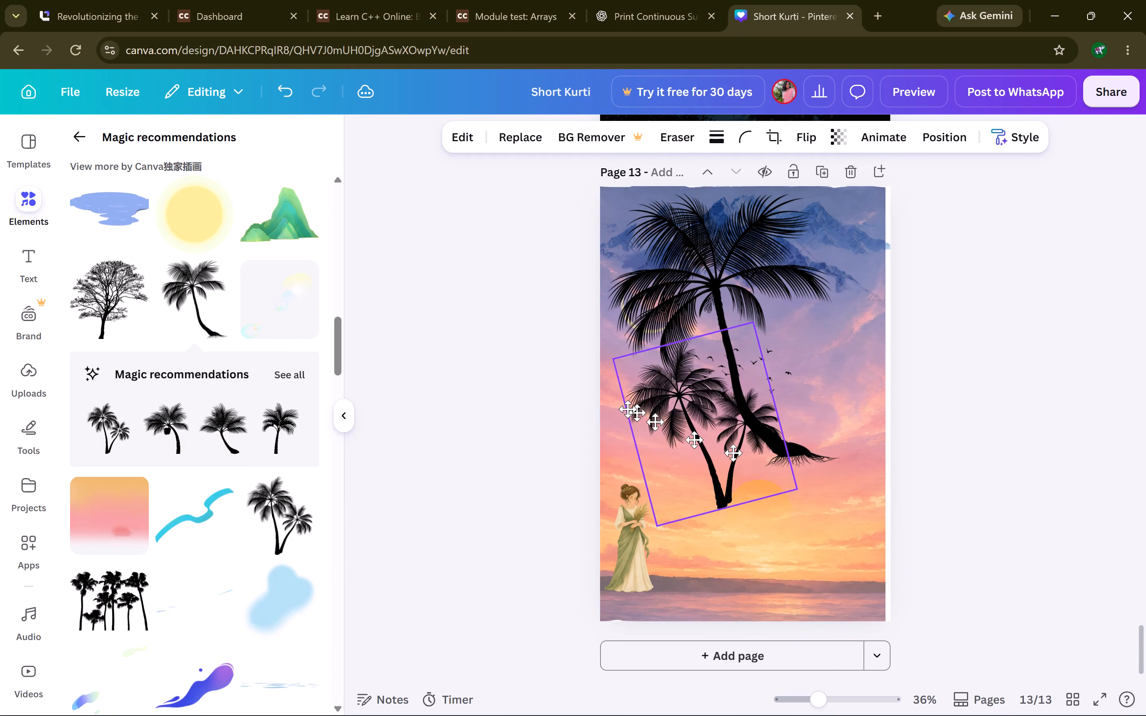
{"action": "left_click_drag", "start_coordinate": [628, 409], "coordinate": [567, 339]}
{"action": "key", "text": "BackSpace"}
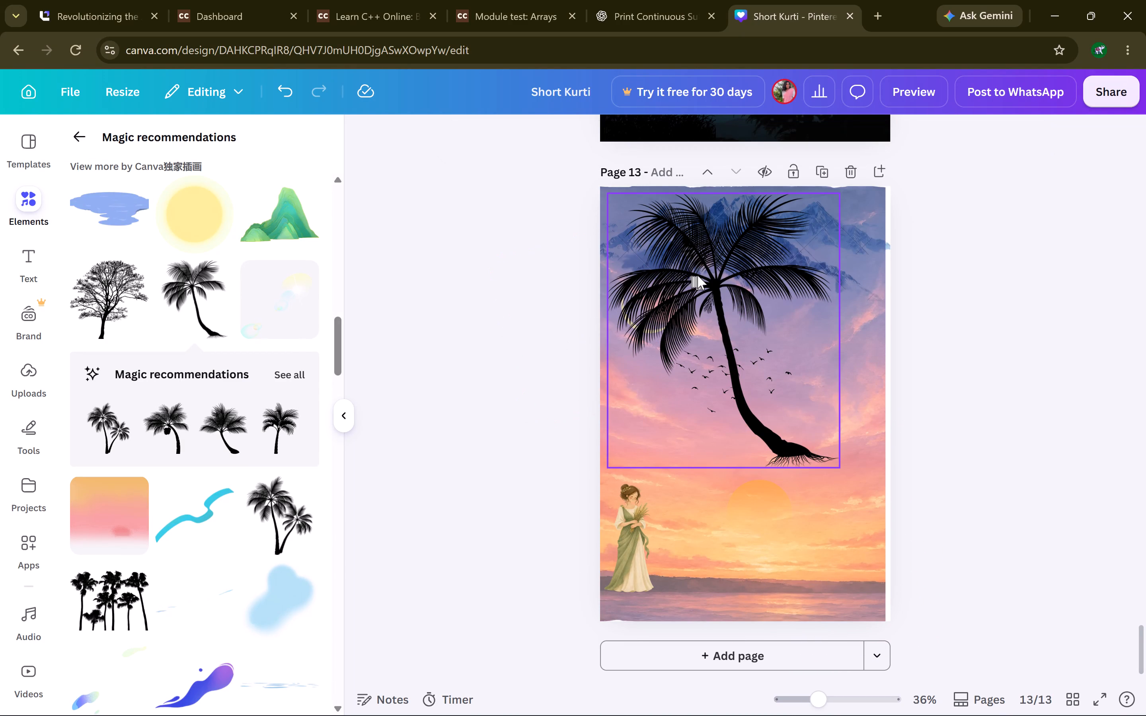
Shrink the leaning palm silhouette to about a quarter of the page width and place it in the page's lower right corner.
{"action": "left_click", "coordinate": [698, 275]}
{"action": "left_click_drag", "start_coordinate": [603, 195], "coordinate": [630, 203]}
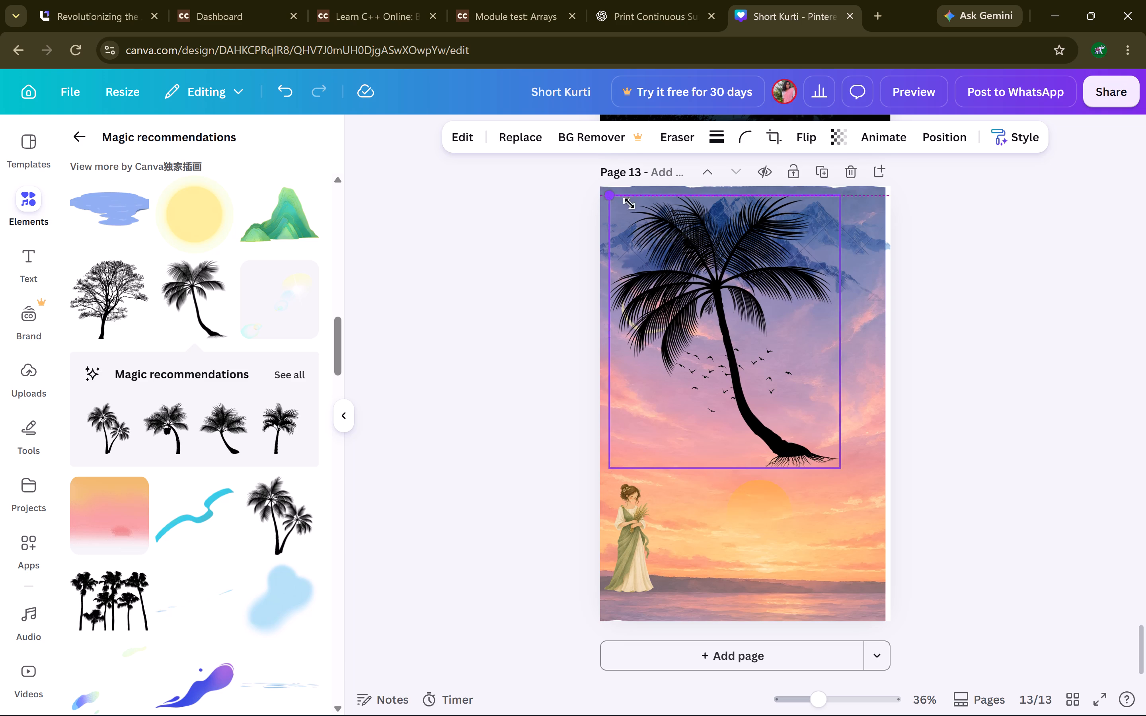
{"action": "left_click_drag", "start_coordinate": [630, 203], "coordinate": [762, 380]}
{"action": "left_click_drag", "start_coordinate": [803, 443], "coordinate": [849, 597]}
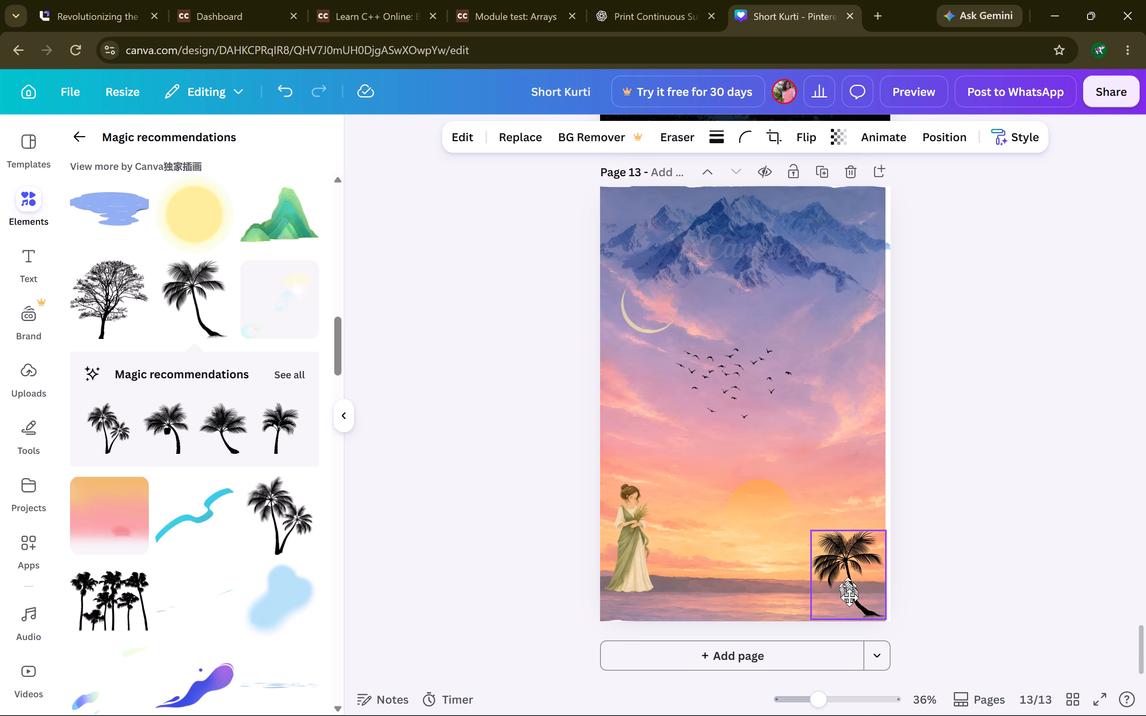
{"action": "left_click_drag", "start_coordinate": [849, 597], "coordinate": [849, 603]}
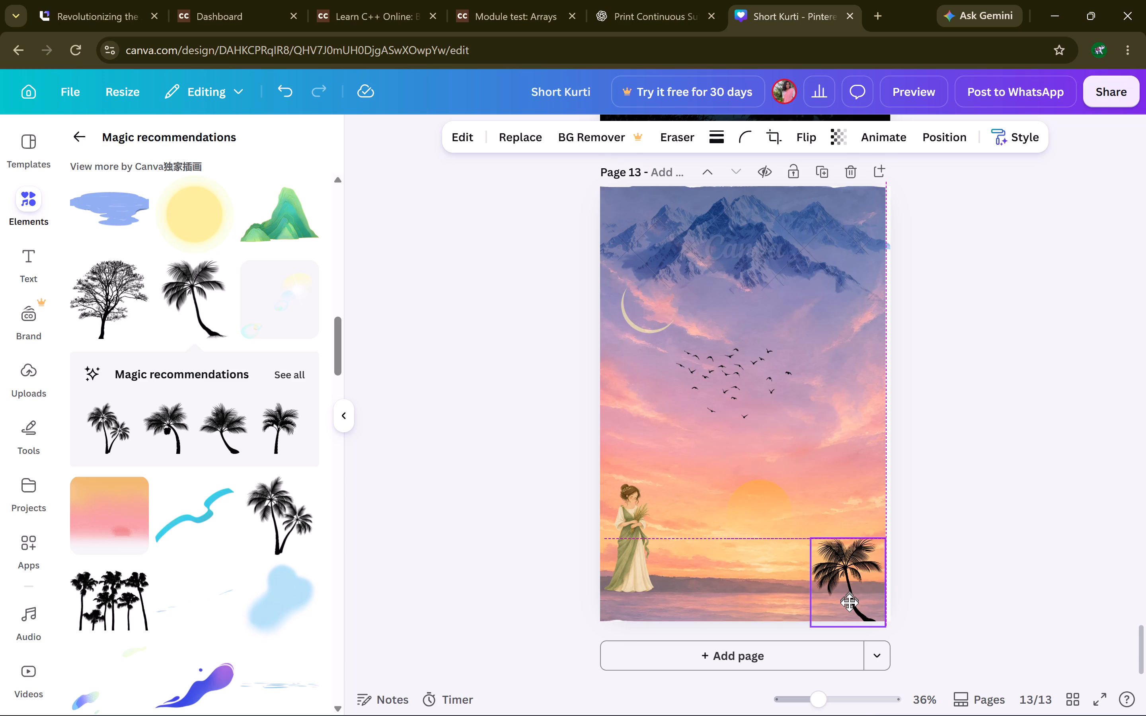
{"action": "left_click_drag", "start_coordinate": [849, 603], "coordinate": [849, 602]}
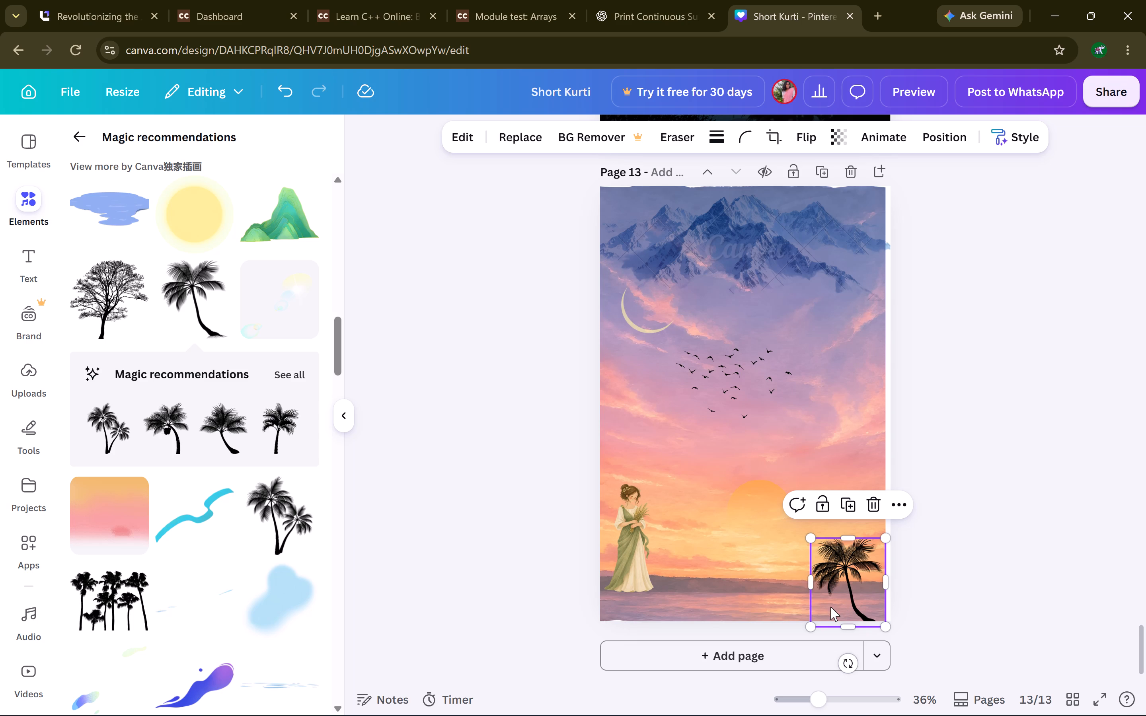
{"action": "left_click", "coordinate": [830, 607]}
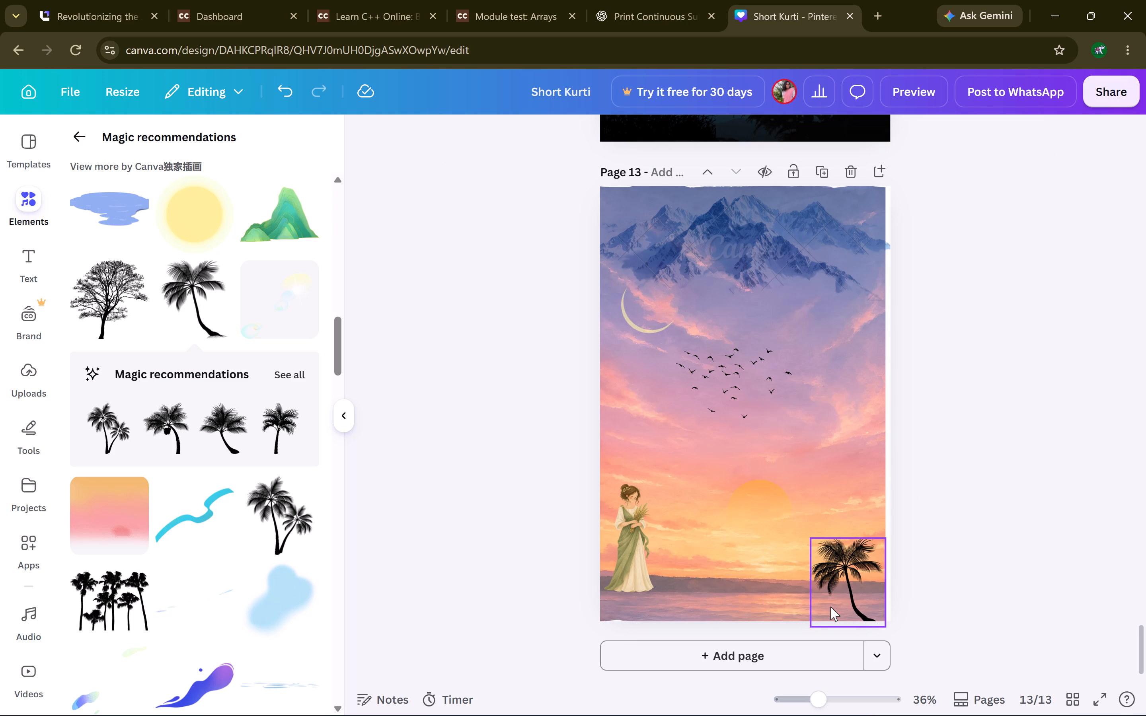
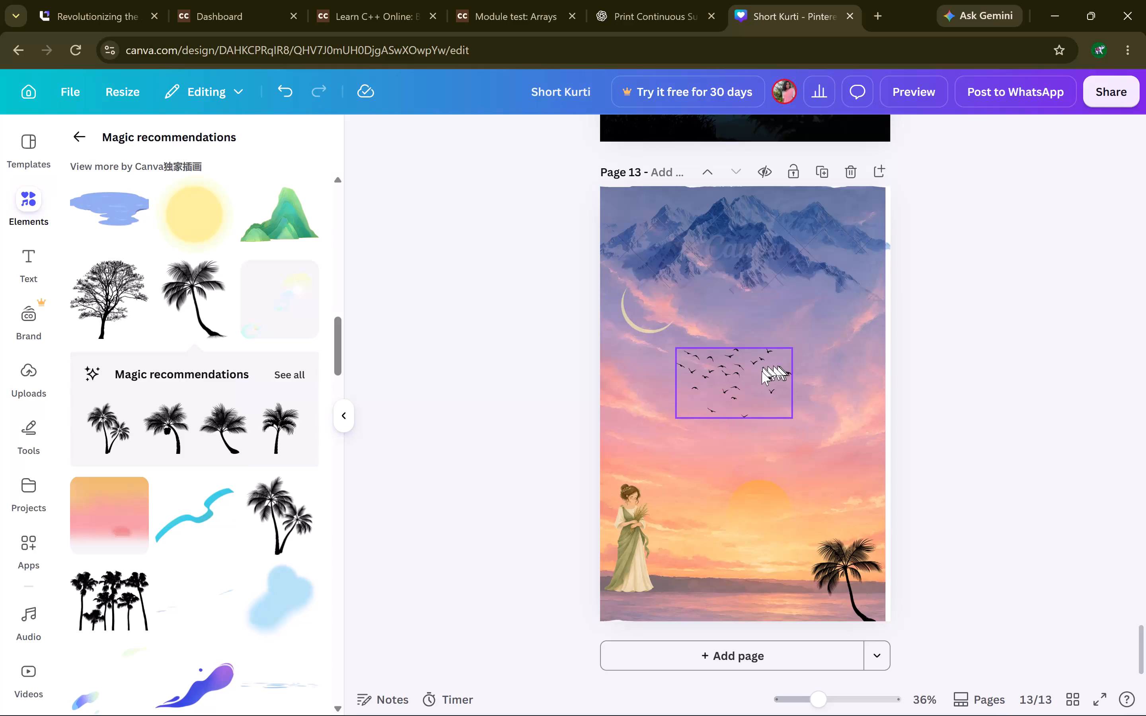
Move the flock of birds slightly to the right across the middle of page 13's sky.
{"action": "left_click", "coordinate": [762, 371]}
{"action": "left_click_drag", "start_coordinate": [762, 371], "coordinate": [784, 370]}
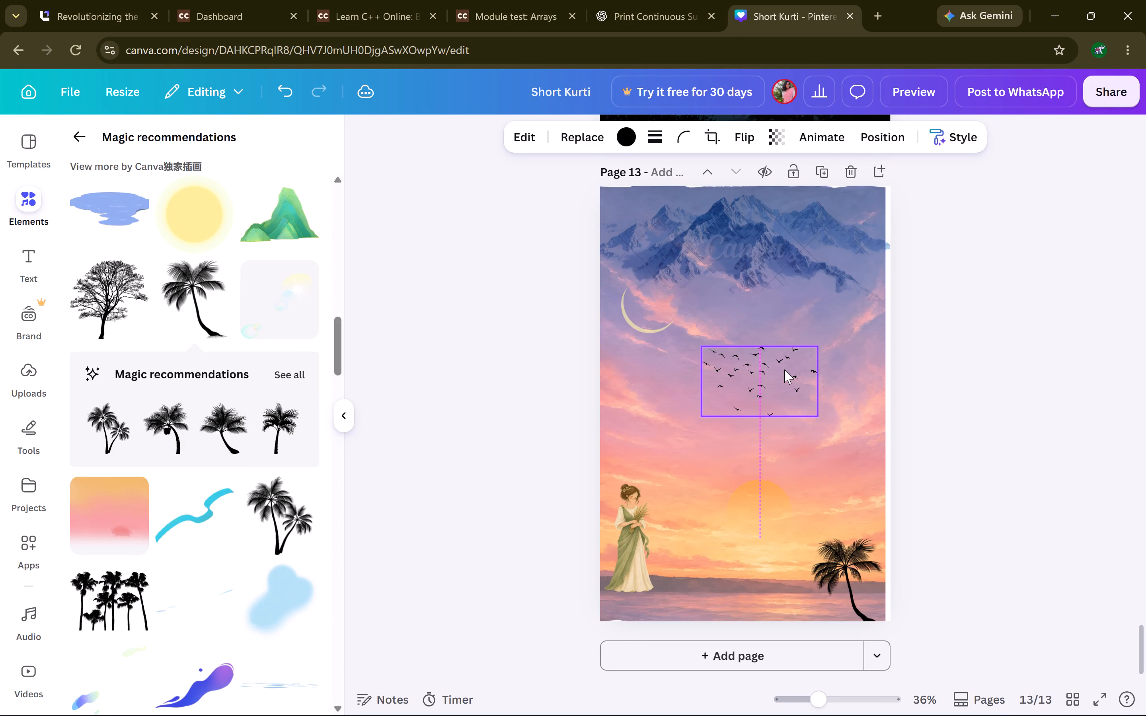
{"action": "left_click", "coordinate": [767, 507]}
{"action": "left_click", "coordinate": [705, 559]}
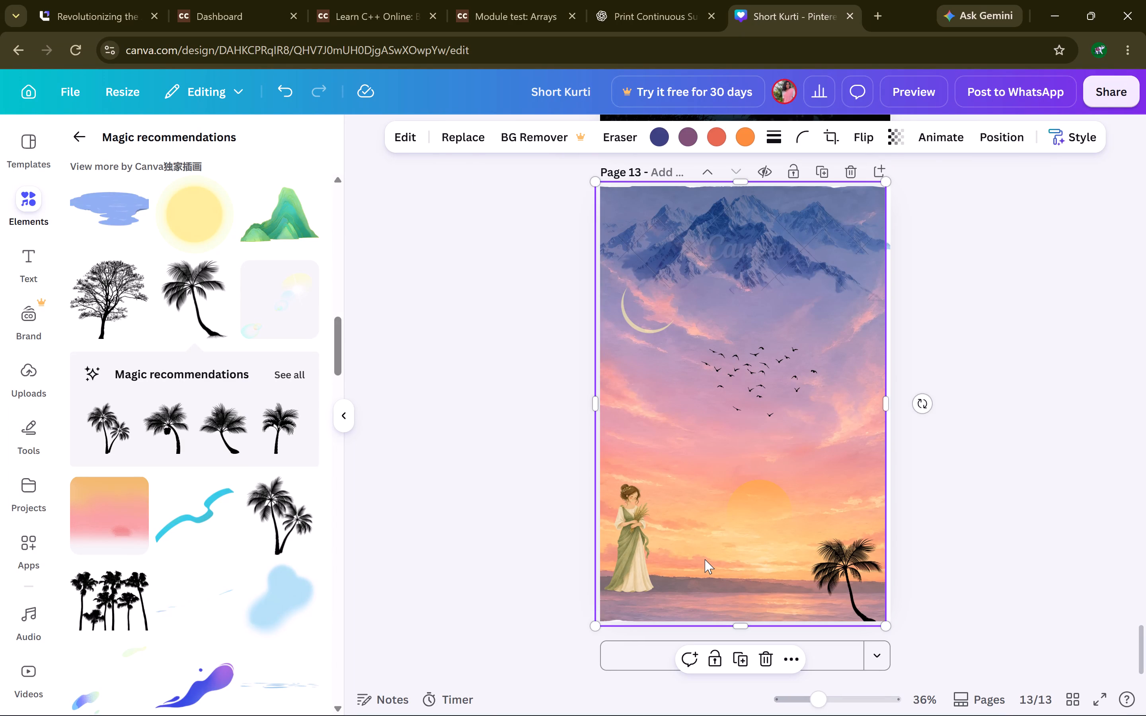
Move the woman in the green dress down so her feet stand just above page 13's bottom edge.
{"action": "left_click_drag", "start_coordinate": [633, 562], "coordinate": [633, 591]}
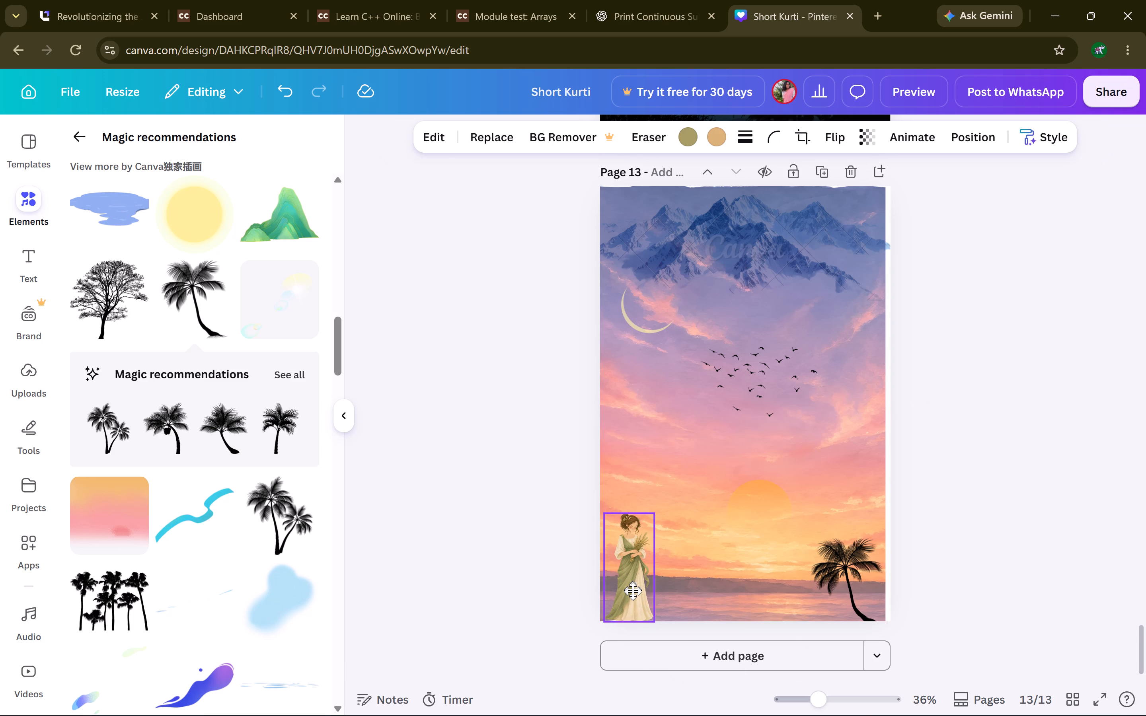
{"action": "left_click_drag", "start_coordinate": [633, 591], "coordinate": [634, 584]}
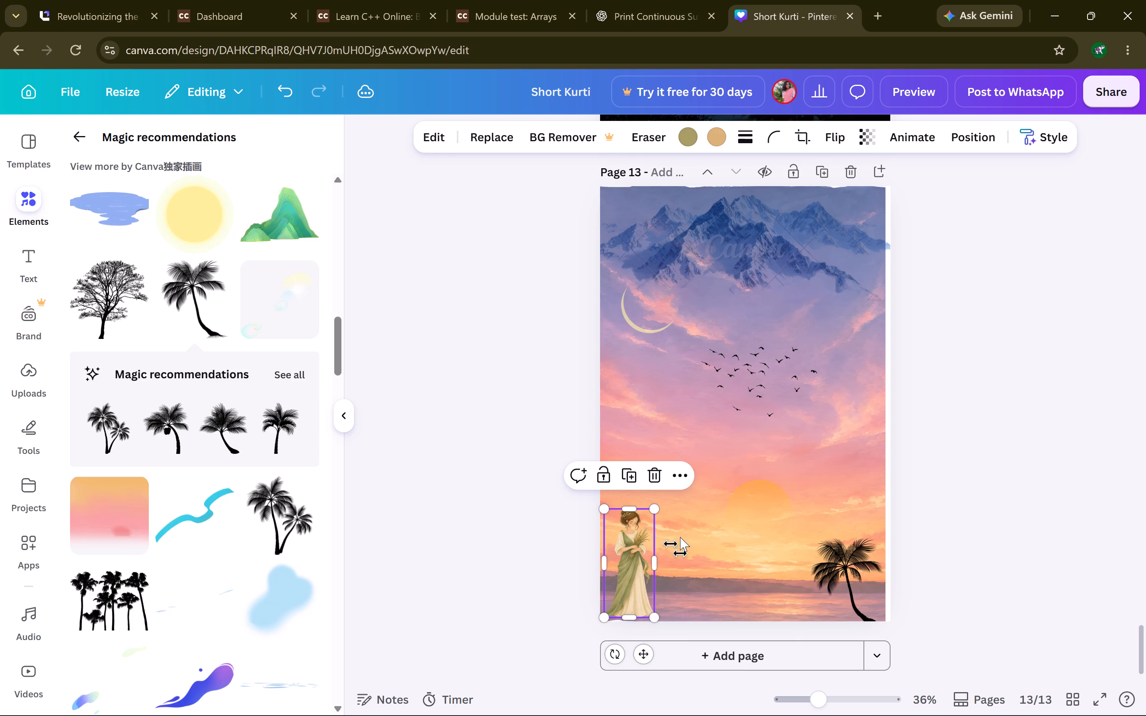
{"action": "left_click", "coordinate": [748, 489]}
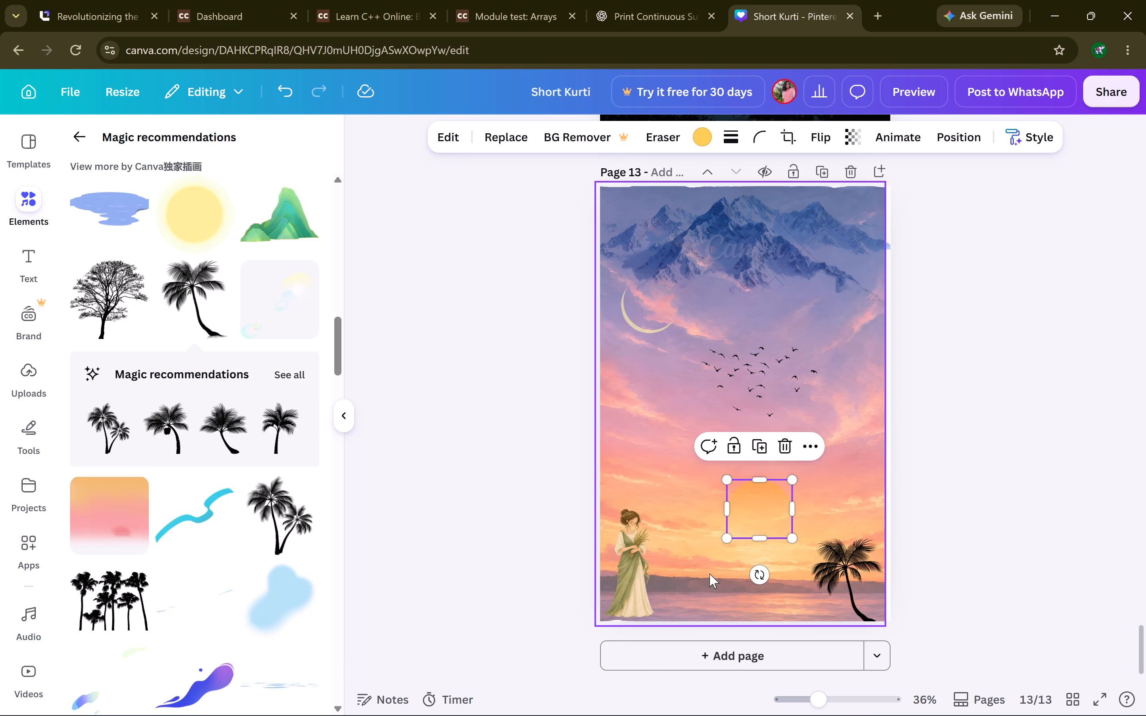
{"action": "left_click", "coordinate": [709, 574]}
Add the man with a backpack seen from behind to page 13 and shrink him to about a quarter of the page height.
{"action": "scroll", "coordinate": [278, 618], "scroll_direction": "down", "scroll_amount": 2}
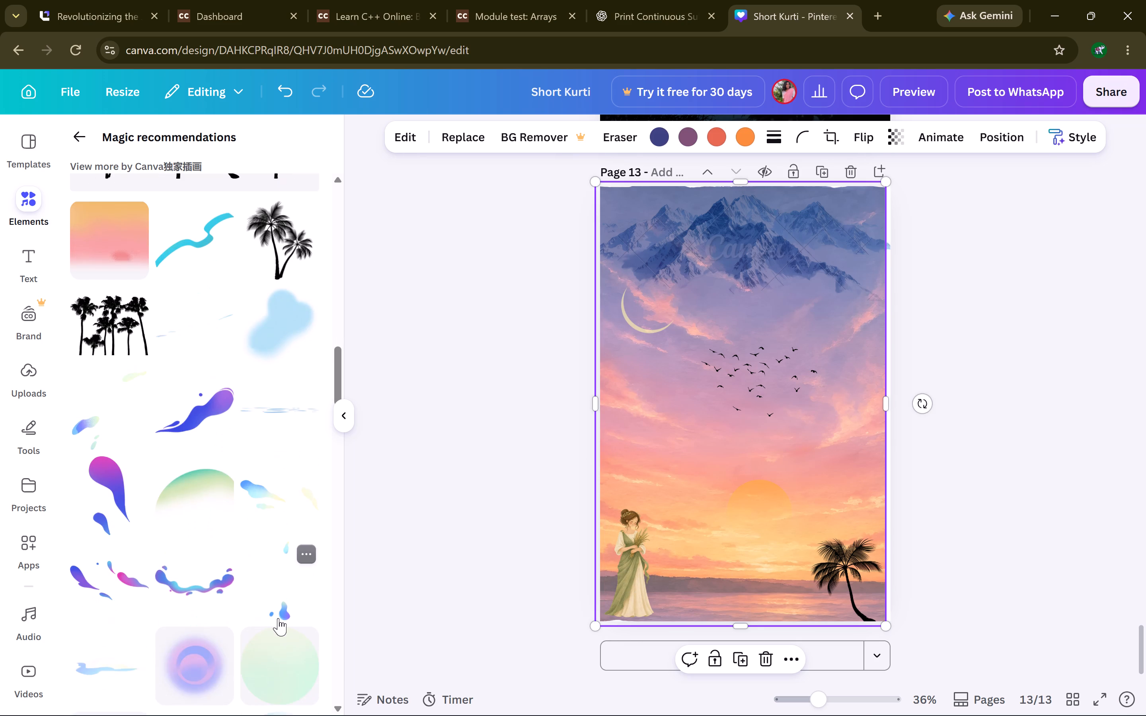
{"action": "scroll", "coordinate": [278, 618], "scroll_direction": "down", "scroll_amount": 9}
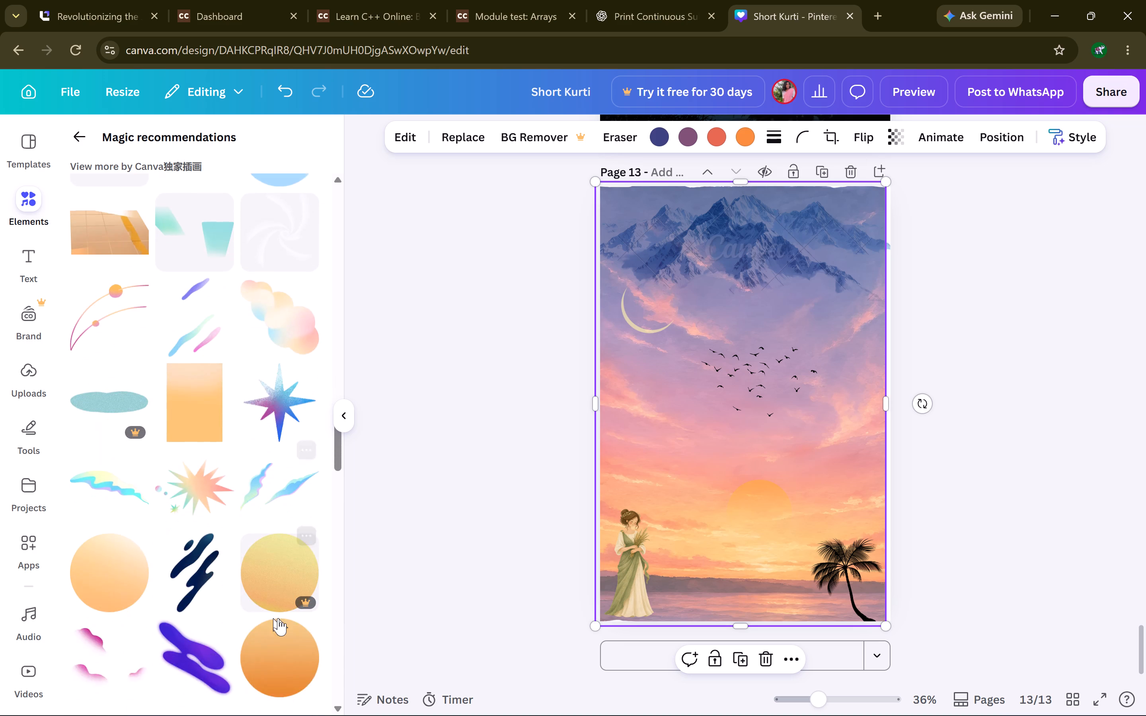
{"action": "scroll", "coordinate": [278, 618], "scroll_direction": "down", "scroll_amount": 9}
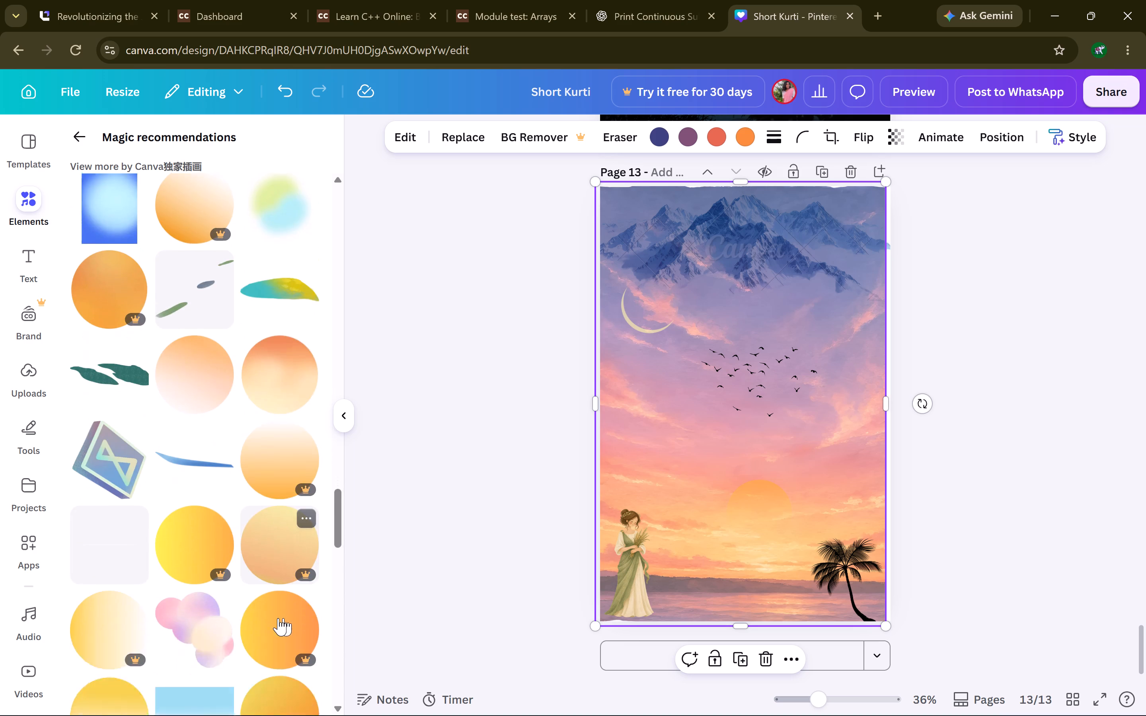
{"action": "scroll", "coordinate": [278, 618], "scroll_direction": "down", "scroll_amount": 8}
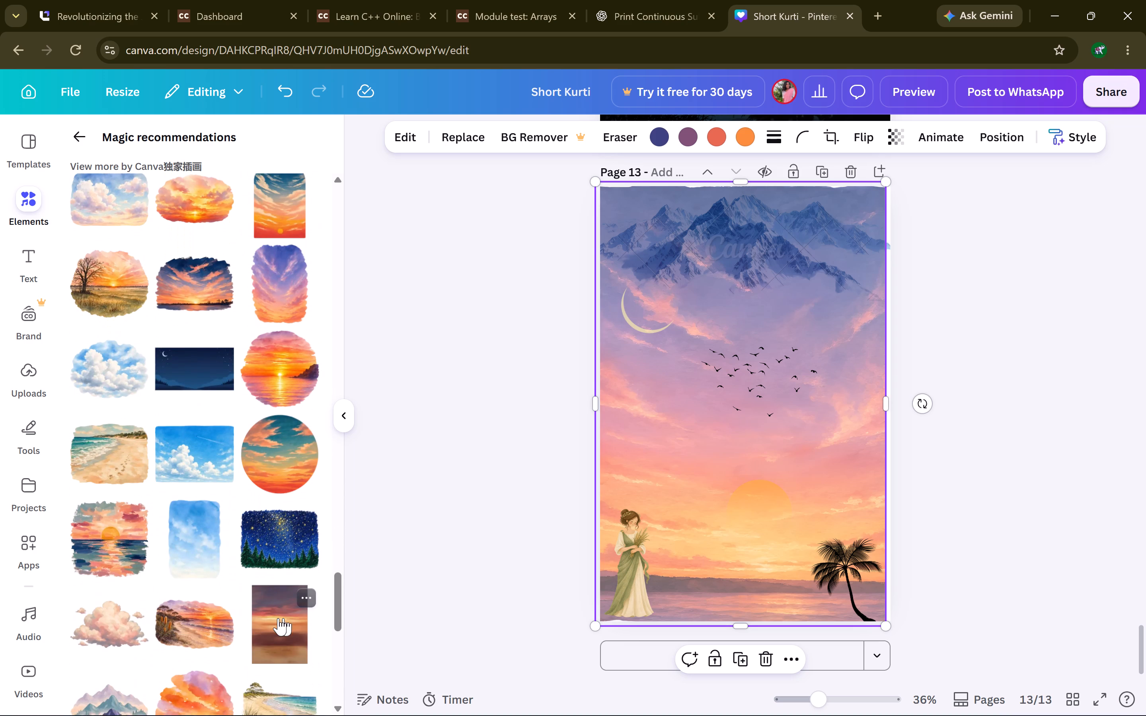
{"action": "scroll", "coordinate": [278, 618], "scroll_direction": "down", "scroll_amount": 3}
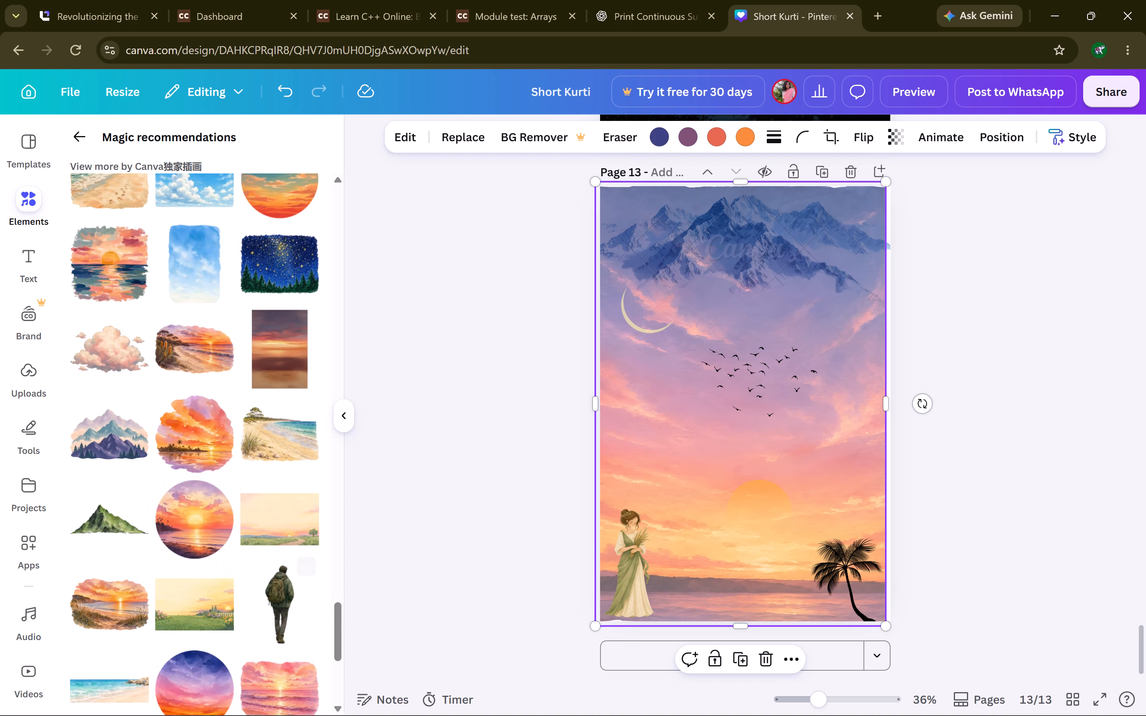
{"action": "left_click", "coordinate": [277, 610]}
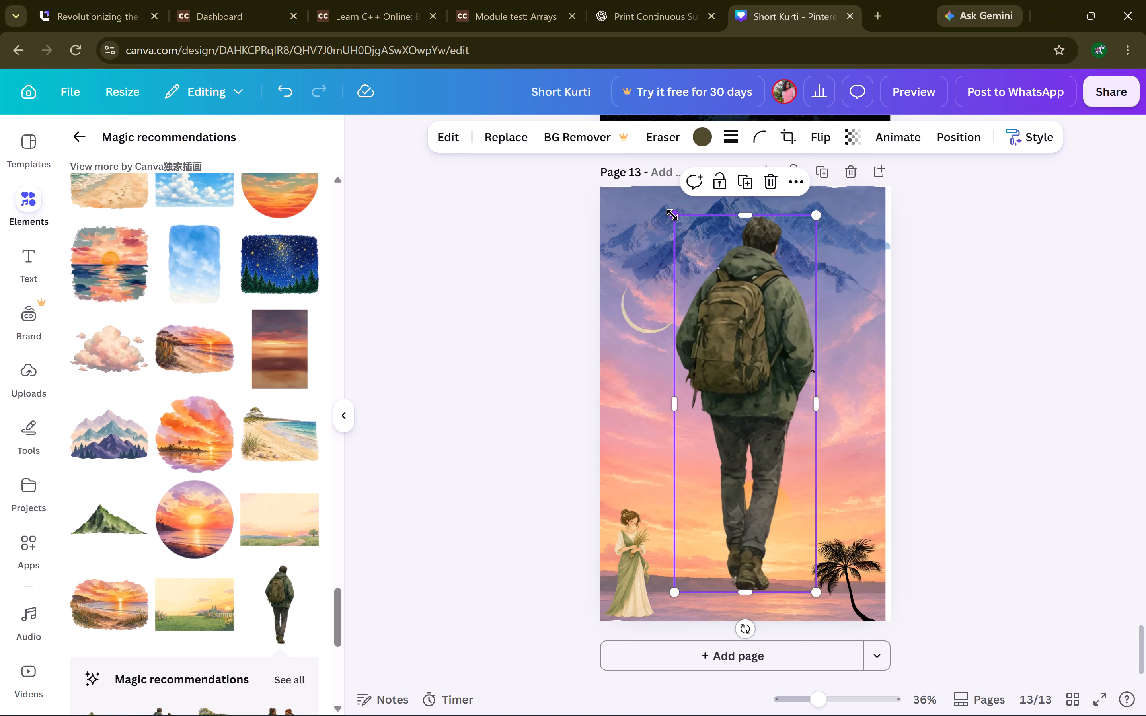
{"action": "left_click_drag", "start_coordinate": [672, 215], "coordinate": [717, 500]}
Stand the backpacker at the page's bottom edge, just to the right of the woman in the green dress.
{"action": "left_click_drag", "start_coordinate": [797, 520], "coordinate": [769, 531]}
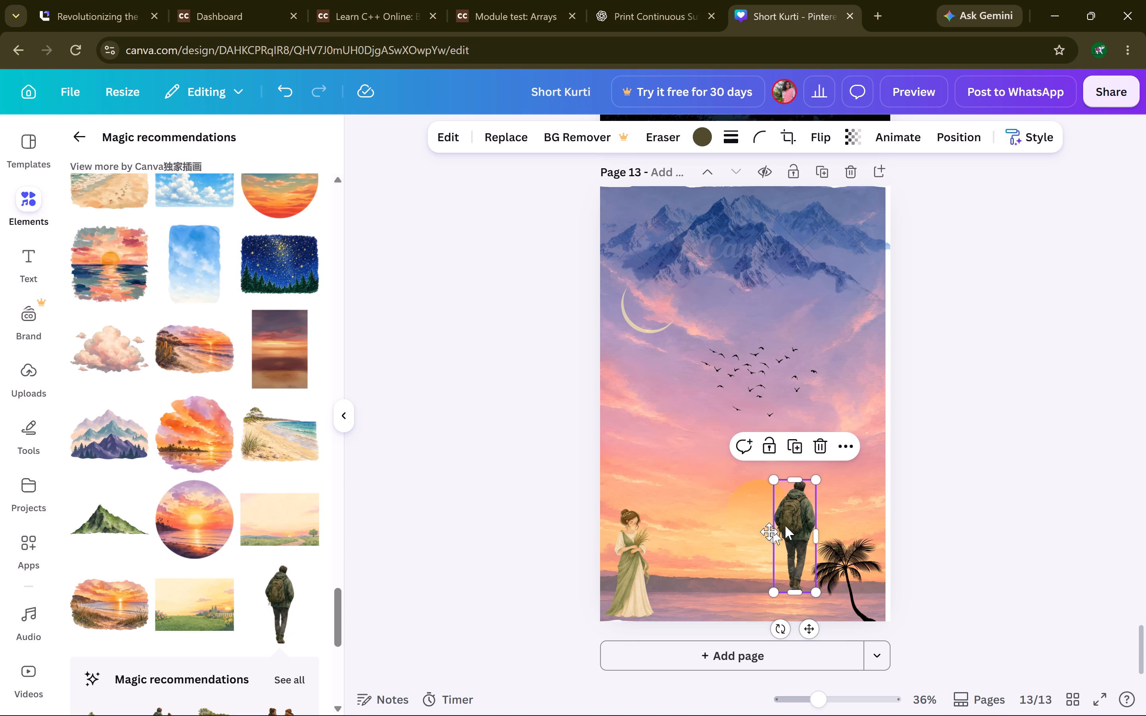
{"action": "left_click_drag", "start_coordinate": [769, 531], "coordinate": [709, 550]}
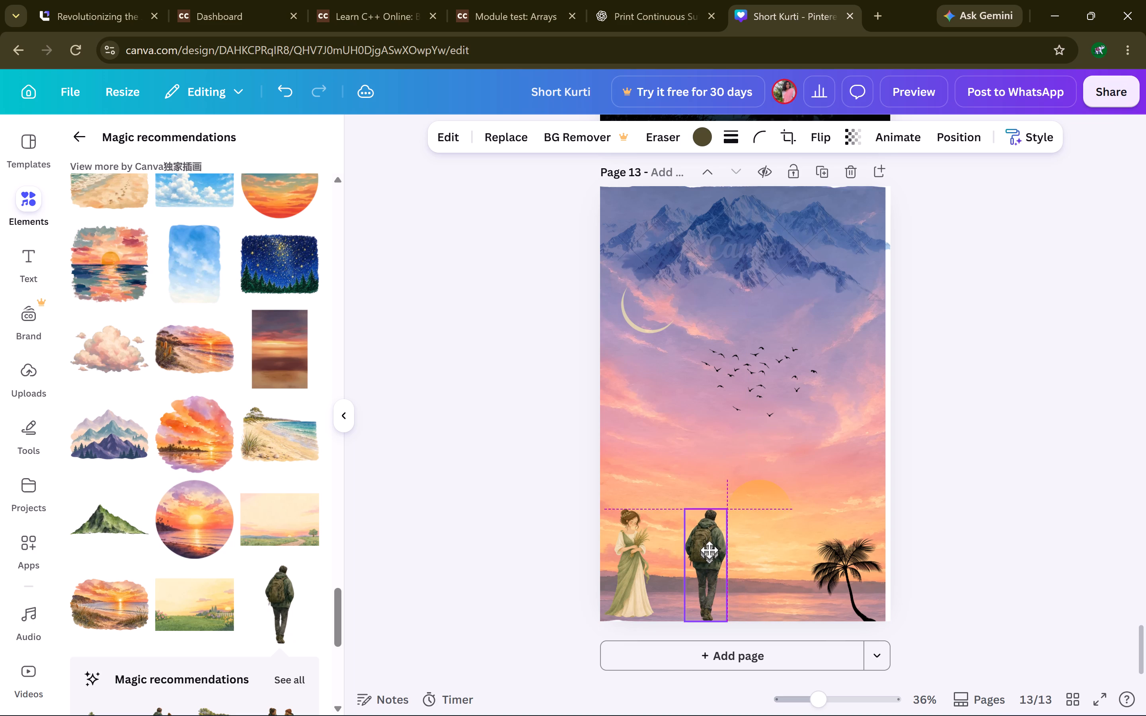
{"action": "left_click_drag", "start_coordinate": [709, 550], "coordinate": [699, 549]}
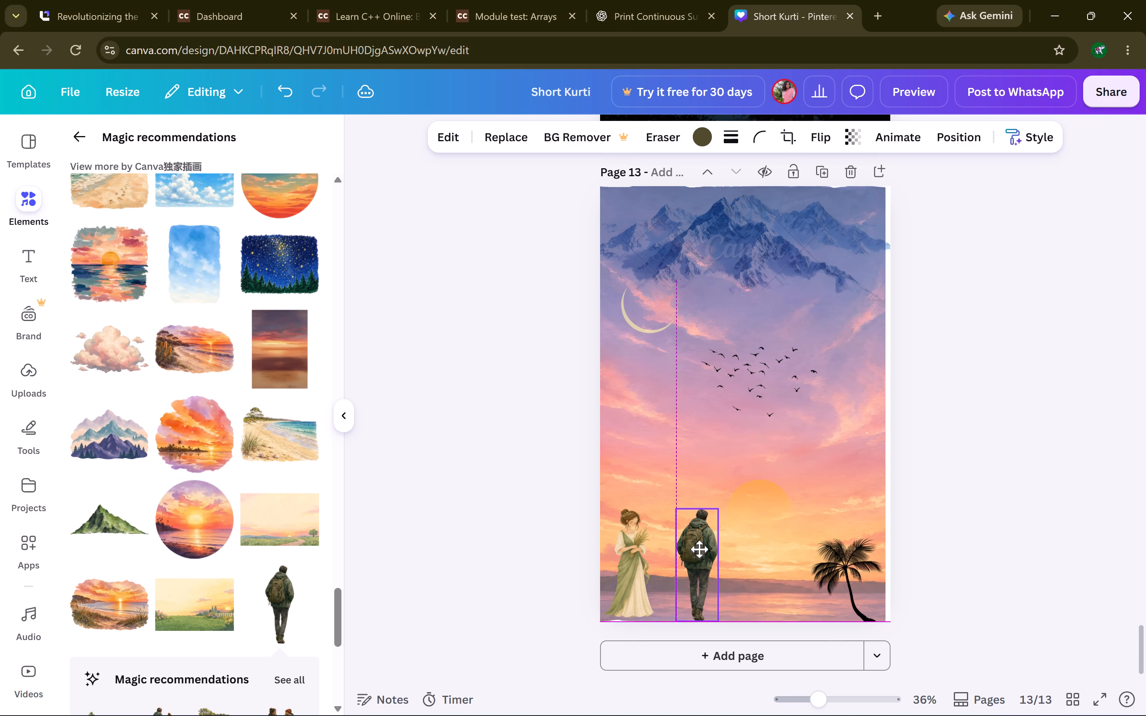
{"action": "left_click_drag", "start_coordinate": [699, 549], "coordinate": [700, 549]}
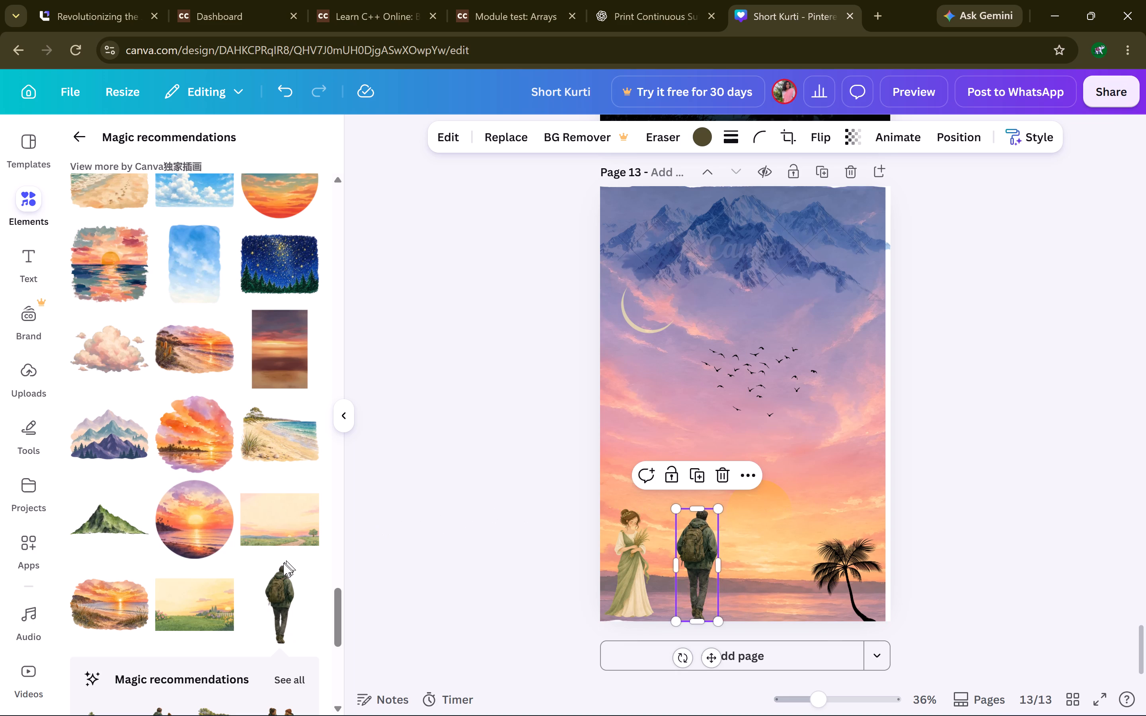
Add the recommended walking couple in jackets to page 13 and shrink it to about a fifth of the page width.
{"action": "scroll", "coordinate": [378, 545], "scroll_direction": "down", "scroll_amount": 4}
{"action": "scroll", "coordinate": [250, 564], "scroll_direction": "down", "scroll_amount": 2}
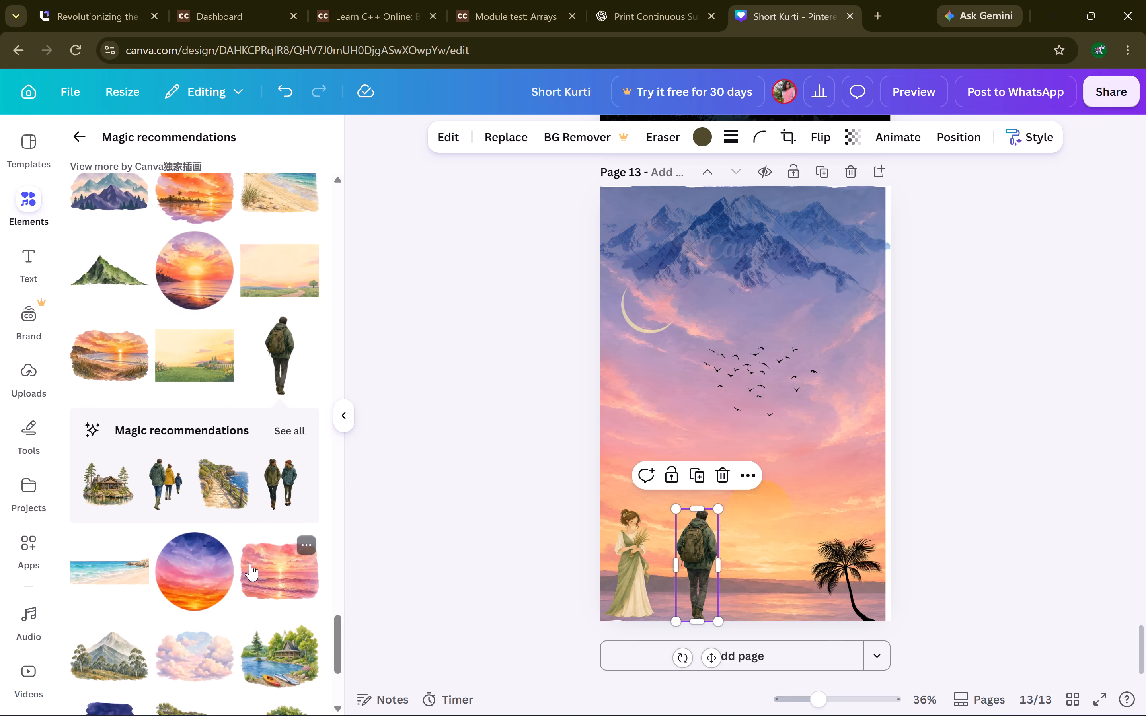
{"action": "scroll", "coordinate": [250, 564], "scroll_direction": "down", "scroll_amount": 2}
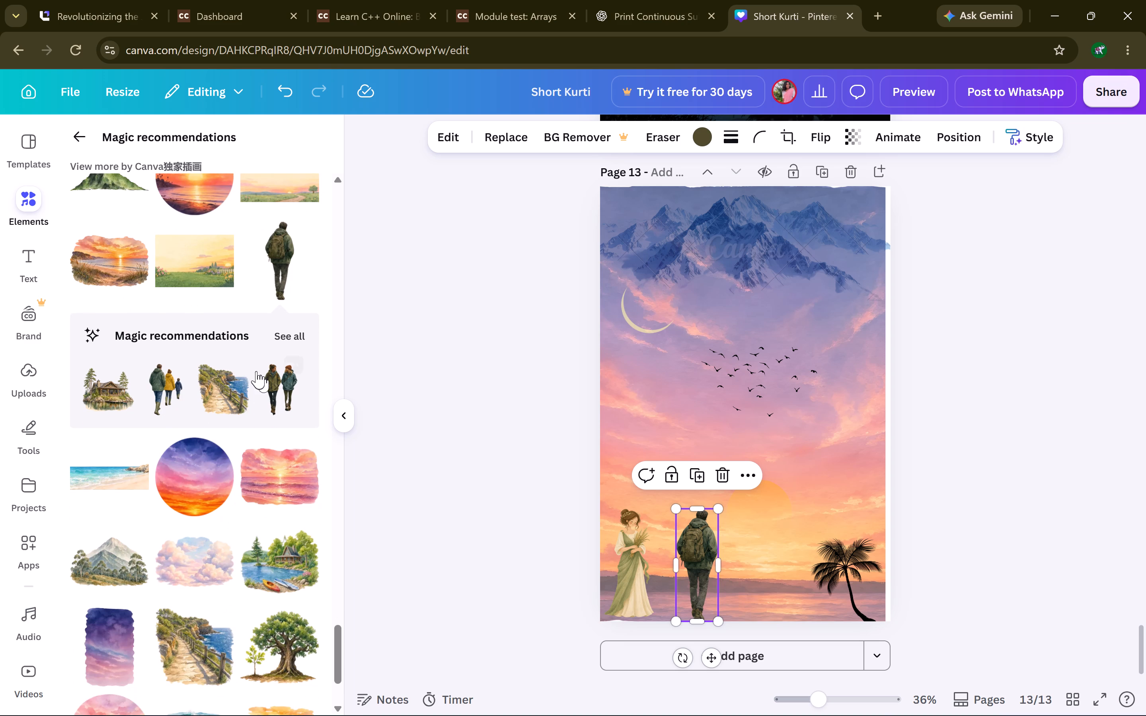
{"action": "left_click", "coordinate": [290, 391]}
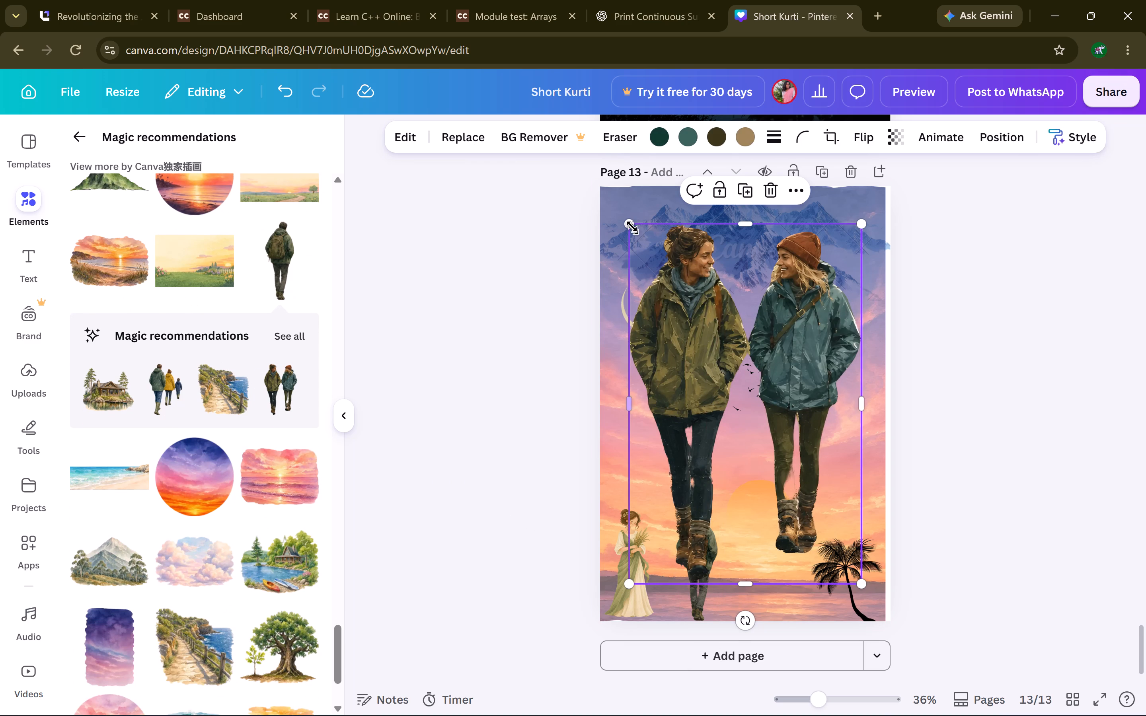
{"action": "left_click_drag", "start_coordinate": [629, 220], "coordinate": [806, 425]}
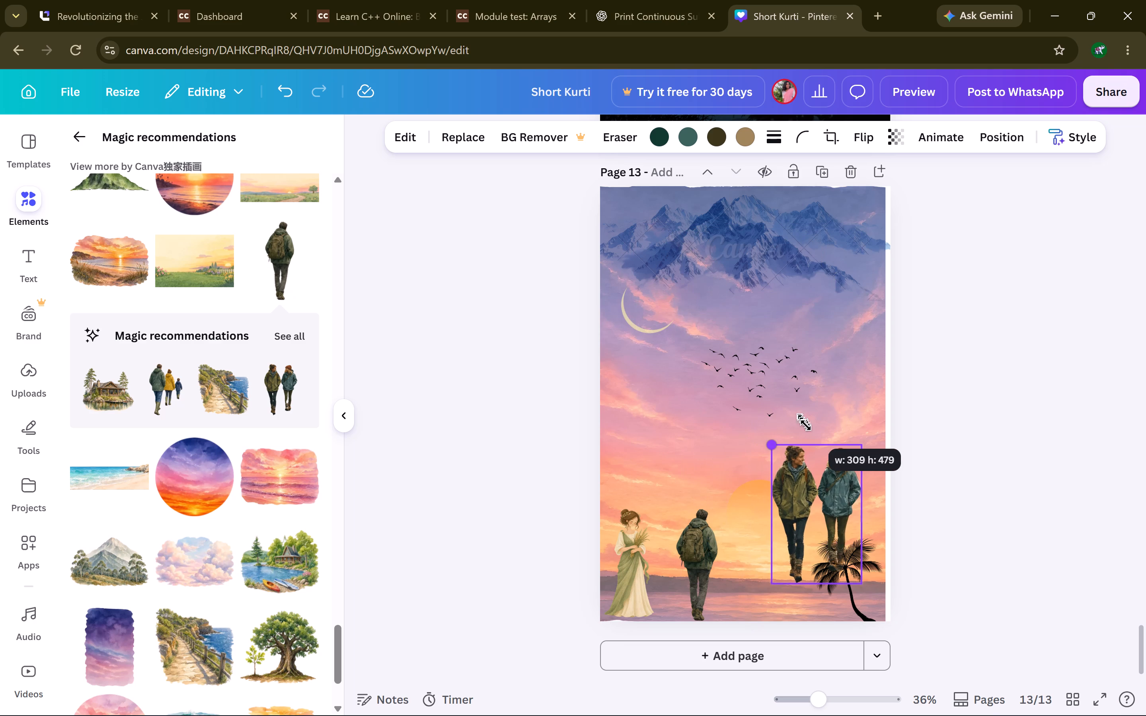
{"action": "left_click_drag", "start_coordinate": [806, 425], "coordinate": [821, 473]}
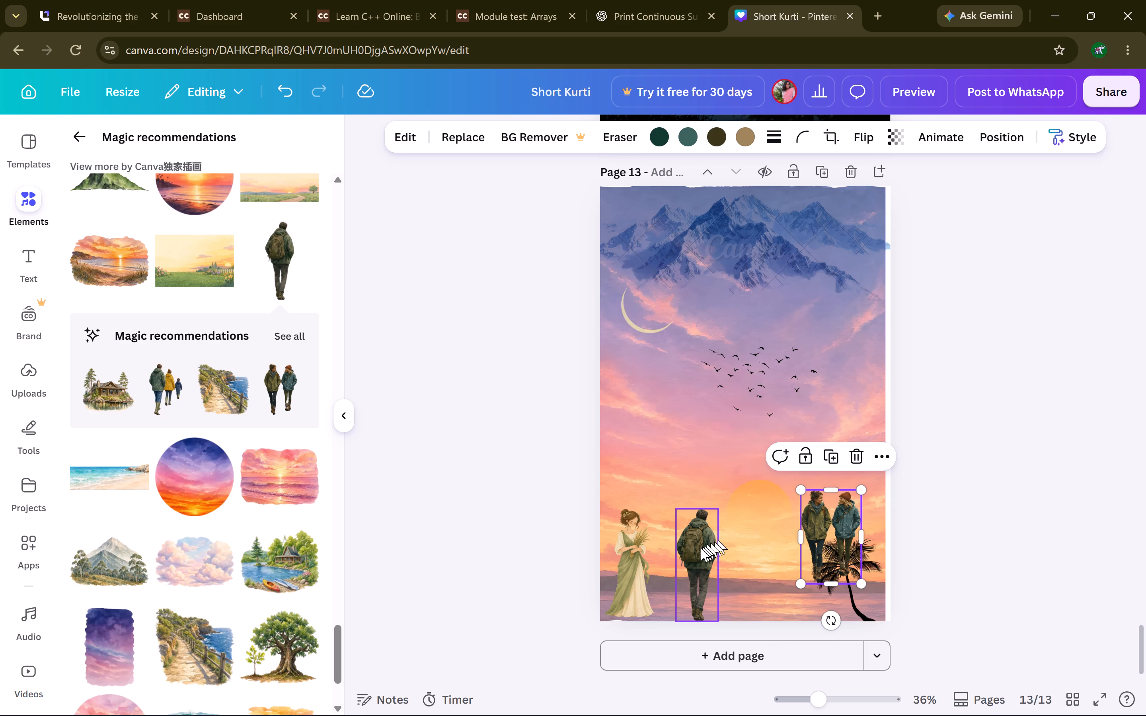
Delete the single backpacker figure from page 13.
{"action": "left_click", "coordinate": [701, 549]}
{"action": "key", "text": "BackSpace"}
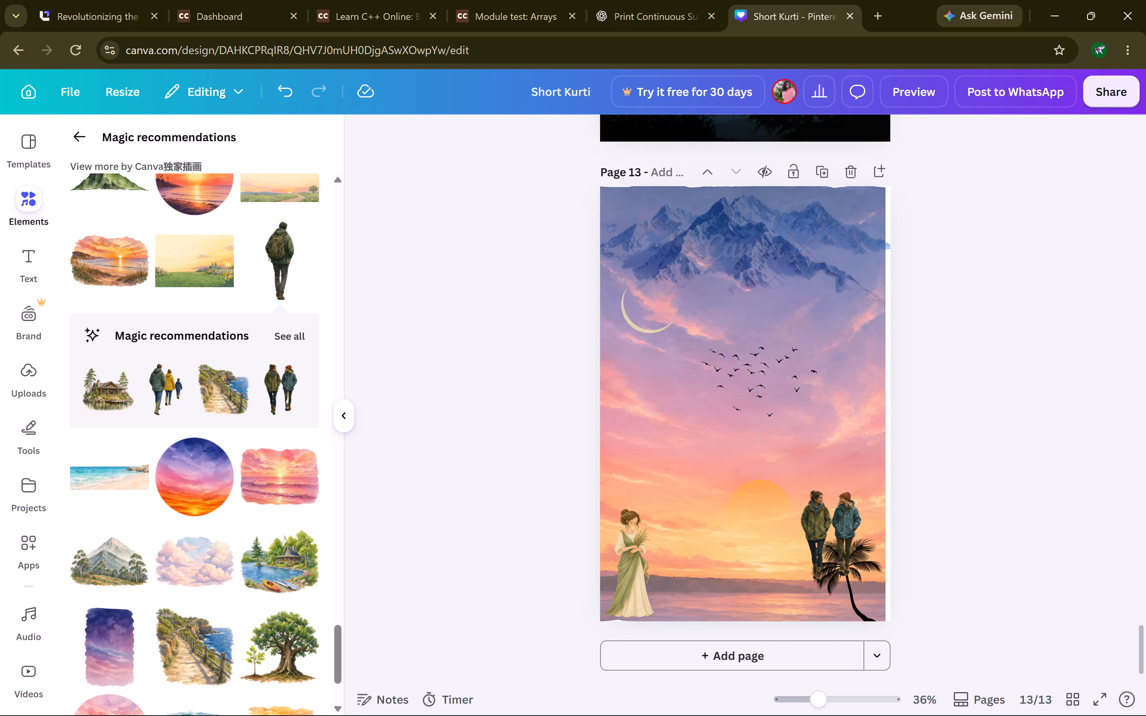
Move the walking couple to page 13's bottom edge, below the sun and between the woman and the palm.
{"action": "left_click_drag", "start_coordinate": [846, 549], "coordinate": [773, 579]}
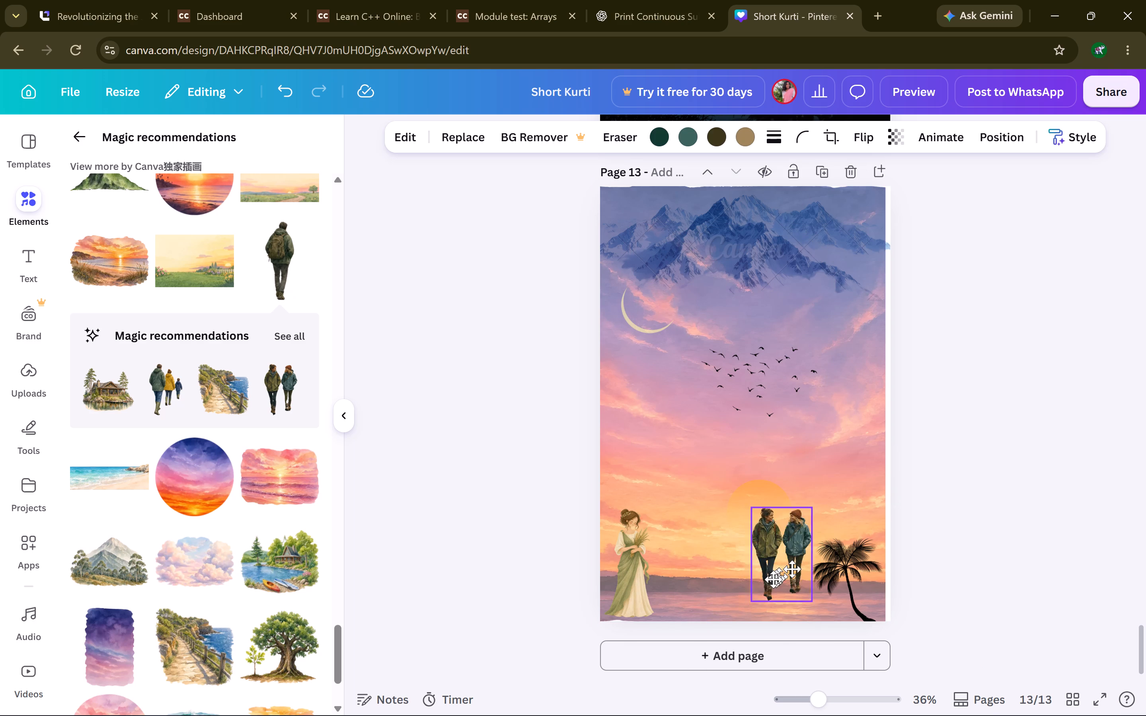
{"action": "left_click_drag", "start_coordinate": [773, 579], "coordinate": [775, 589]}
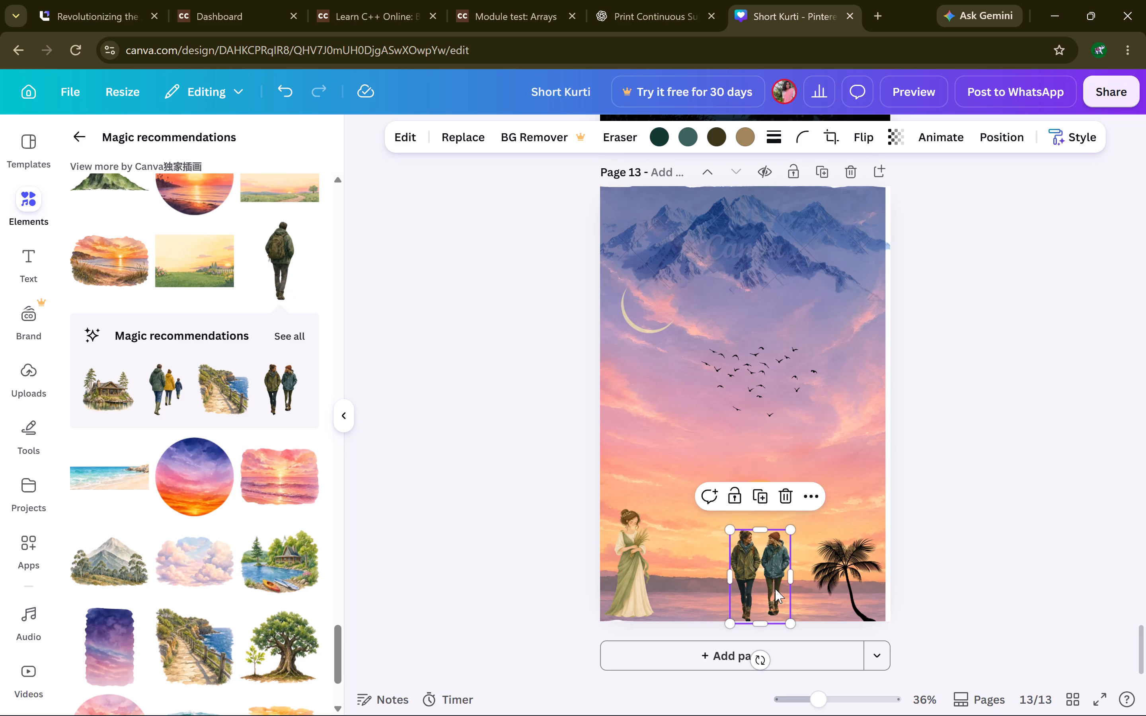